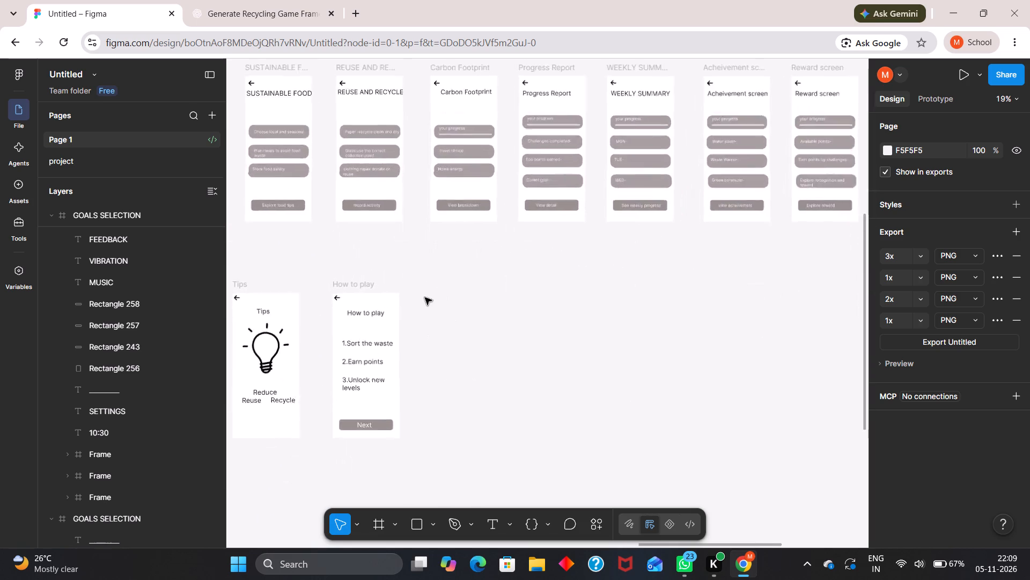
{"action": "left_click", "coordinate": [333, 279]}
{"action": "left_click", "coordinate": [333, 279], "text": "alt"}
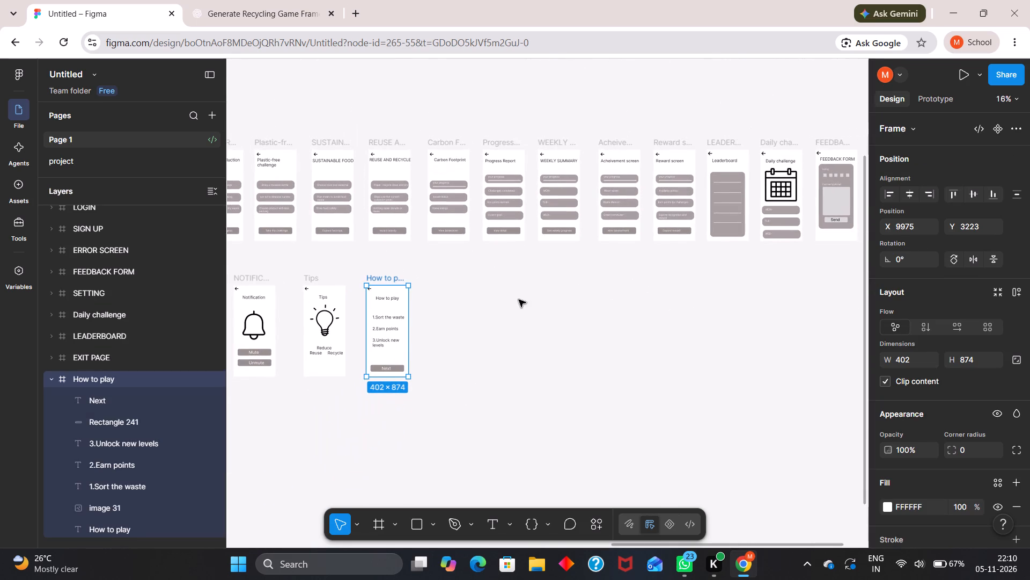
{"action": "left_click", "coordinate": [584, 307]}
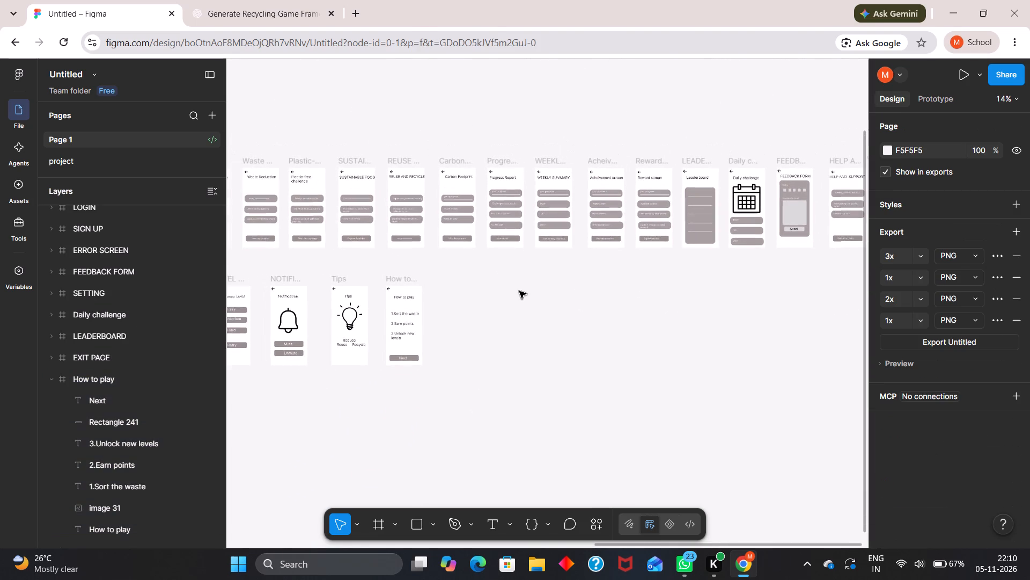
{"action": "left_click", "coordinate": [690, 162]}
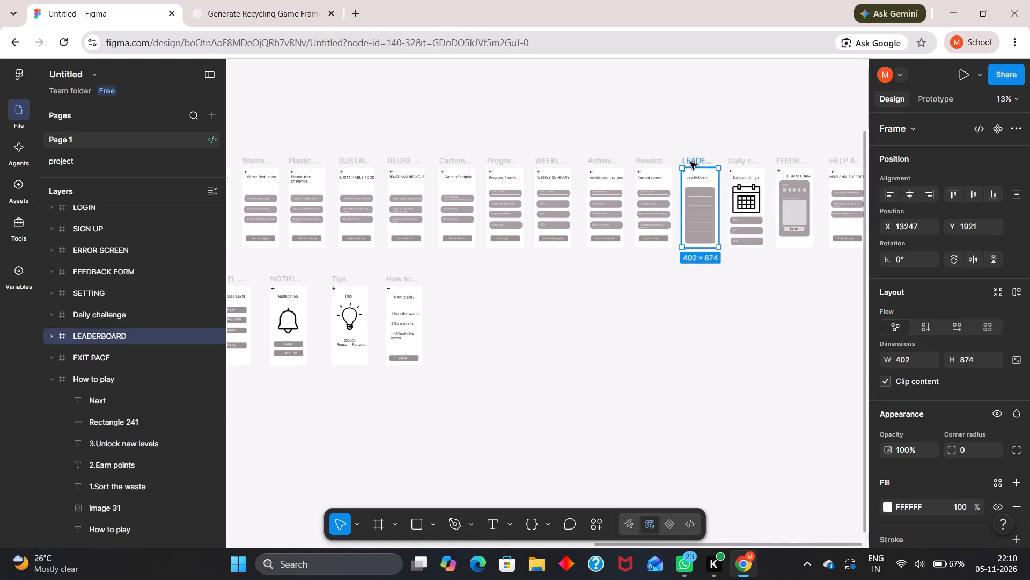
{"action": "left_click_drag", "start_coordinate": [690, 162], "coordinate": [696, 162], "text": "alt"}
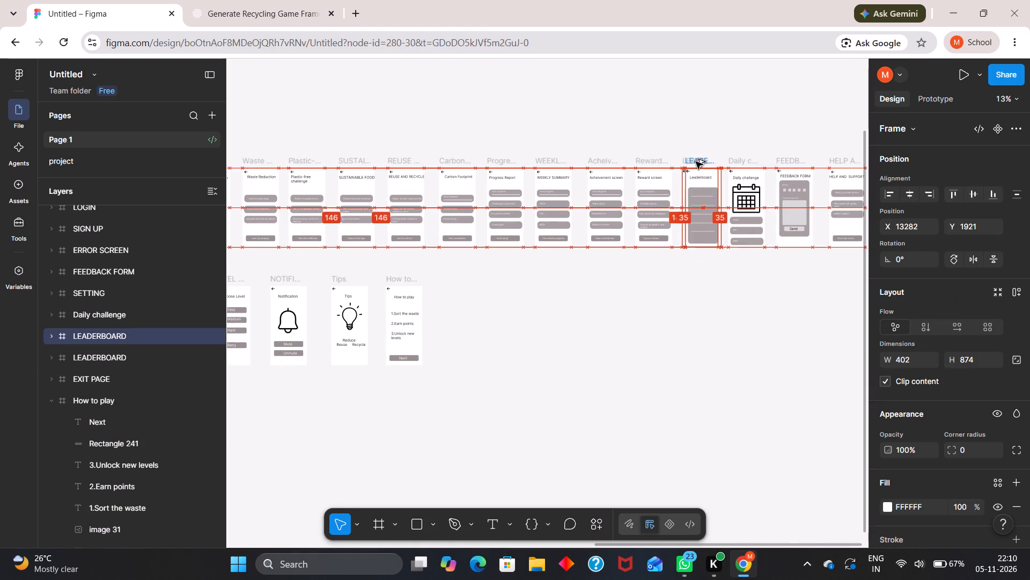
{"action": "left_click_drag", "start_coordinate": [696, 162], "coordinate": [696, 161], "text": "alt"}
{"action": "left_click_drag", "start_coordinate": [696, 161], "coordinate": [600, 242]}
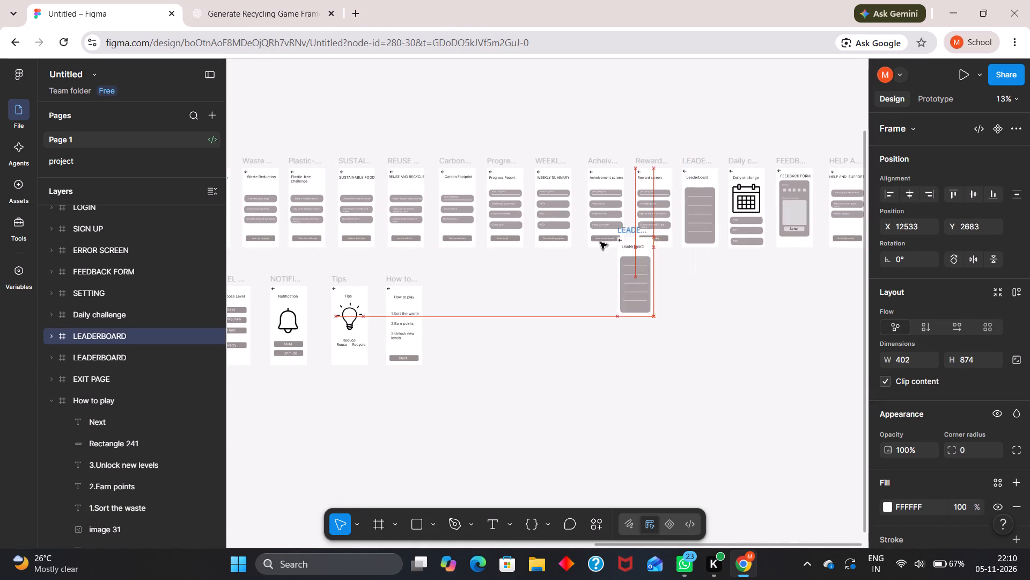
{"action": "left_click_drag", "start_coordinate": [600, 242], "coordinate": [455, 276]}
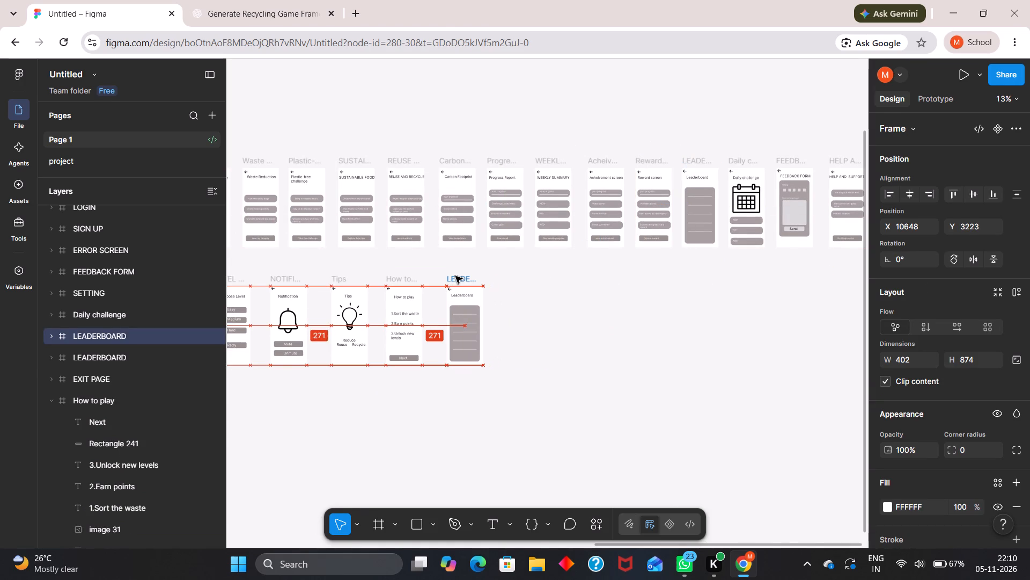
{"action": "left_click_drag", "start_coordinate": [455, 276], "coordinate": [448, 279]}
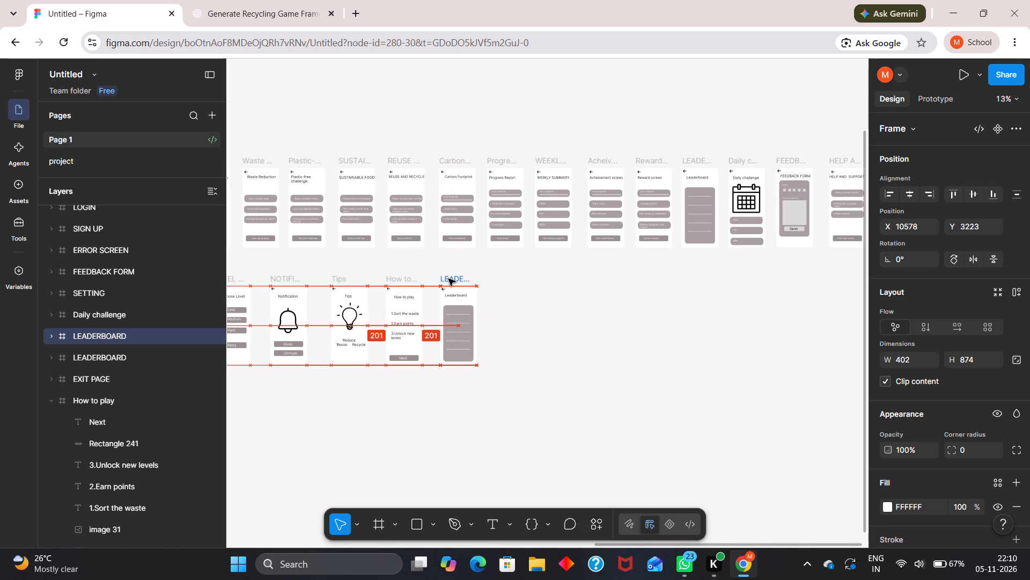
{"action": "left_click_drag", "start_coordinate": [448, 279], "coordinate": [446, 279]}
{"action": "left_click", "coordinate": [500, 274]}
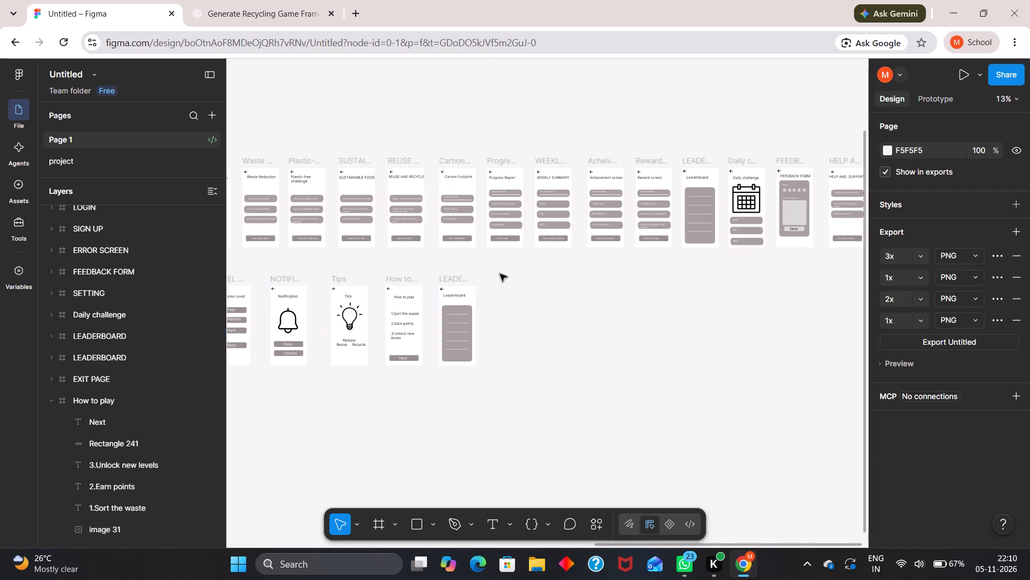
Rename the copied leaderboard frame as GLOBAL LEABERBOARD.
{"action": "scroll", "coordinate": [500, 274], "scroll_direction": "right", "scroll_amount": 1}
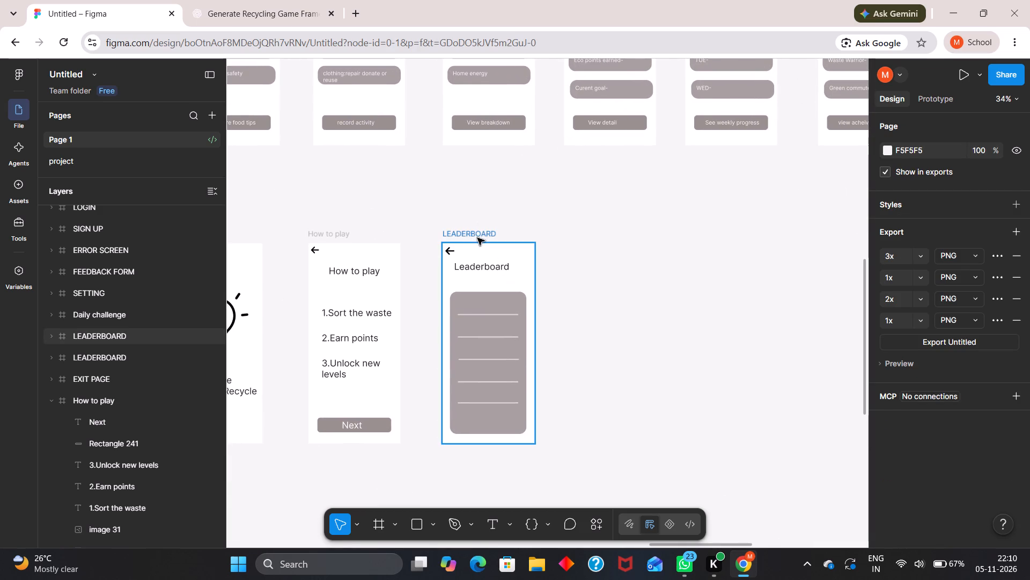
{"action": "double_click", "coordinate": [477, 238]}
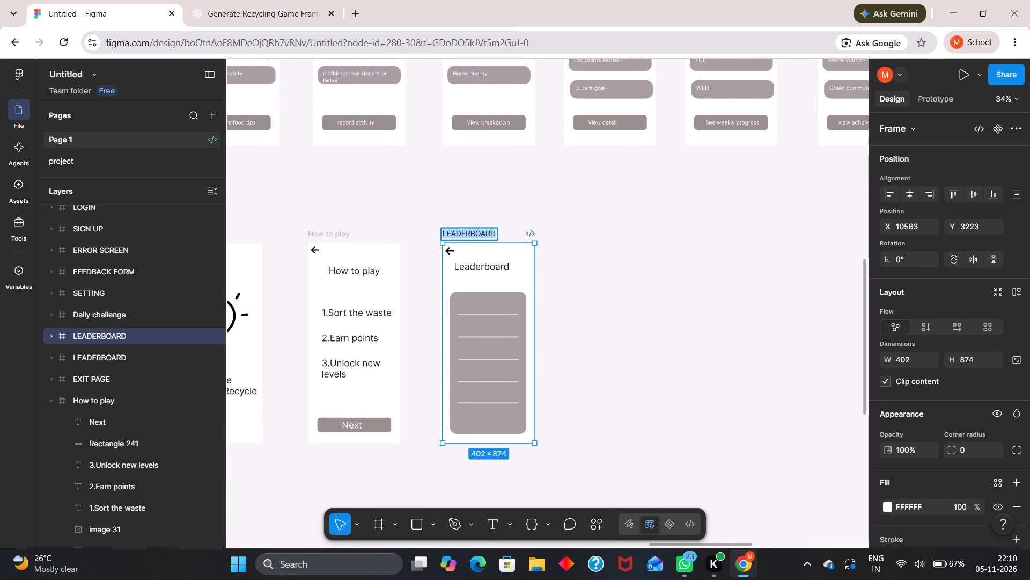
{"action": "type", "text": "GO"}
{"action": "key", "text": "BackSpace"}
{"action": "type", "text": "LOBAL"}
{"action": "key", "text": "space"}
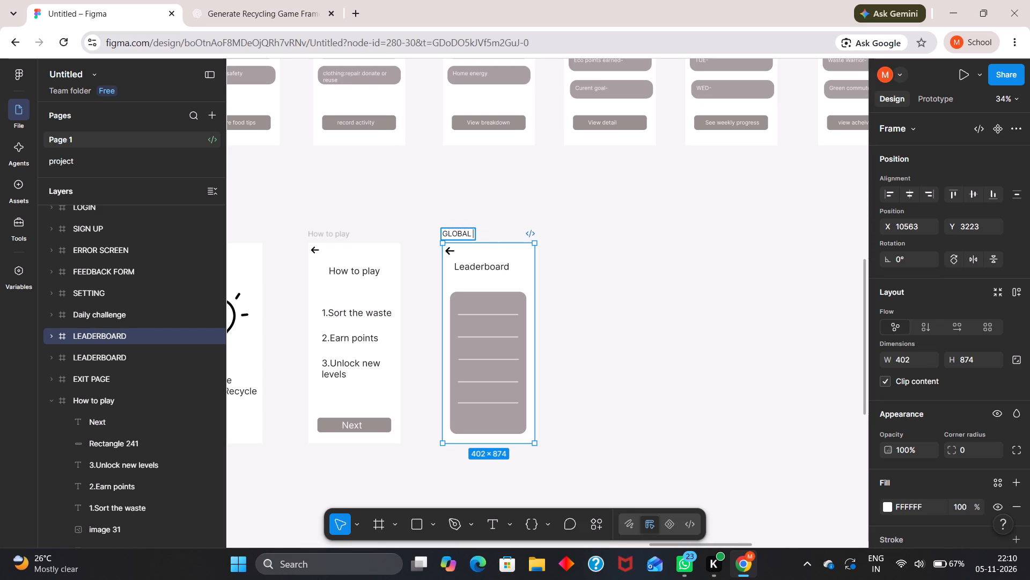
{"action": "type", "text": "LEA"}
{"action": "type", "text": "BERBO"}
{"action": "type", "text": "ARD"}
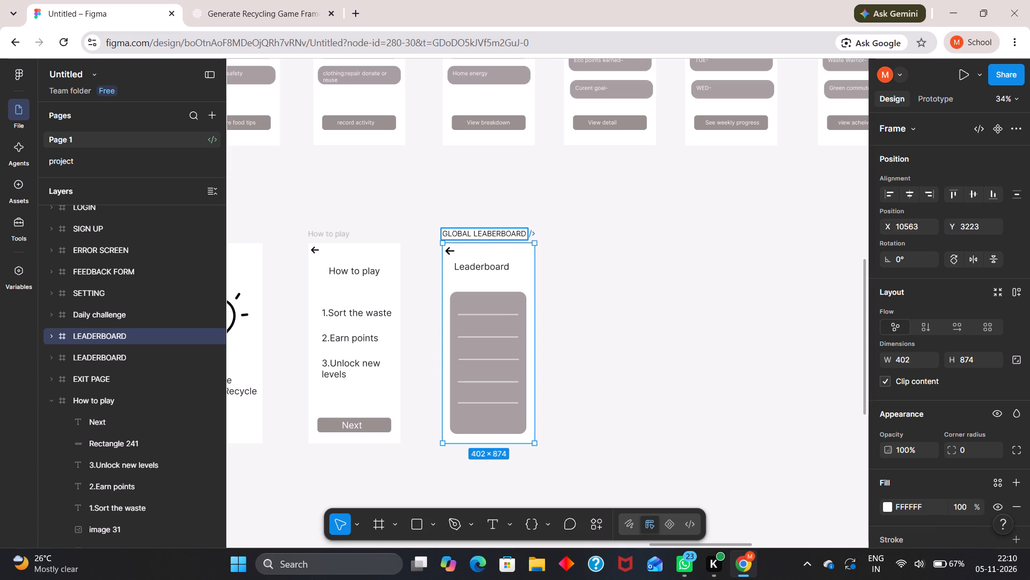
{"action": "key", "text": "Escape"}
{"action": "key", "text": "Escape"}
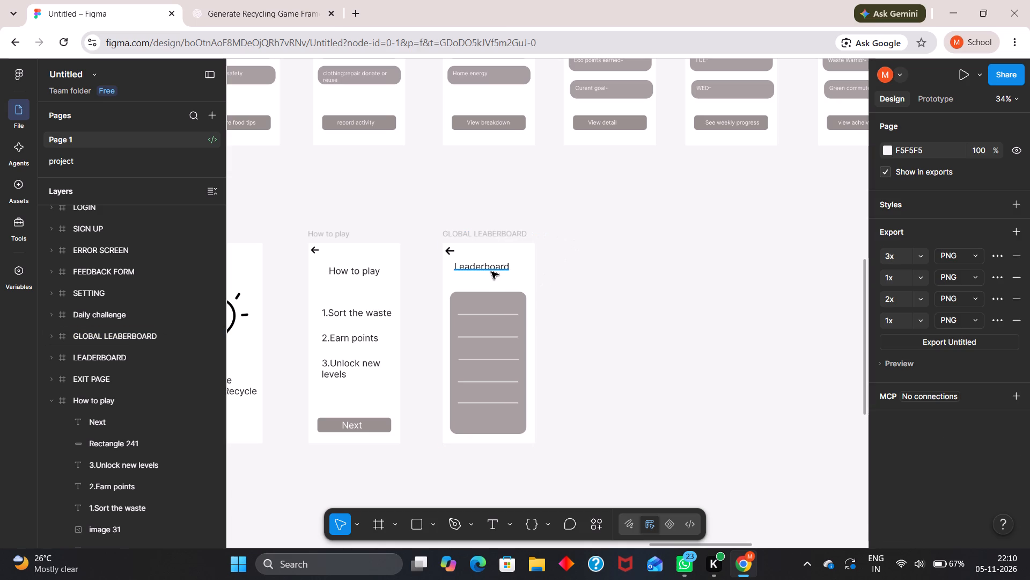
Change the copied frame's title text to "Global Leaderboard", with the title positioned at X 47.
{"action": "double_click", "coordinate": [491, 270]}
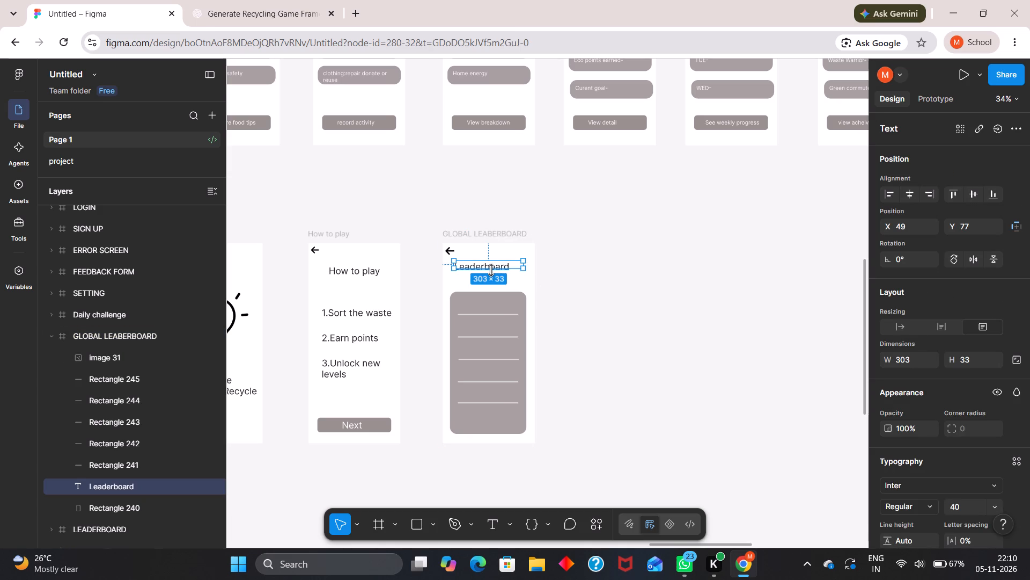
{"action": "triple_click", "coordinate": [491, 270]}
{"action": "left_click", "coordinate": [491, 270]}
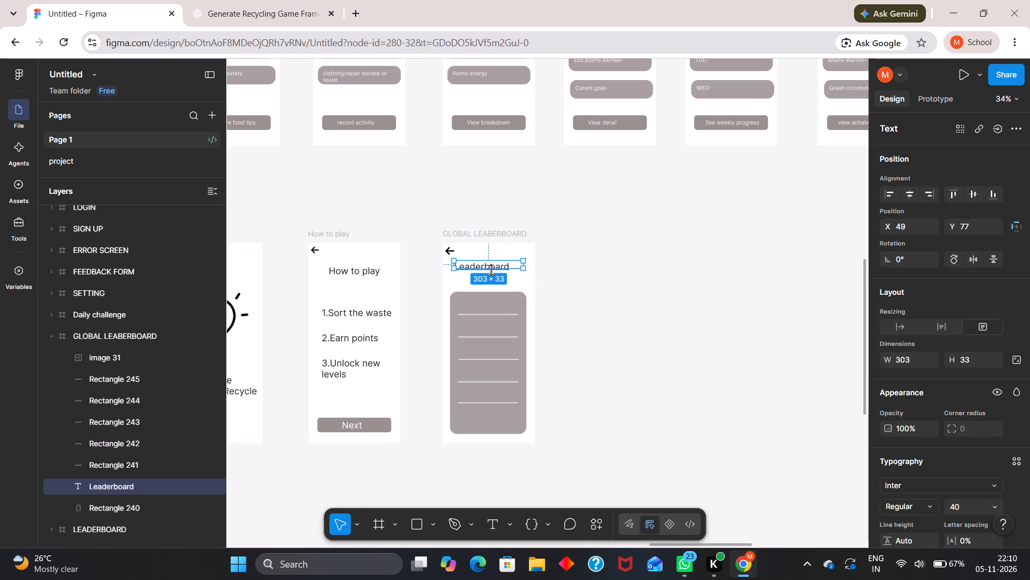
{"action": "key", "text": "Left"}
{"action": "key", "text": "Left"}
{"action": "triple_click", "coordinate": [493, 266]}
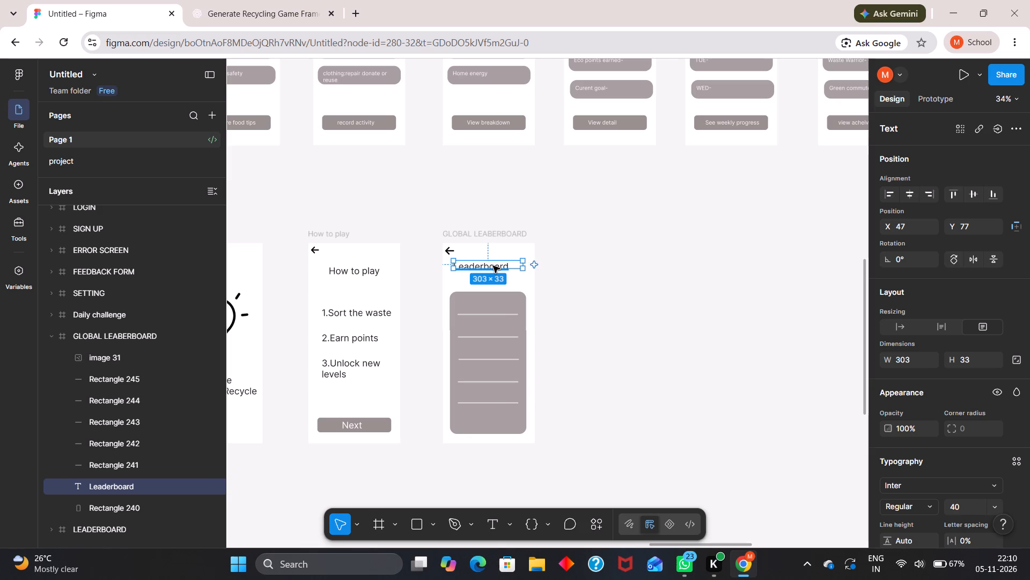
{"action": "left_click", "coordinate": [493, 266]}
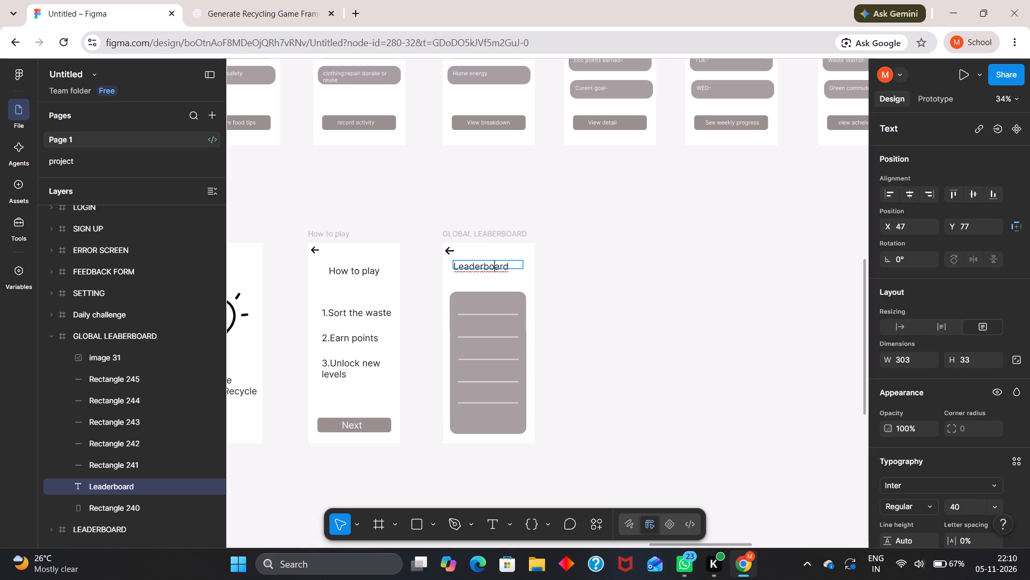
{"action": "key", "text": "Down"}
{"action": "key", "text": "Left"}
{"action": "key", "text": "Left"}
{"action": "key", "text": "Left"}
{"action": "key", "text": "Left"}
{"action": "key", "text": "Left"}
{"action": "key", "text": "Left"}
{"action": "key", "text": "Left"}
{"action": "key", "text": "Left"}
{"action": "key", "text": "Left"}
{"action": "key", "text": "Left"}
{"action": "key", "text": "Left"}
{"action": "key", "text": "space"}
{"action": "key", "text": "g"}
{"action": "type", "text": "lobal"}
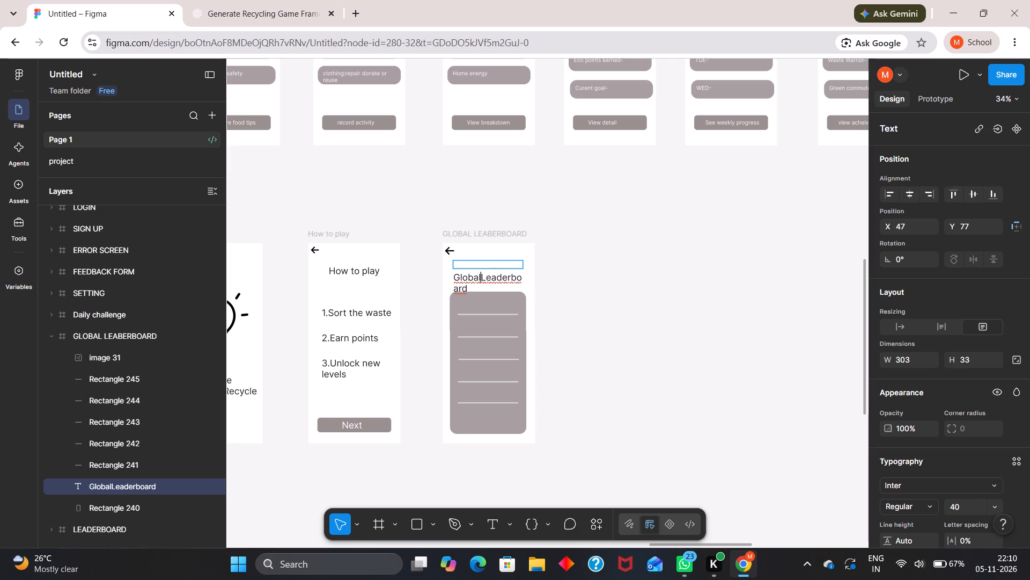
{"action": "key", "text": "space"}
{"action": "left_click", "coordinate": [664, 285]}
{"action": "left_click", "coordinate": [664, 285]}
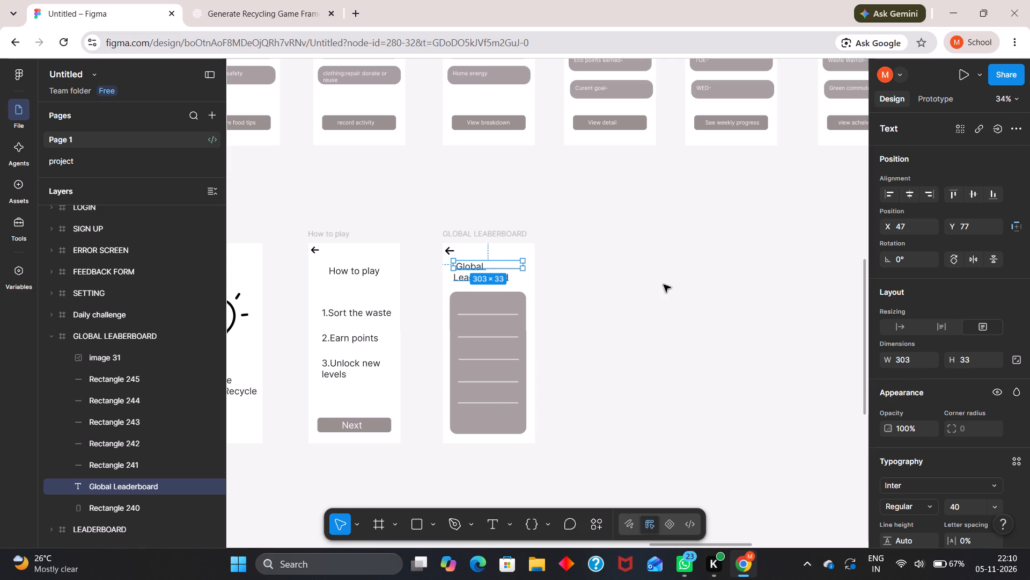
Rename the blue settings screen frame, labelled GOALS SELECTION, as SETTINGS.
{"action": "scroll", "coordinate": [664, 285], "scroll_direction": "left", "scroll_amount": 1}
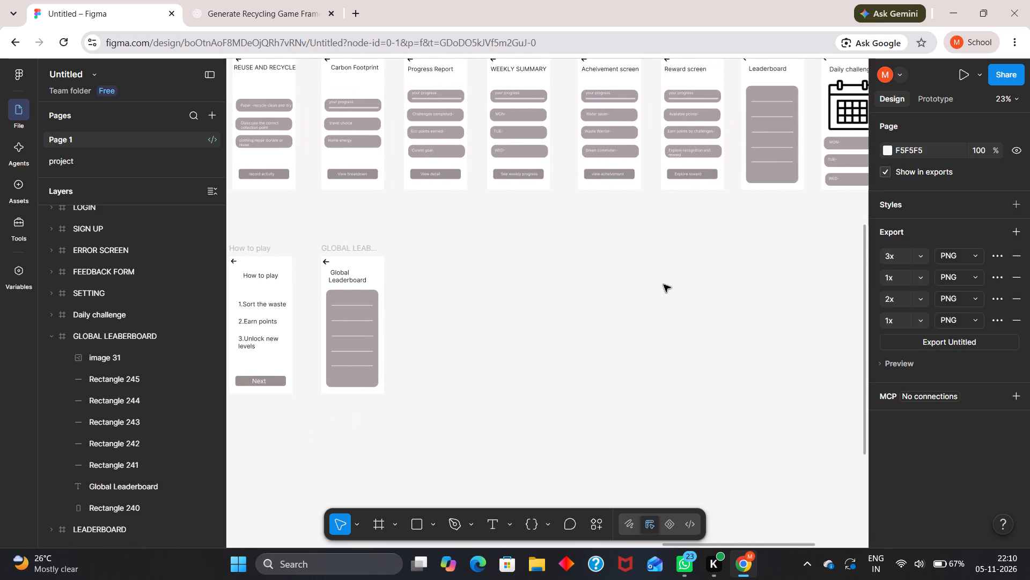
{"action": "scroll", "coordinate": [664, 285], "scroll_direction": "left", "scroll_amount": 3}
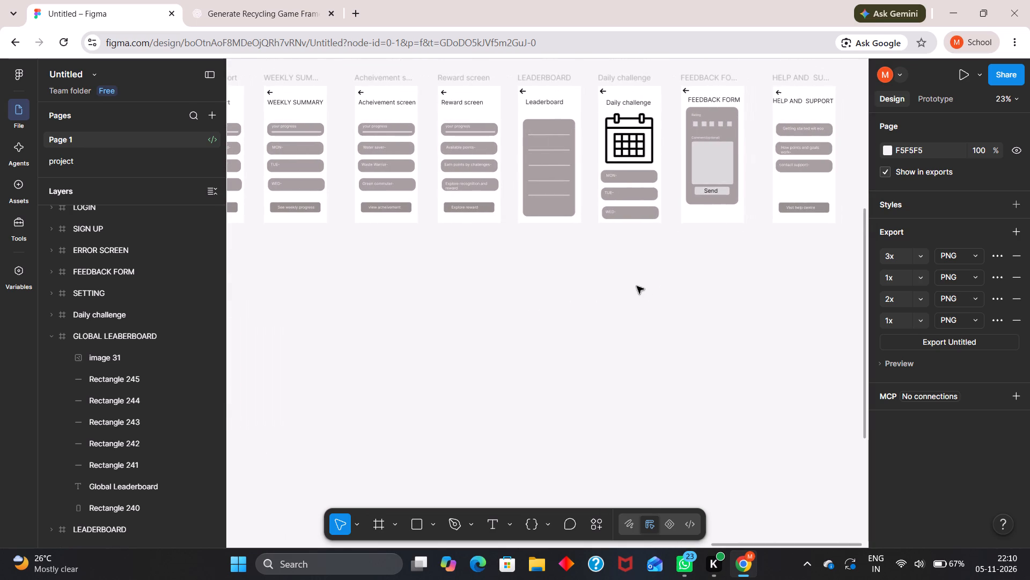
{"action": "scroll", "coordinate": [637, 286], "scroll_direction": "left", "scroll_amount": 1}
{"action": "scroll", "coordinate": [583, 332], "scroll_direction": "down", "scroll_amount": 3}
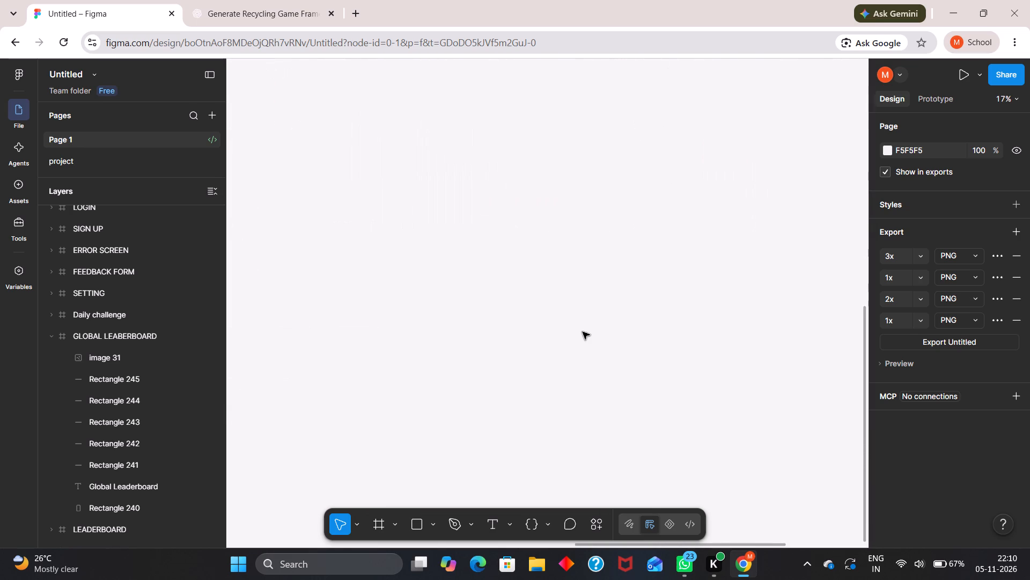
{"action": "scroll", "coordinate": [583, 332], "scroll_direction": "left", "scroll_amount": 1}
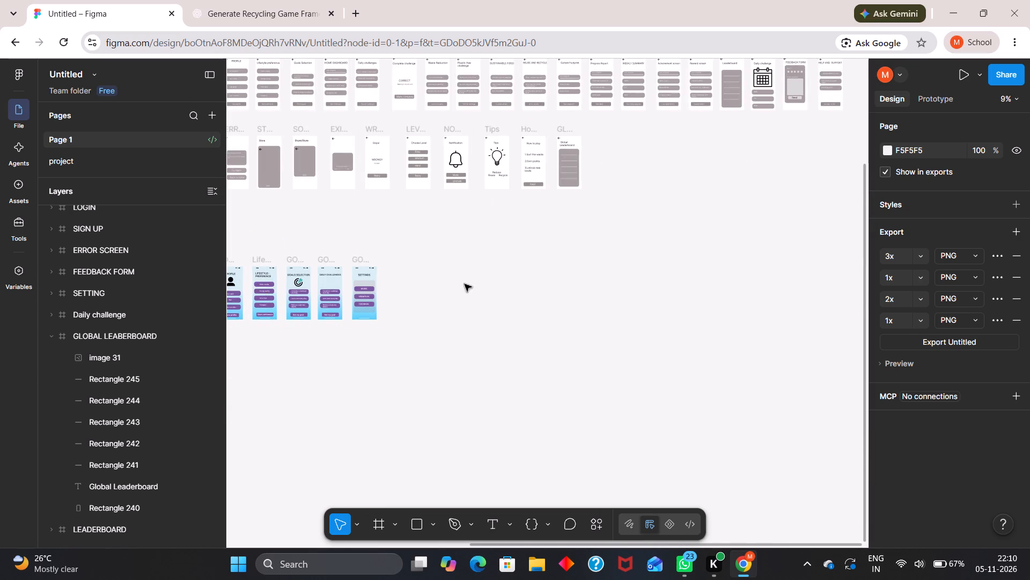
{"action": "scroll", "coordinate": [405, 288], "scroll_direction": "right", "scroll_amount": 2}
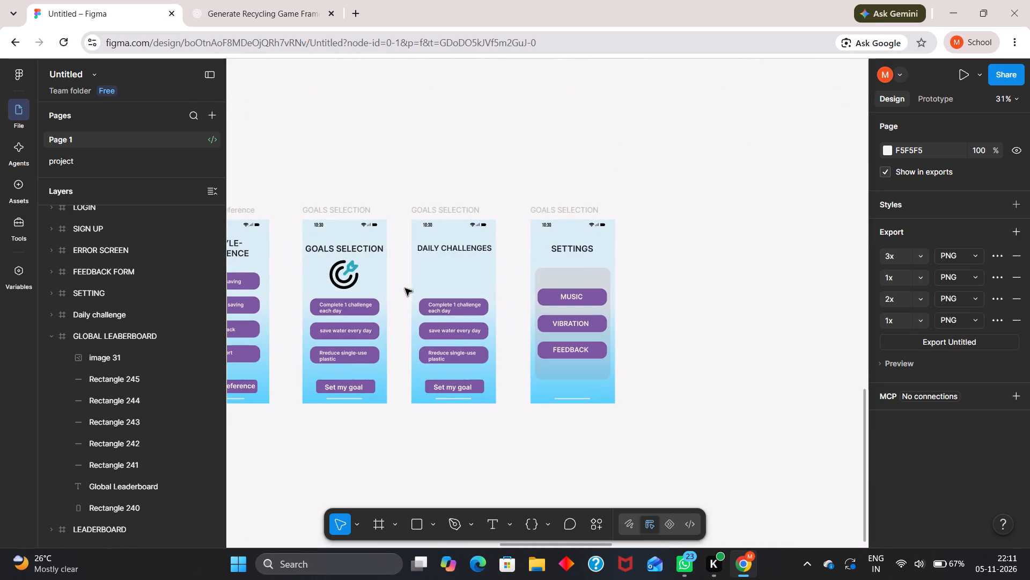
{"action": "double_click", "coordinate": [558, 206]}
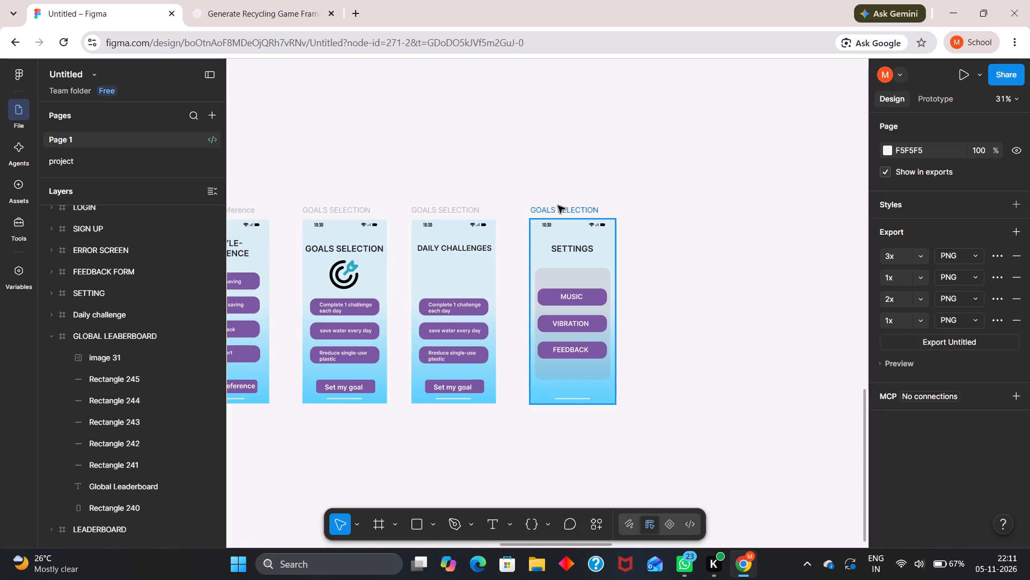
{"action": "type", "text": "SE"}
{"action": "type", "text": "RR"}
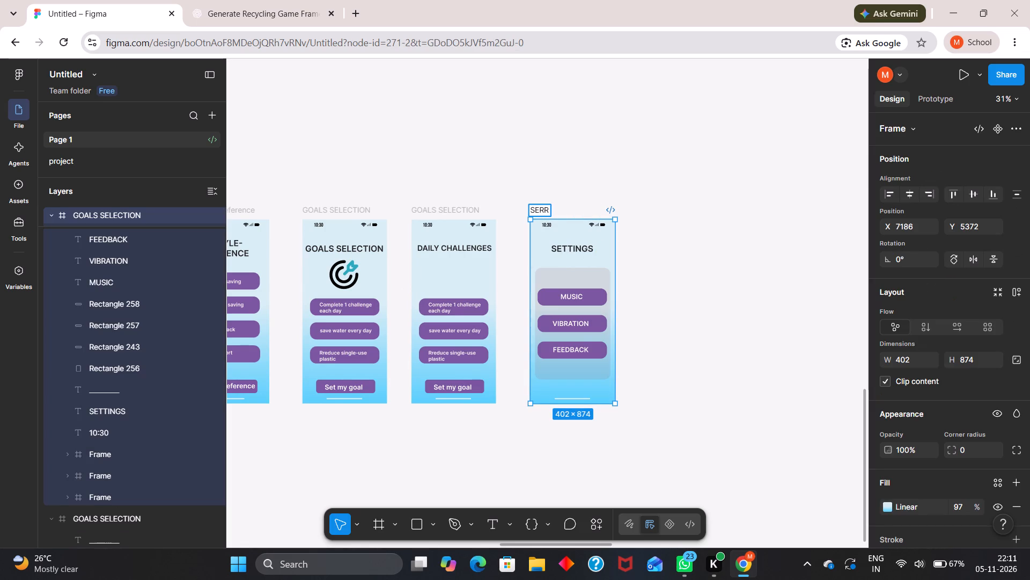
{"action": "key", "text": "BackSpace"}
{"action": "key", "text": "BackSpace"}
{"action": "type", "text": "TTINGD"}
{"action": "key", "text": "BackSpace"}
{"action": "type", "text": "S`"}
{"action": "key", "text": "BackSpace"}
{"action": "key", "text": "Escape"}
{"action": "left_click", "coordinate": [744, 198]}
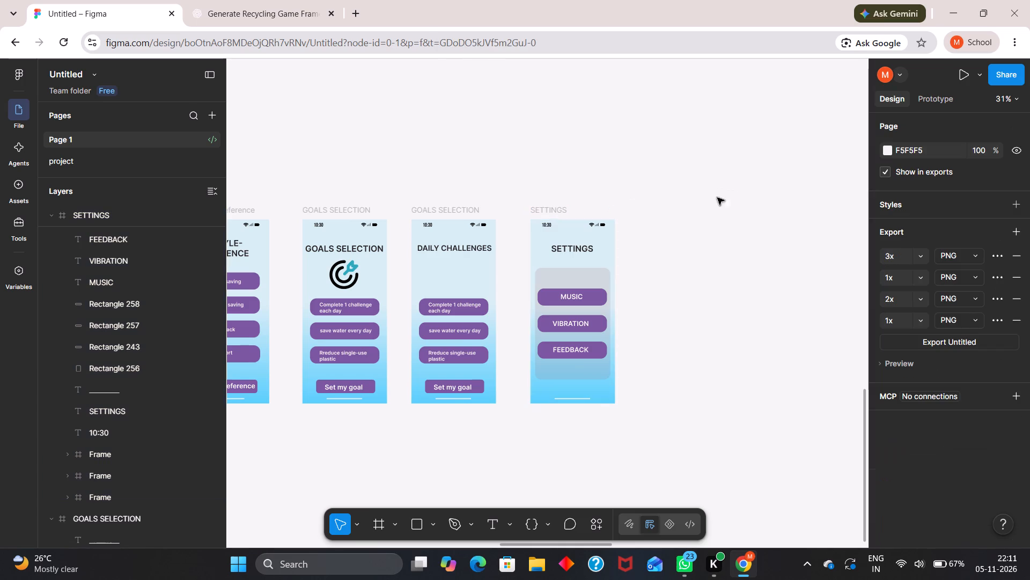
Duplicate the blue SETTINGS frame and place the copy beside it at the end of the row.
{"action": "left_click", "coordinate": [545, 208]}
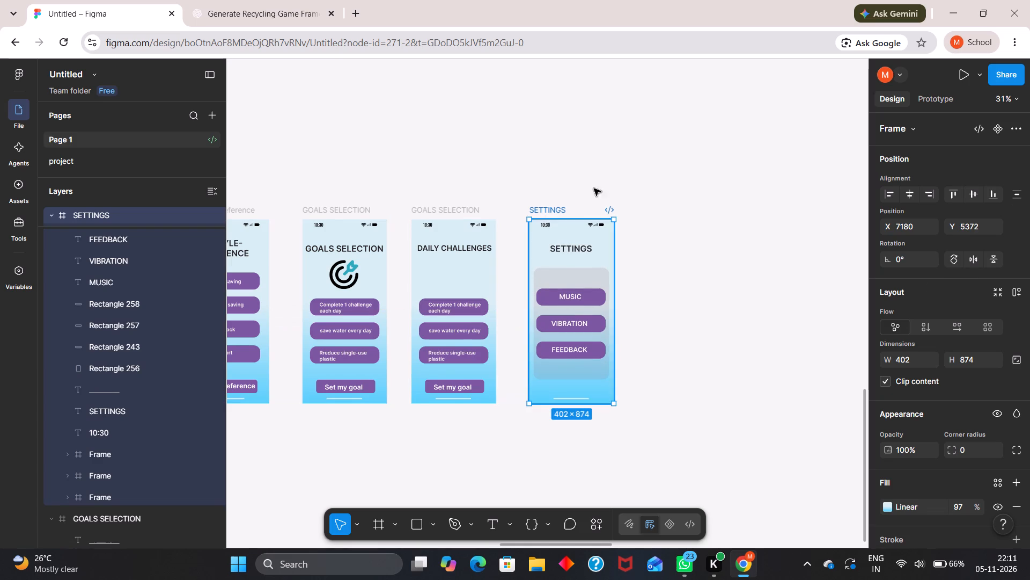
{"action": "left_click", "coordinate": [641, 173]}
{"action": "scroll", "coordinate": [631, 179], "scroll_direction": "left", "scroll_amount": 2}
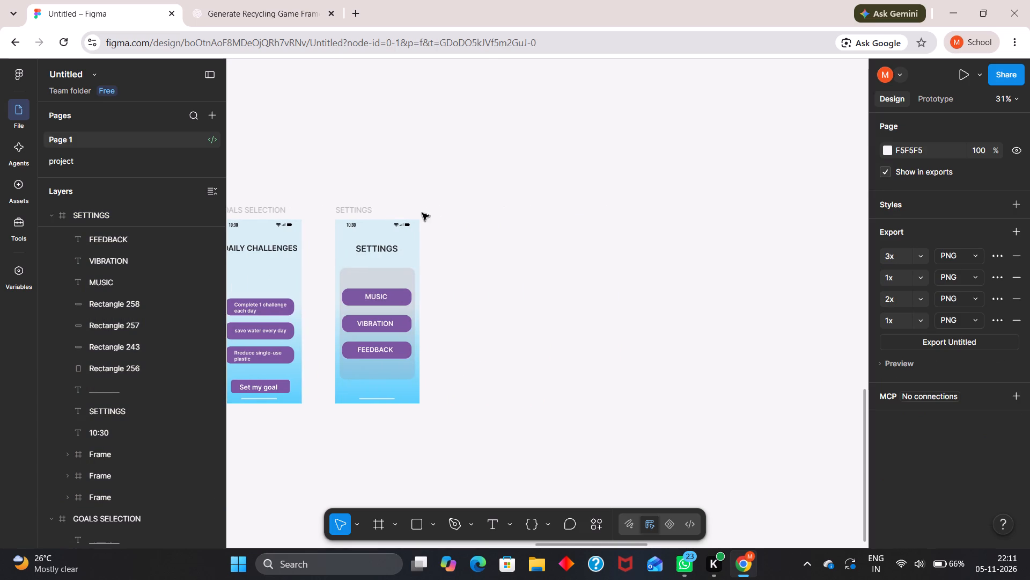
{"action": "left_click", "coordinate": [369, 208]}
{"action": "left_click_drag", "start_coordinate": [369, 208], "coordinate": [414, 204], "text": "alt"}
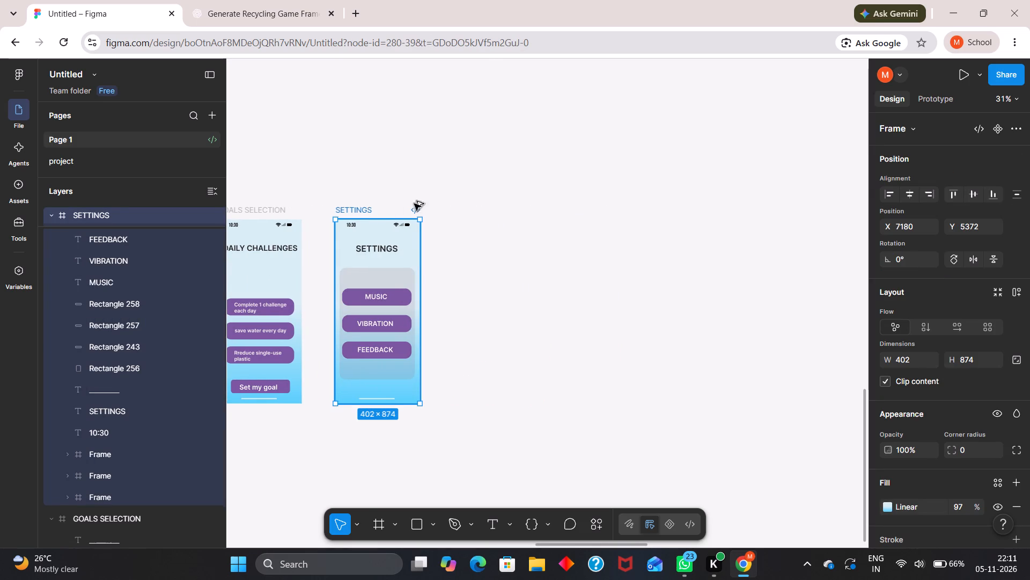
{"action": "left_click_drag", "start_coordinate": [414, 204], "coordinate": [502, 211], "text": "alt"}
{"action": "left_click", "coordinate": [619, 248]}
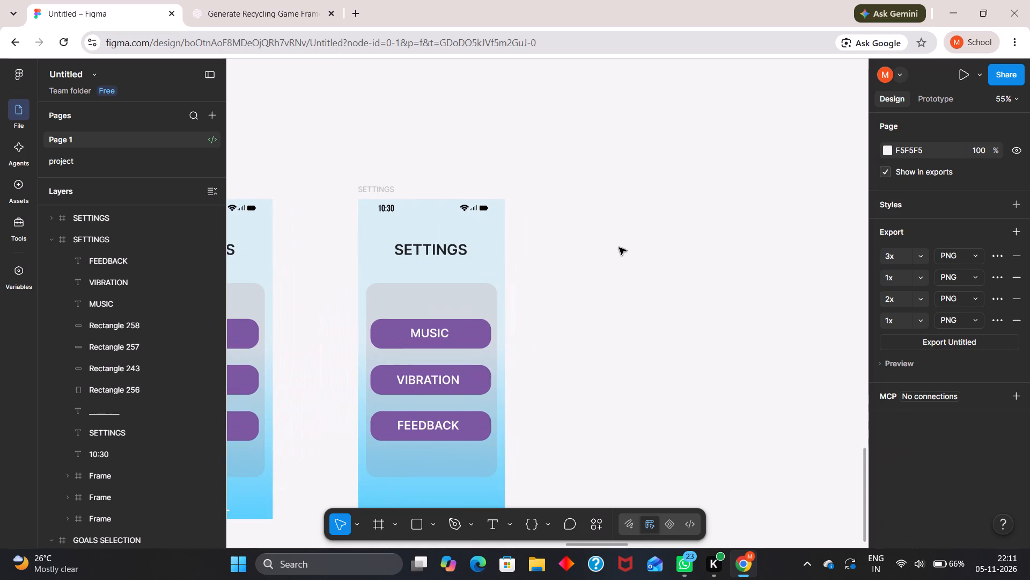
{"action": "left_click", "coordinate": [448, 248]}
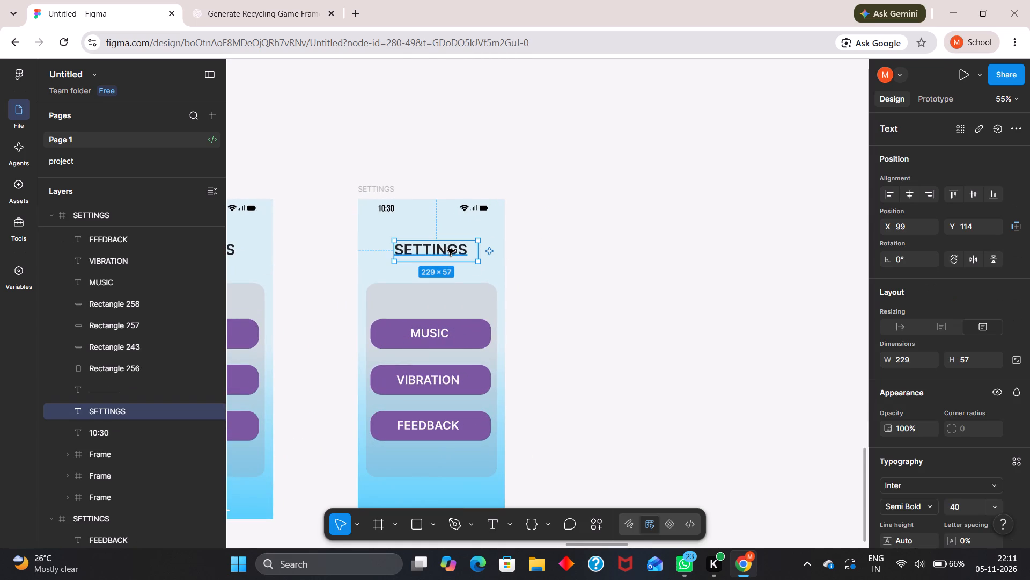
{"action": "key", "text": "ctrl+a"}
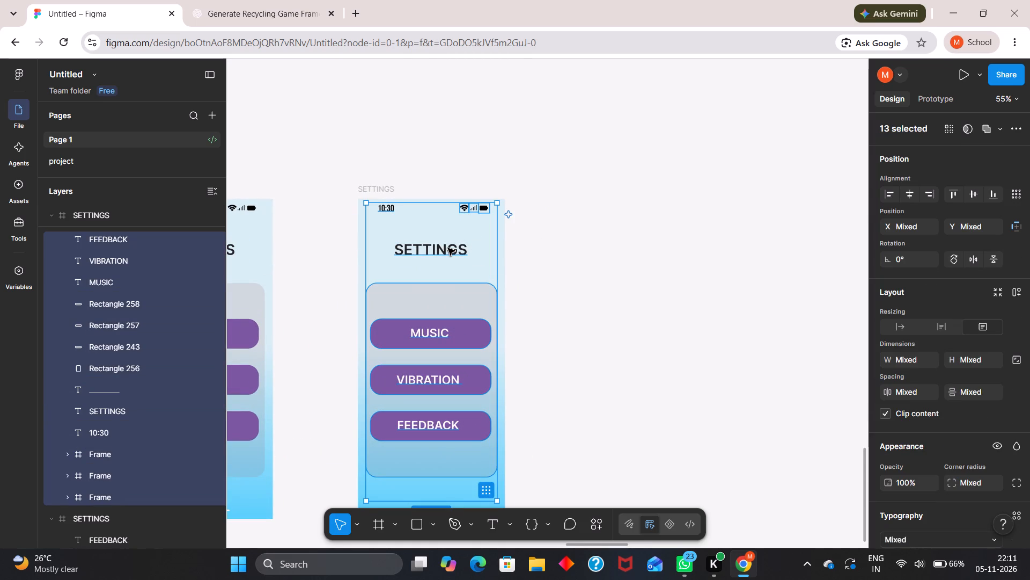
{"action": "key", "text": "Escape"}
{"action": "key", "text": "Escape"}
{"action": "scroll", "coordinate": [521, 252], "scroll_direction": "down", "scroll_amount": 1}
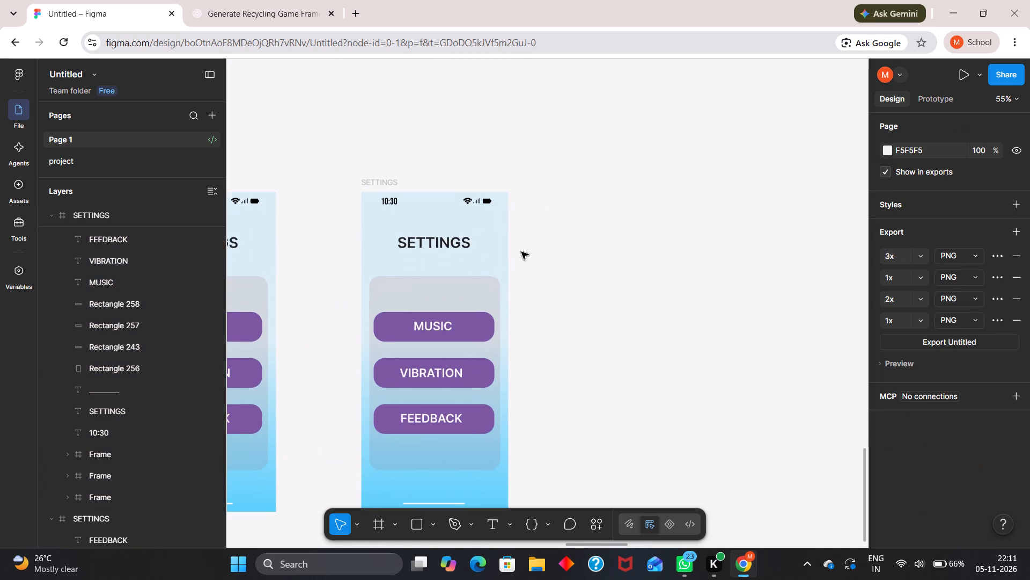
Change the fill of the rounded panel behind the buttons in the original SETTINGS frame to green 85CD39.
{"action": "left_click", "coordinate": [352, 274]}
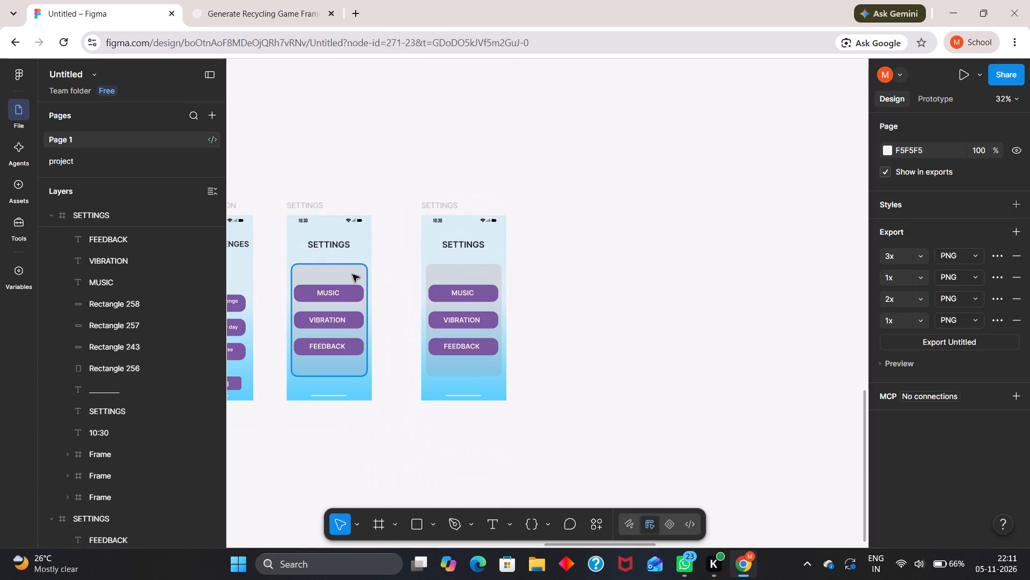
{"action": "scroll", "coordinate": [873, 389], "scroll_direction": "down", "scroll_amount": 2}
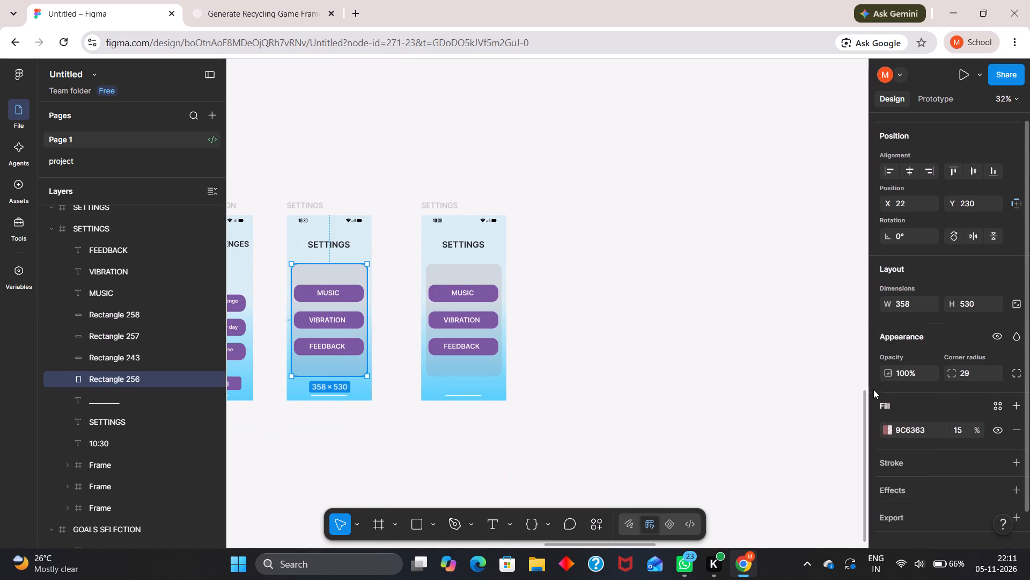
{"action": "scroll", "coordinate": [873, 389], "scroll_direction": "down", "scroll_amount": 2}
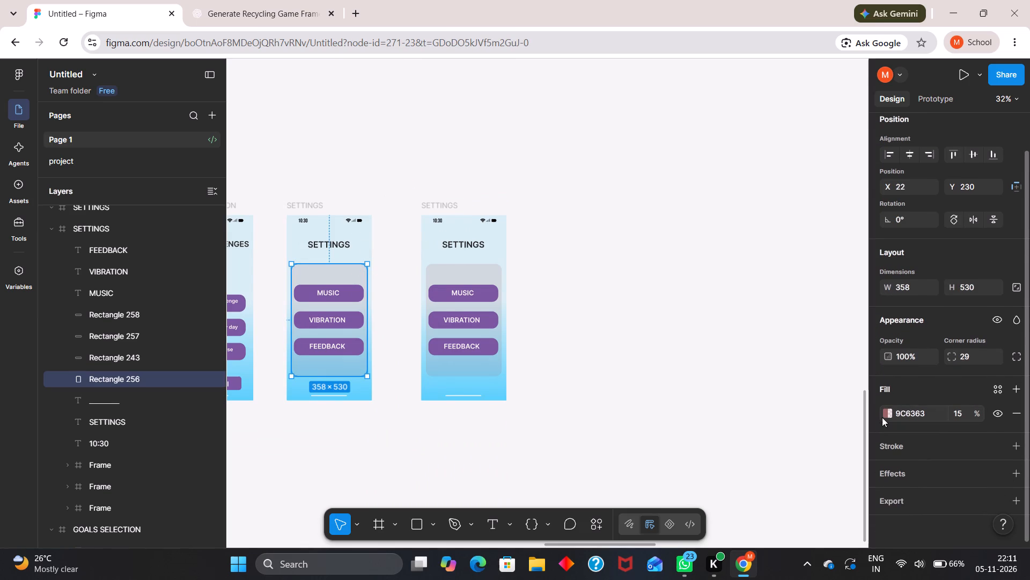
{"action": "left_click", "coordinate": [889, 407]}
{"action": "left_click", "coordinate": [887, 414]}
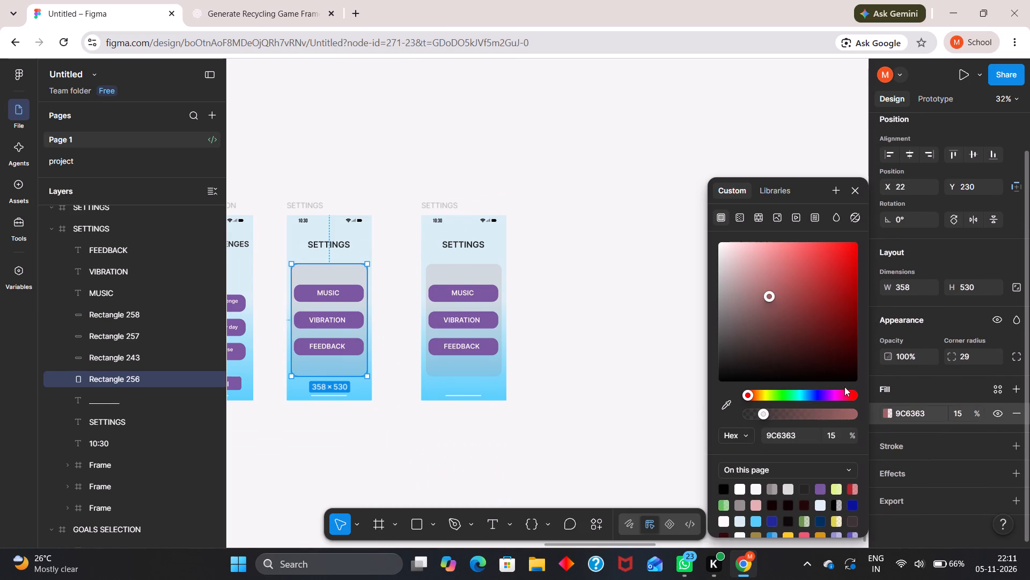
{"action": "left_click", "coordinate": [774, 398]}
{"action": "left_click", "coordinate": [778, 347]}
{"action": "left_click", "coordinate": [789, 340]}
{"action": "left_click", "coordinate": [795, 318]}
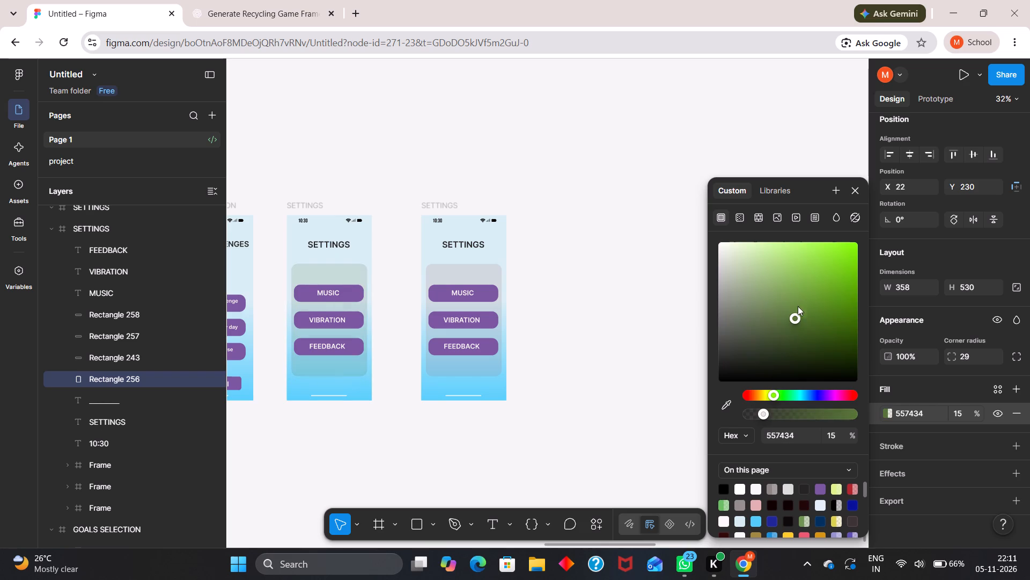
{"action": "left_click", "coordinate": [801, 292]}
{"action": "left_click", "coordinate": [804, 287]}
{"action": "left_click", "coordinate": [804, 287]}
{"action": "left_click", "coordinate": [819, 270]}
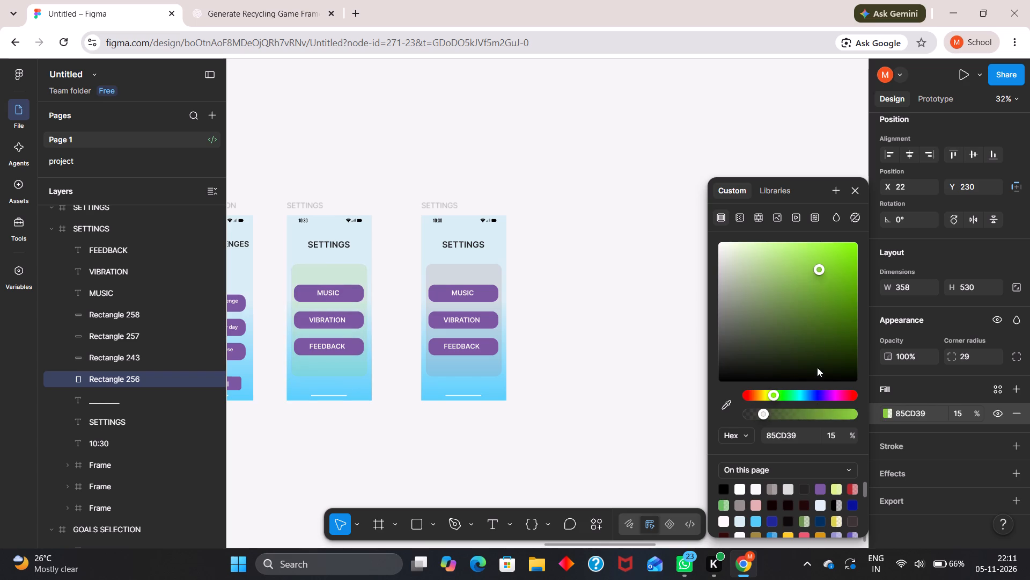
Change the panel's fill colour to the softer green 95C760 and raise the fill opacity to 42%.
{"action": "left_click", "coordinate": [772, 407]}
{"action": "left_click", "coordinate": [772, 407]}
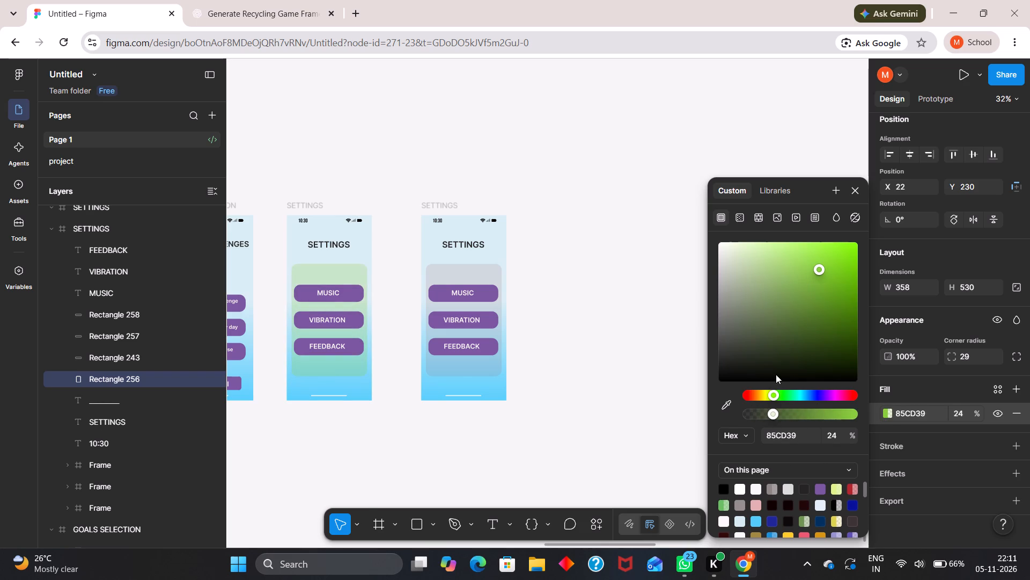
{"action": "left_click", "coordinate": [782, 330]}
{"action": "left_click", "coordinate": [764, 248]}
{"action": "left_click", "coordinate": [783, 250]}
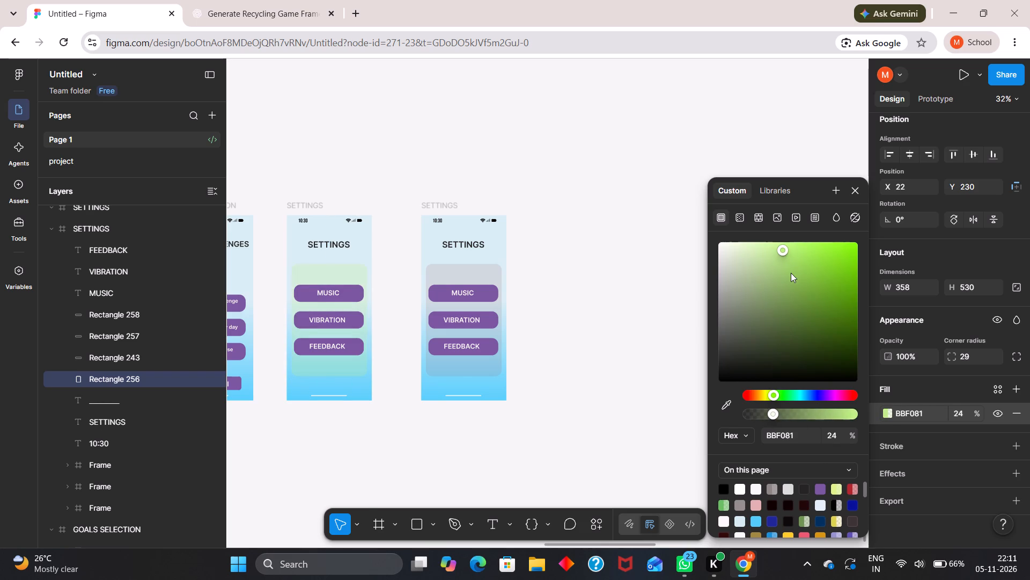
{"action": "left_click", "coordinate": [791, 273]}
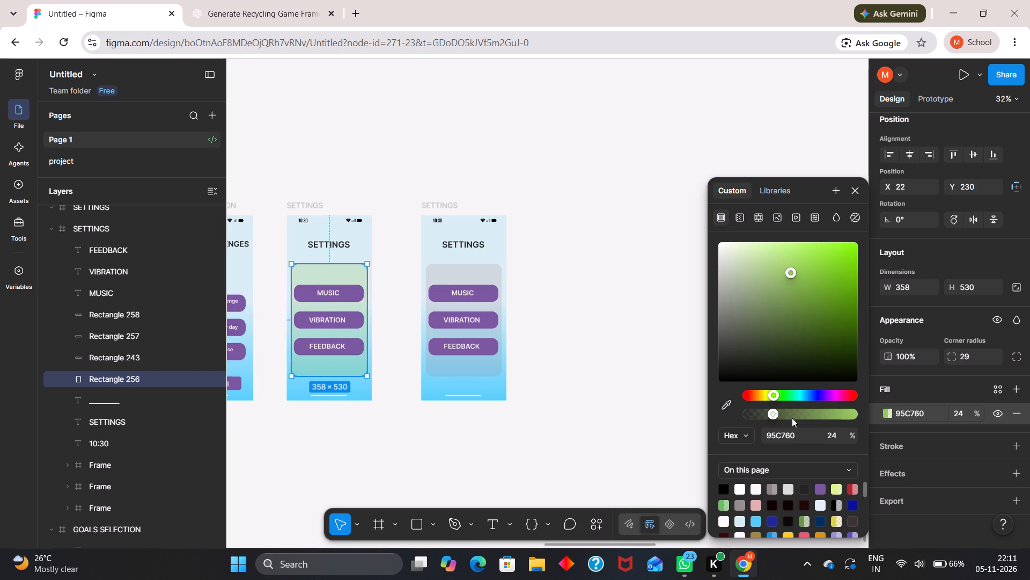
{"action": "left_click", "coordinate": [792, 418]}
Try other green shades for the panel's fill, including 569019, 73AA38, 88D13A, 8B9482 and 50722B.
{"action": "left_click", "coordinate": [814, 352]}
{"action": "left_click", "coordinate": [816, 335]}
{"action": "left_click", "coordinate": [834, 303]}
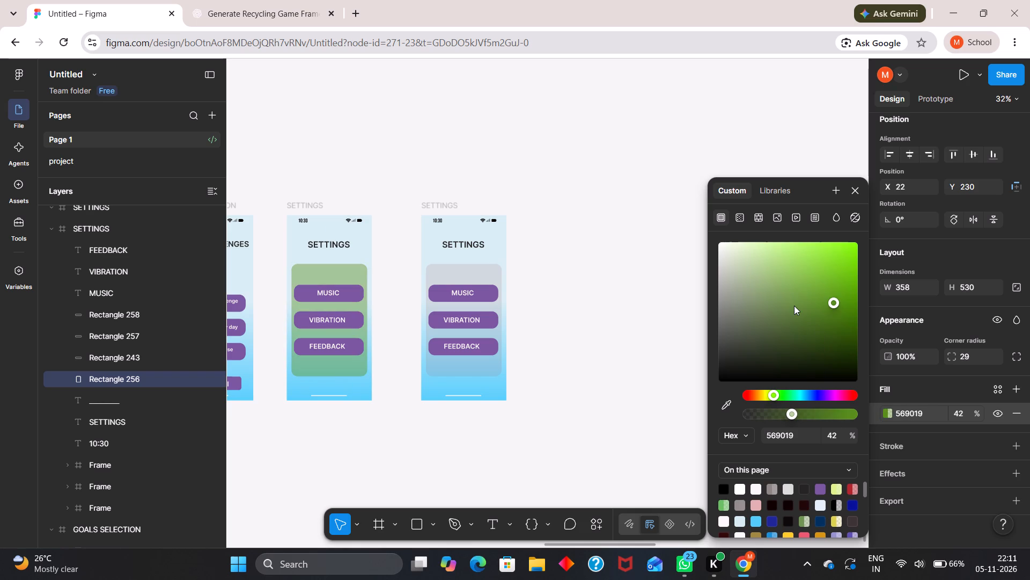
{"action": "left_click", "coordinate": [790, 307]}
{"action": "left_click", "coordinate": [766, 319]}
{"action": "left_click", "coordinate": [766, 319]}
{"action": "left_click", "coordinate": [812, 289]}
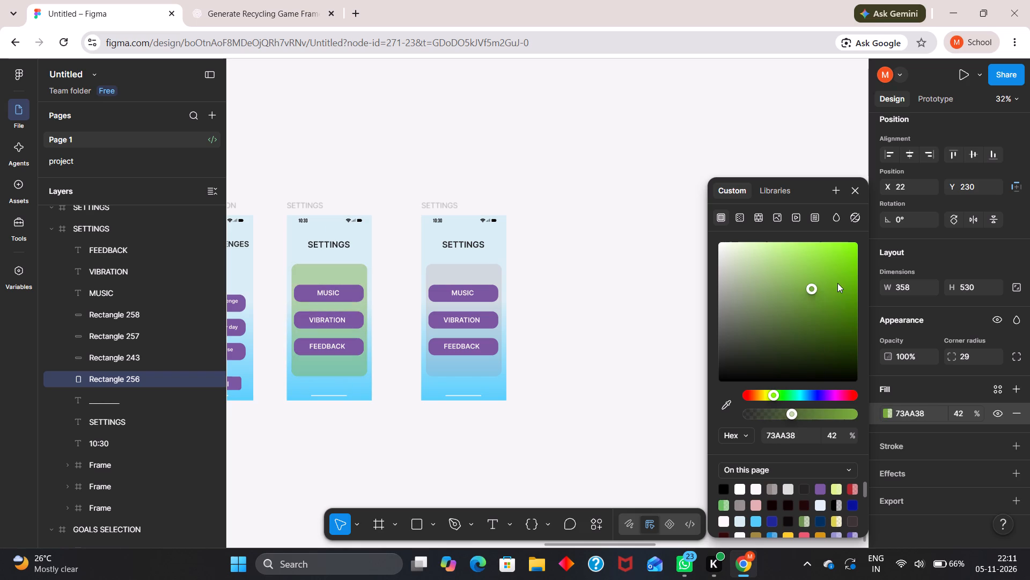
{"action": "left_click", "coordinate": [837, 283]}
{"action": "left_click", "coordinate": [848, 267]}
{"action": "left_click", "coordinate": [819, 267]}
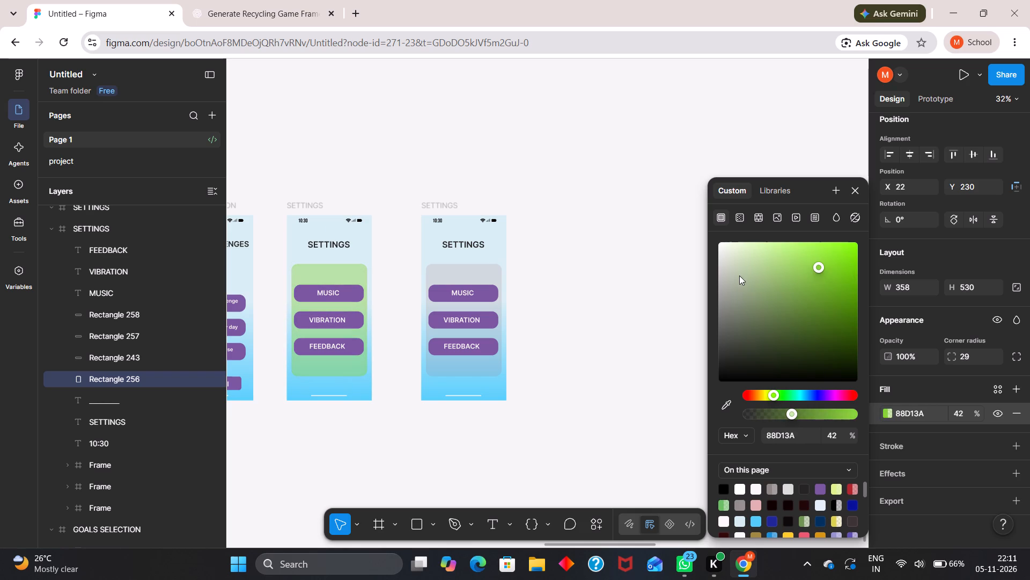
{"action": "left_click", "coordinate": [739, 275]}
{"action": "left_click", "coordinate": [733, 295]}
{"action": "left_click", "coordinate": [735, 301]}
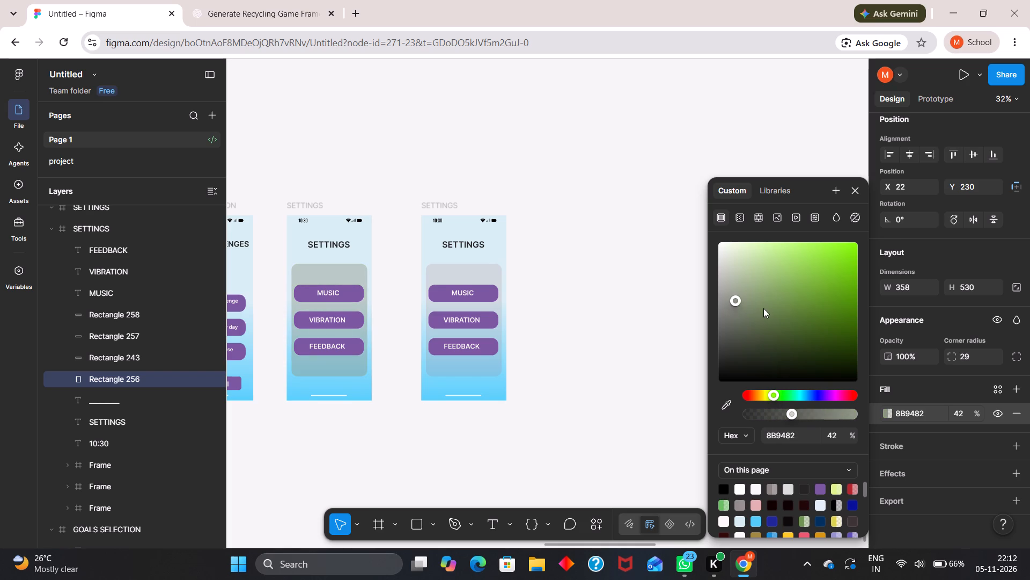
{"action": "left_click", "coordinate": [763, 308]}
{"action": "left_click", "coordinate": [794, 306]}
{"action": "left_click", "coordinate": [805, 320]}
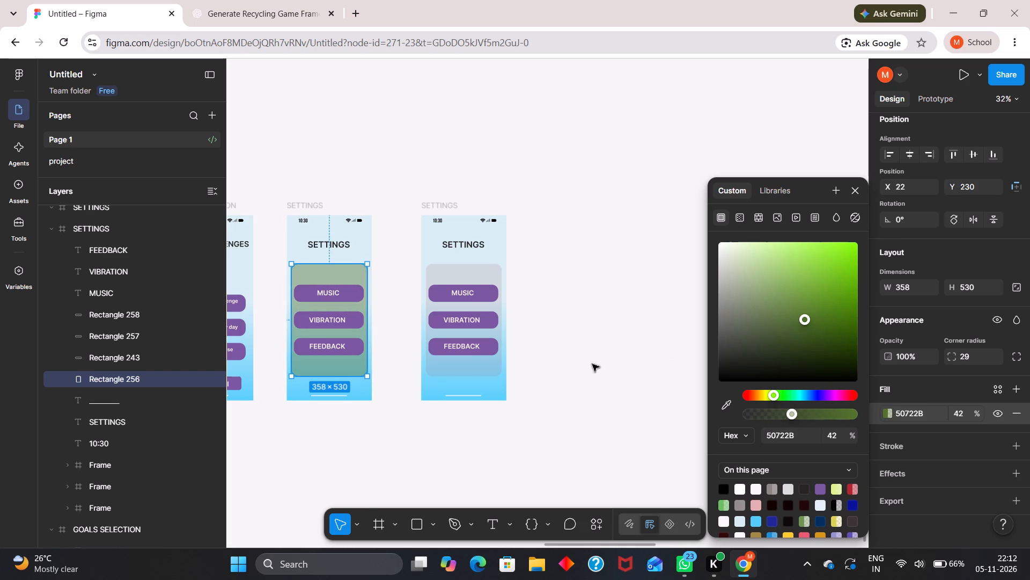
Set the panel's fill to the pale green B5D98F after sampling brighter greens such as 83E31D.
{"action": "middle_click_drag", "start_coordinate": [592, 364], "coordinate": [604, 364]}
{"action": "middle_click_drag", "start_coordinate": [610, 364], "coordinate": [670, 347]}
{"action": "left_click", "coordinate": [773, 323]}
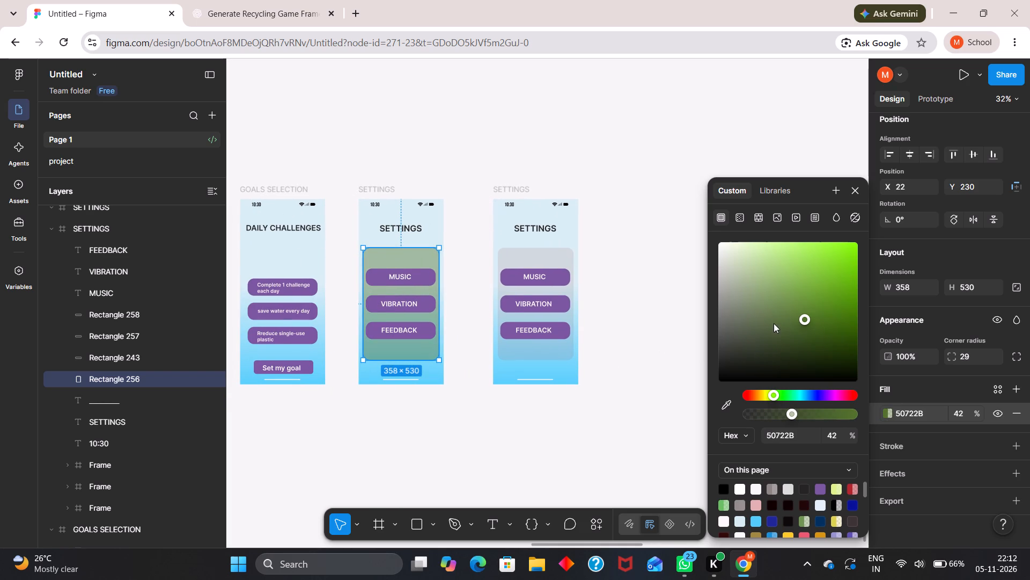
{"action": "left_click", "coordinate": [790, 308]}
{"action": "left_click", "coordinate": [816, 284]}
{"action": "left_click", "coordinate": [829, 272]}
{"action": "left_click", "coordinate": [840, 258]}
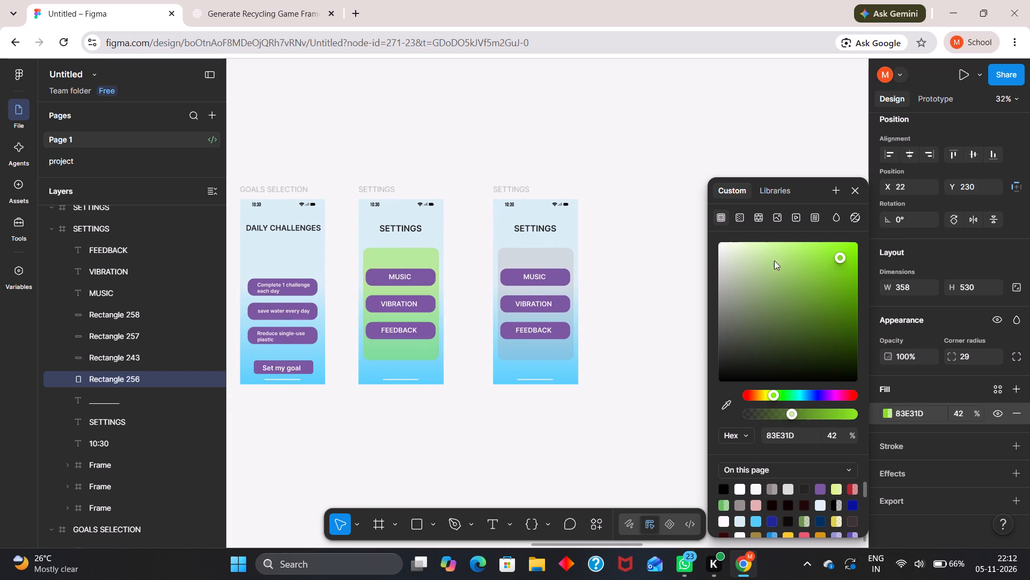
{"action": "left_click", "coordinate": [766, 263]}
{"action": "left_click", "coordinate": [710, 280]}
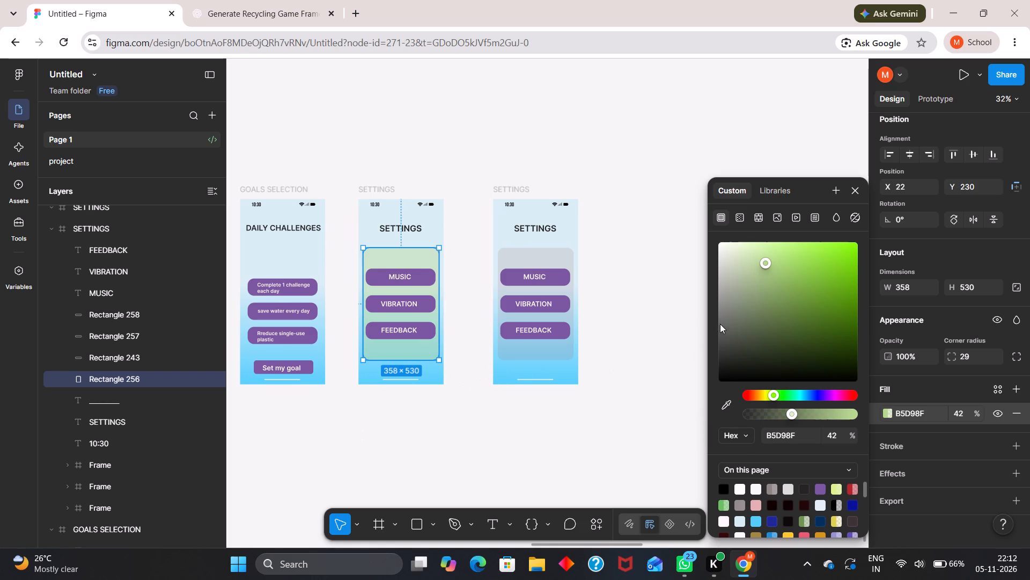
{"action": "middle_click_drag", "start_coordinate": [399, 415], "coordinate": [605, 387]}
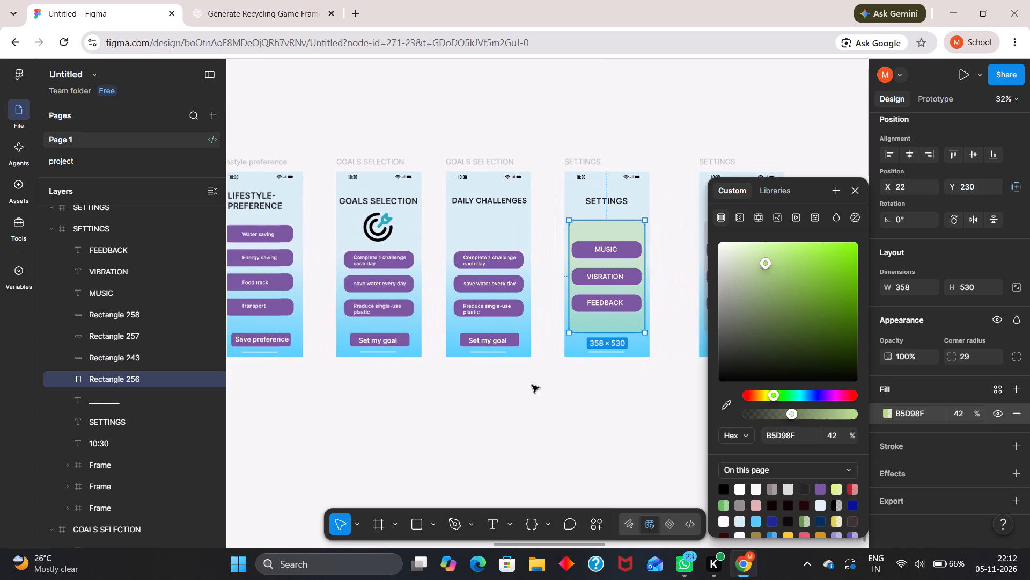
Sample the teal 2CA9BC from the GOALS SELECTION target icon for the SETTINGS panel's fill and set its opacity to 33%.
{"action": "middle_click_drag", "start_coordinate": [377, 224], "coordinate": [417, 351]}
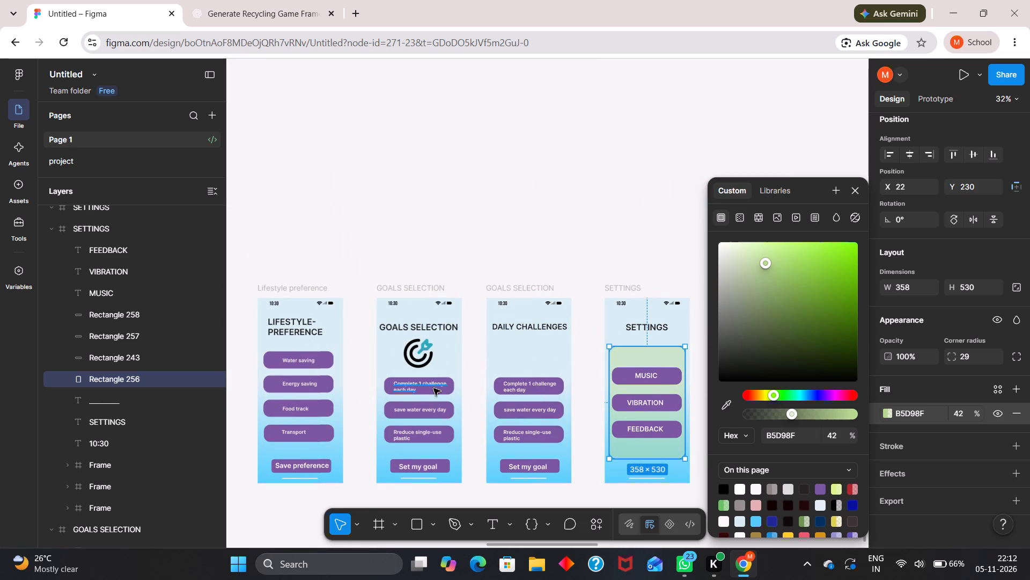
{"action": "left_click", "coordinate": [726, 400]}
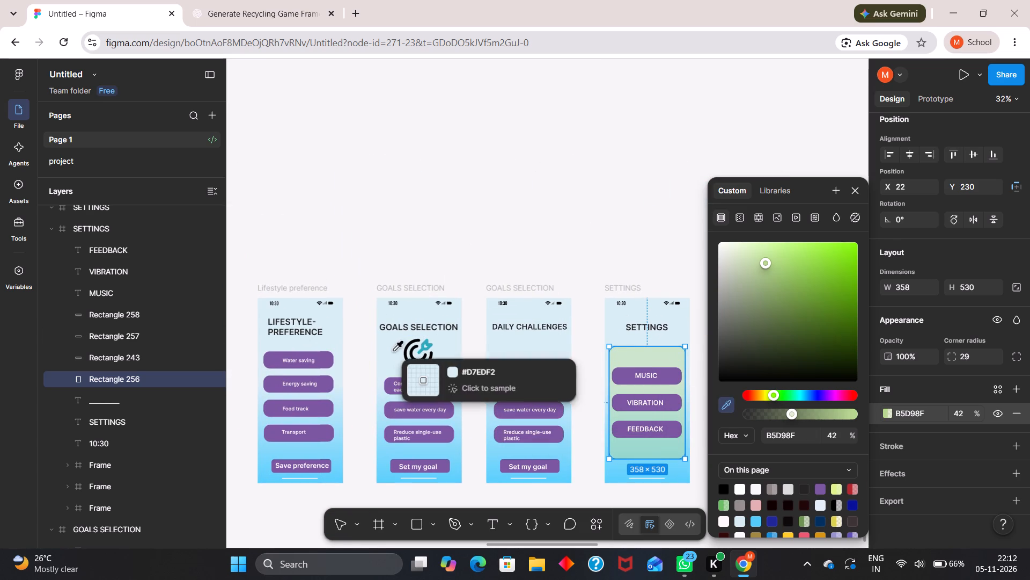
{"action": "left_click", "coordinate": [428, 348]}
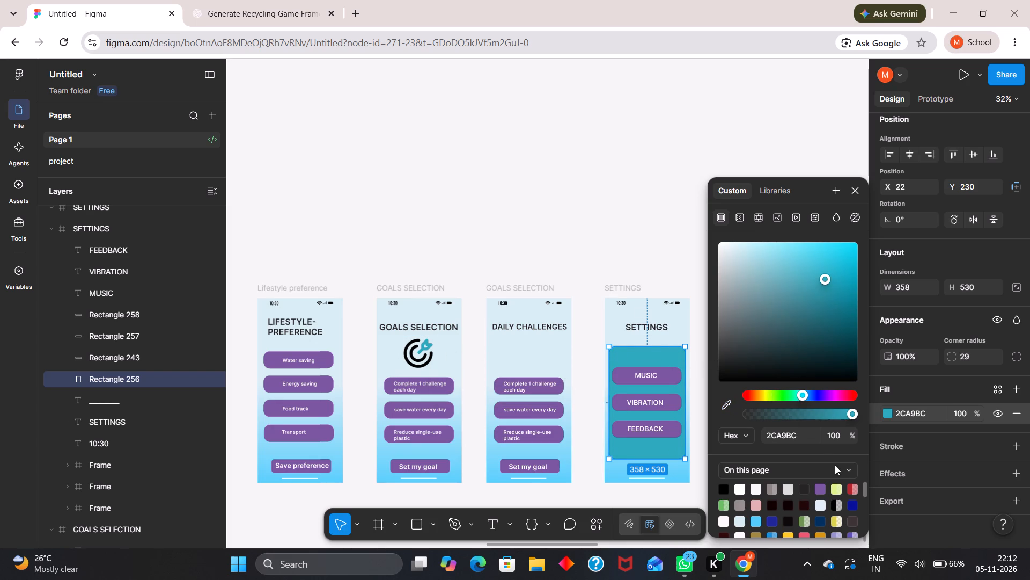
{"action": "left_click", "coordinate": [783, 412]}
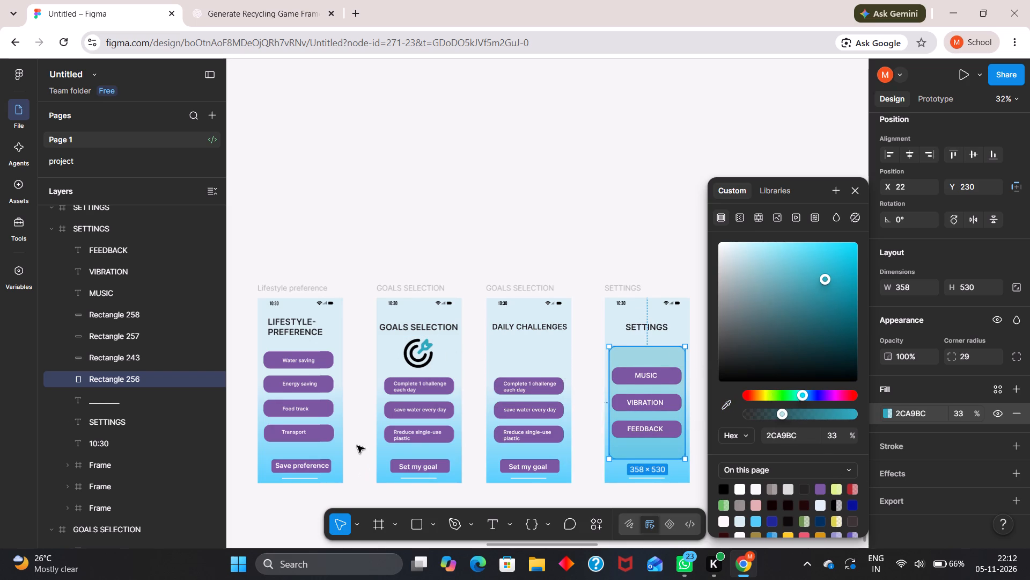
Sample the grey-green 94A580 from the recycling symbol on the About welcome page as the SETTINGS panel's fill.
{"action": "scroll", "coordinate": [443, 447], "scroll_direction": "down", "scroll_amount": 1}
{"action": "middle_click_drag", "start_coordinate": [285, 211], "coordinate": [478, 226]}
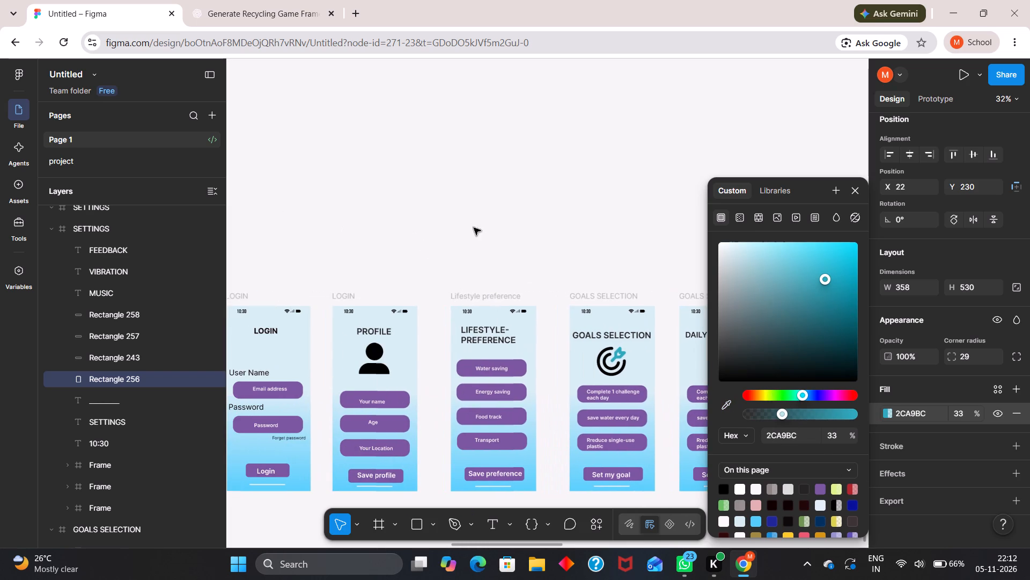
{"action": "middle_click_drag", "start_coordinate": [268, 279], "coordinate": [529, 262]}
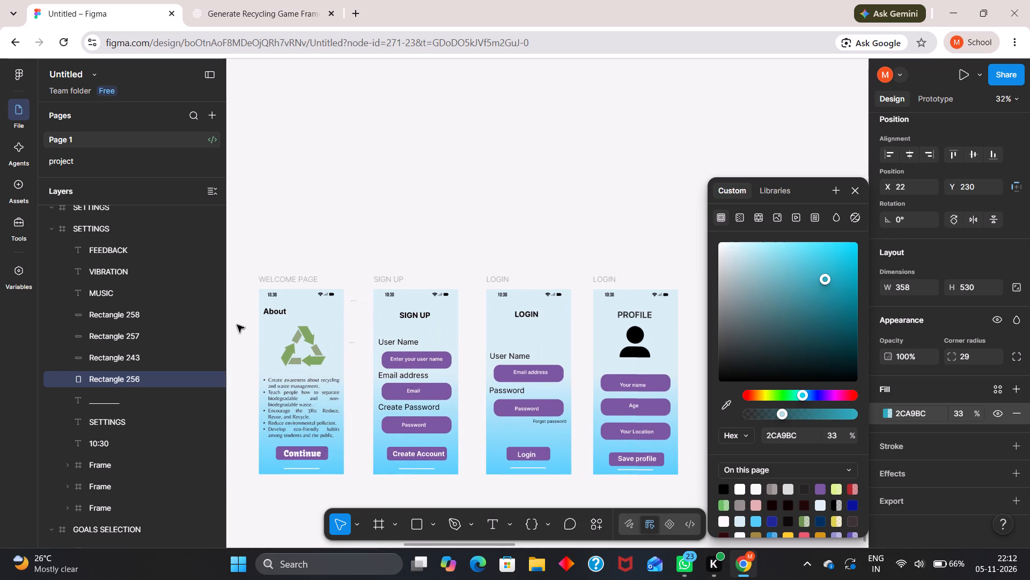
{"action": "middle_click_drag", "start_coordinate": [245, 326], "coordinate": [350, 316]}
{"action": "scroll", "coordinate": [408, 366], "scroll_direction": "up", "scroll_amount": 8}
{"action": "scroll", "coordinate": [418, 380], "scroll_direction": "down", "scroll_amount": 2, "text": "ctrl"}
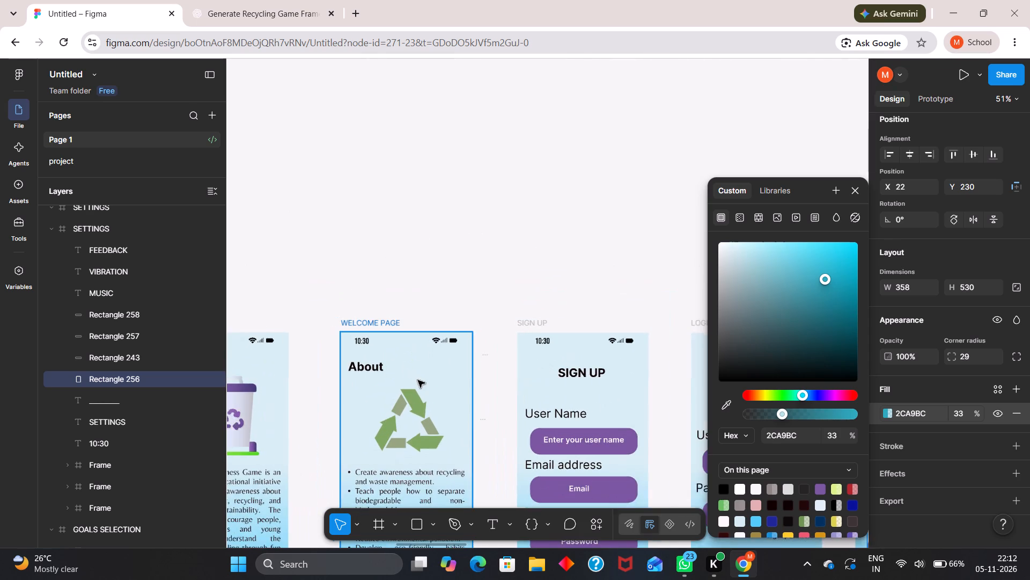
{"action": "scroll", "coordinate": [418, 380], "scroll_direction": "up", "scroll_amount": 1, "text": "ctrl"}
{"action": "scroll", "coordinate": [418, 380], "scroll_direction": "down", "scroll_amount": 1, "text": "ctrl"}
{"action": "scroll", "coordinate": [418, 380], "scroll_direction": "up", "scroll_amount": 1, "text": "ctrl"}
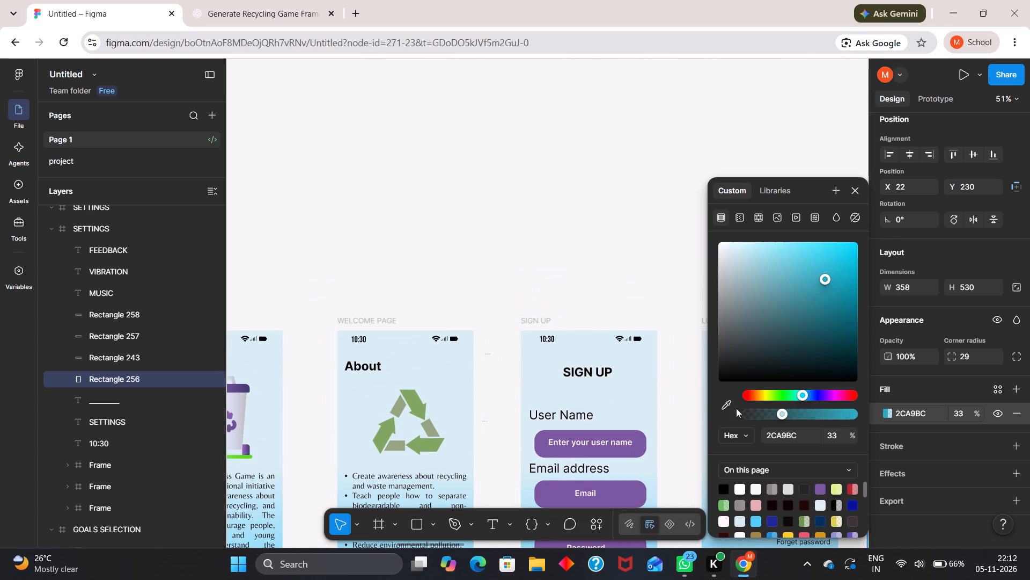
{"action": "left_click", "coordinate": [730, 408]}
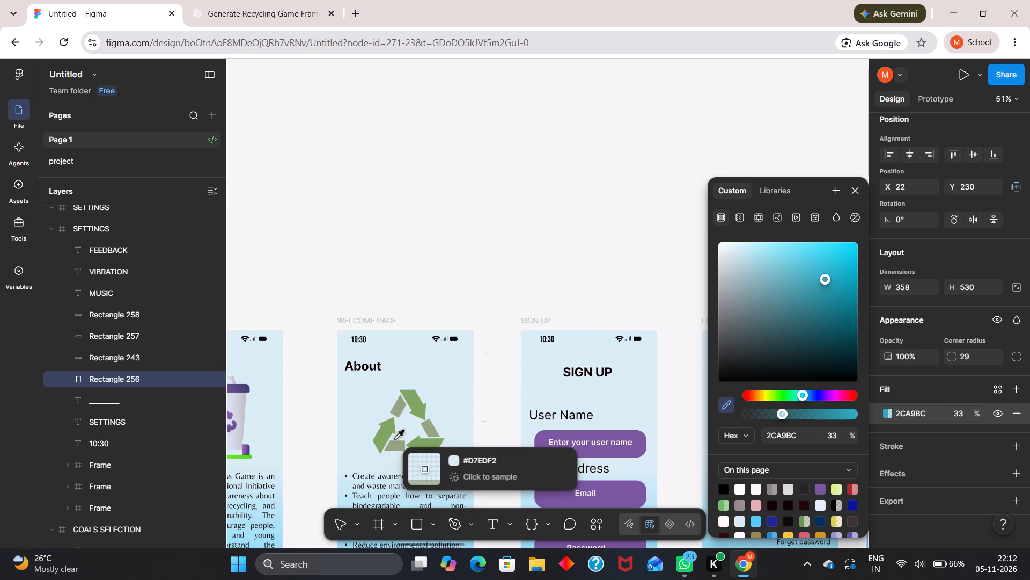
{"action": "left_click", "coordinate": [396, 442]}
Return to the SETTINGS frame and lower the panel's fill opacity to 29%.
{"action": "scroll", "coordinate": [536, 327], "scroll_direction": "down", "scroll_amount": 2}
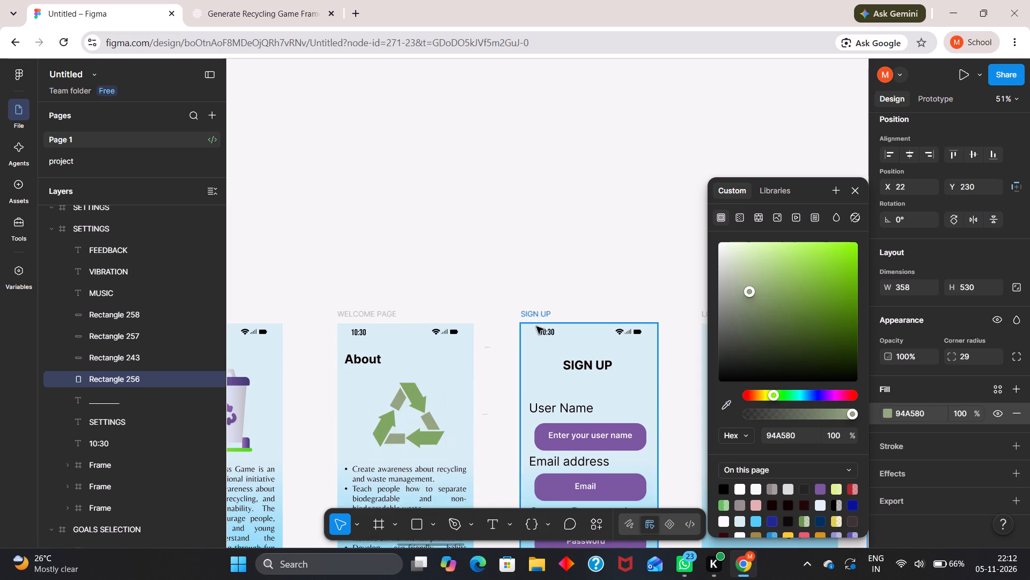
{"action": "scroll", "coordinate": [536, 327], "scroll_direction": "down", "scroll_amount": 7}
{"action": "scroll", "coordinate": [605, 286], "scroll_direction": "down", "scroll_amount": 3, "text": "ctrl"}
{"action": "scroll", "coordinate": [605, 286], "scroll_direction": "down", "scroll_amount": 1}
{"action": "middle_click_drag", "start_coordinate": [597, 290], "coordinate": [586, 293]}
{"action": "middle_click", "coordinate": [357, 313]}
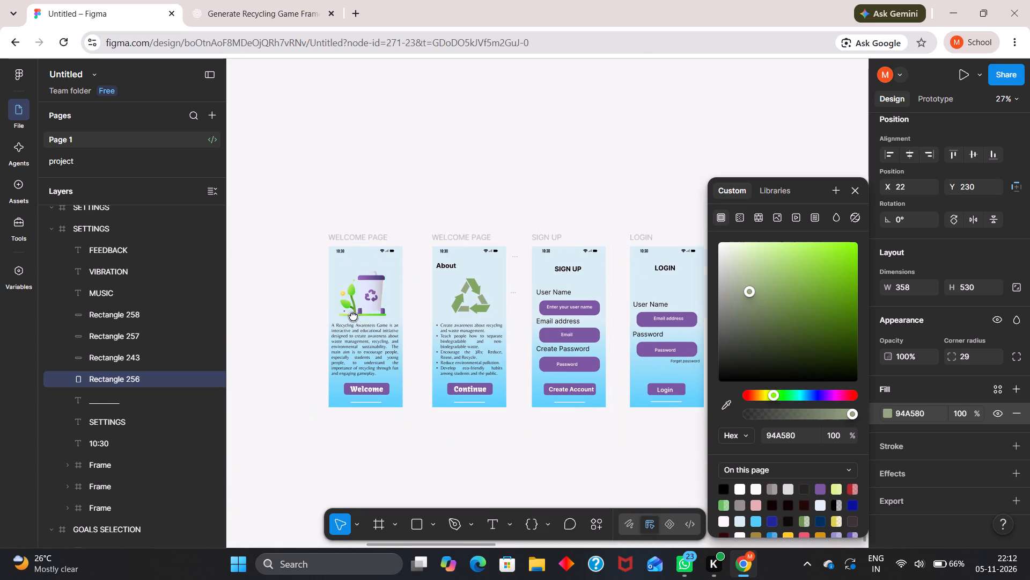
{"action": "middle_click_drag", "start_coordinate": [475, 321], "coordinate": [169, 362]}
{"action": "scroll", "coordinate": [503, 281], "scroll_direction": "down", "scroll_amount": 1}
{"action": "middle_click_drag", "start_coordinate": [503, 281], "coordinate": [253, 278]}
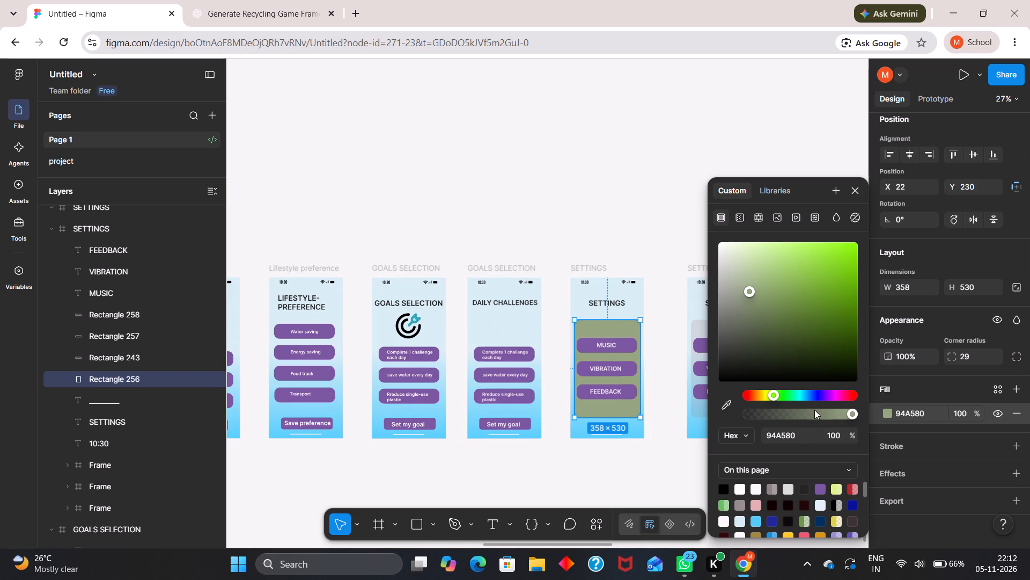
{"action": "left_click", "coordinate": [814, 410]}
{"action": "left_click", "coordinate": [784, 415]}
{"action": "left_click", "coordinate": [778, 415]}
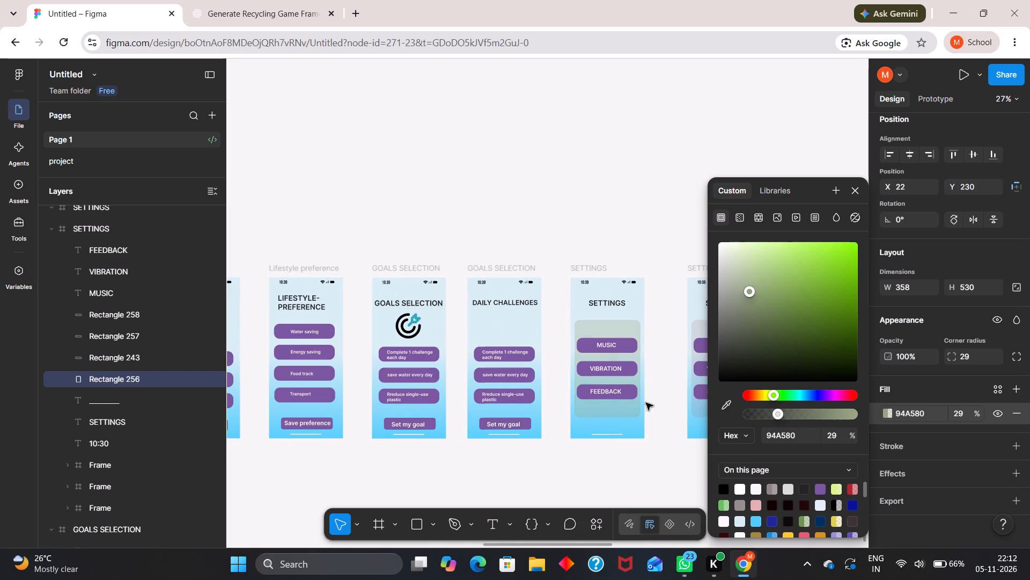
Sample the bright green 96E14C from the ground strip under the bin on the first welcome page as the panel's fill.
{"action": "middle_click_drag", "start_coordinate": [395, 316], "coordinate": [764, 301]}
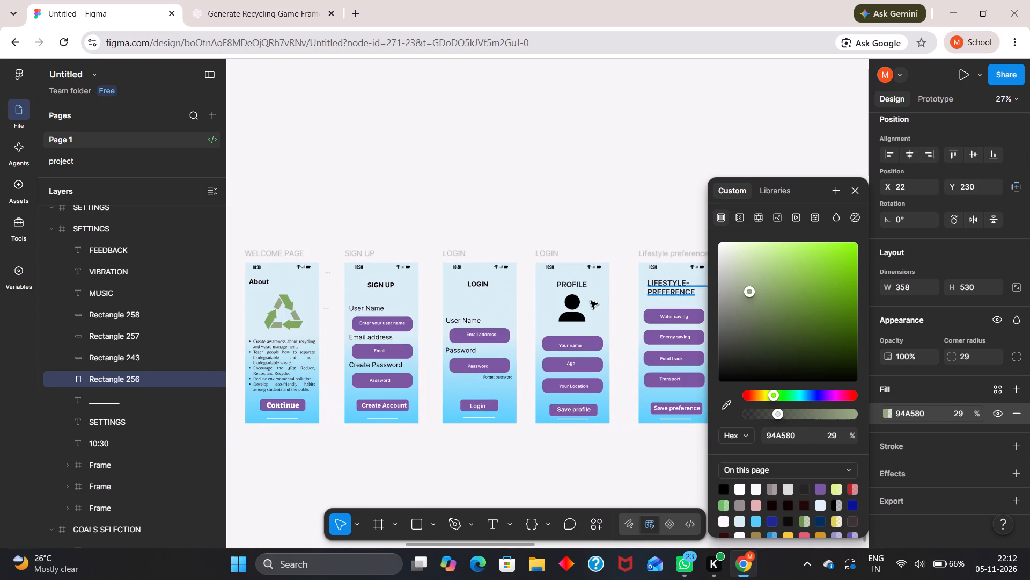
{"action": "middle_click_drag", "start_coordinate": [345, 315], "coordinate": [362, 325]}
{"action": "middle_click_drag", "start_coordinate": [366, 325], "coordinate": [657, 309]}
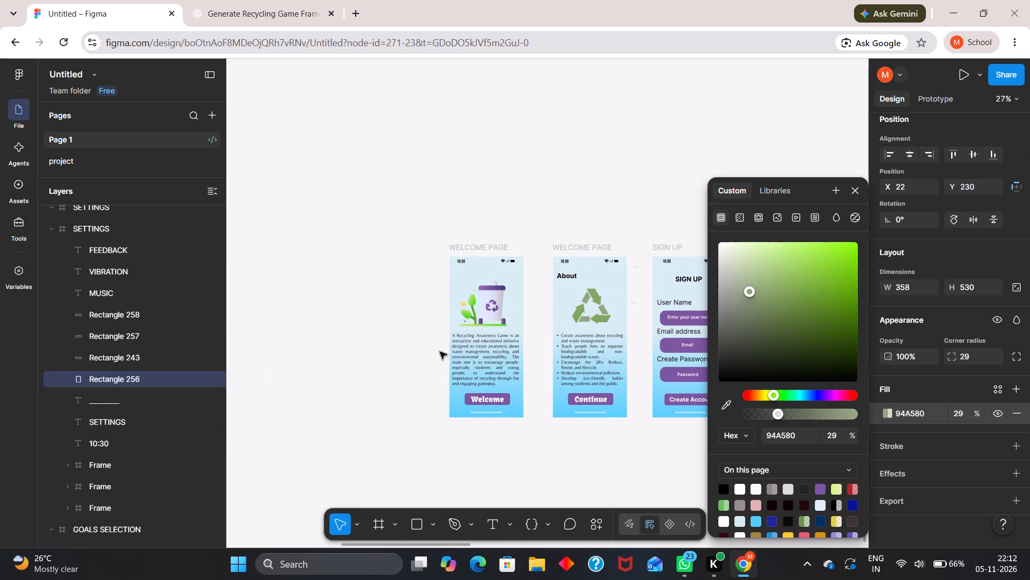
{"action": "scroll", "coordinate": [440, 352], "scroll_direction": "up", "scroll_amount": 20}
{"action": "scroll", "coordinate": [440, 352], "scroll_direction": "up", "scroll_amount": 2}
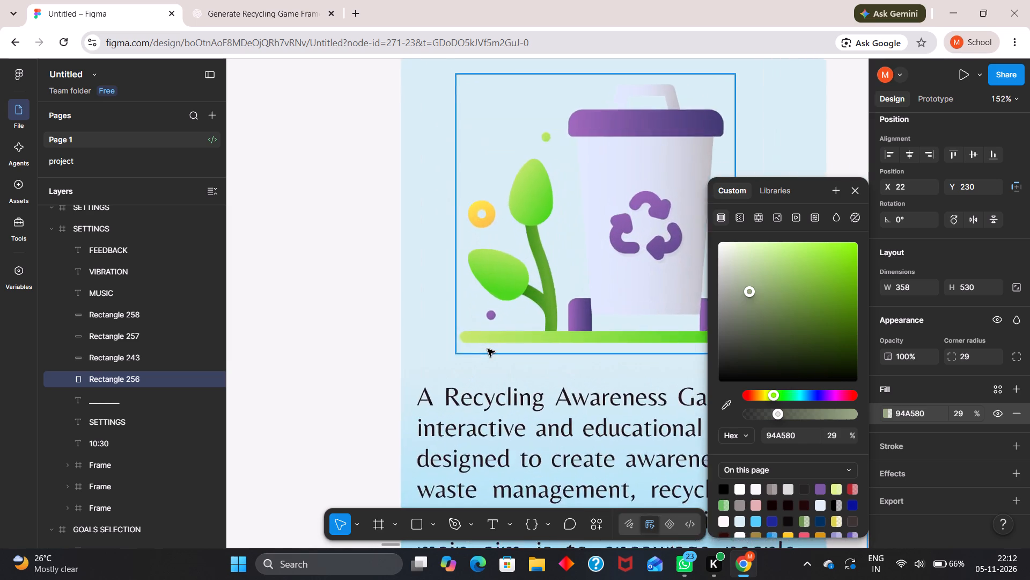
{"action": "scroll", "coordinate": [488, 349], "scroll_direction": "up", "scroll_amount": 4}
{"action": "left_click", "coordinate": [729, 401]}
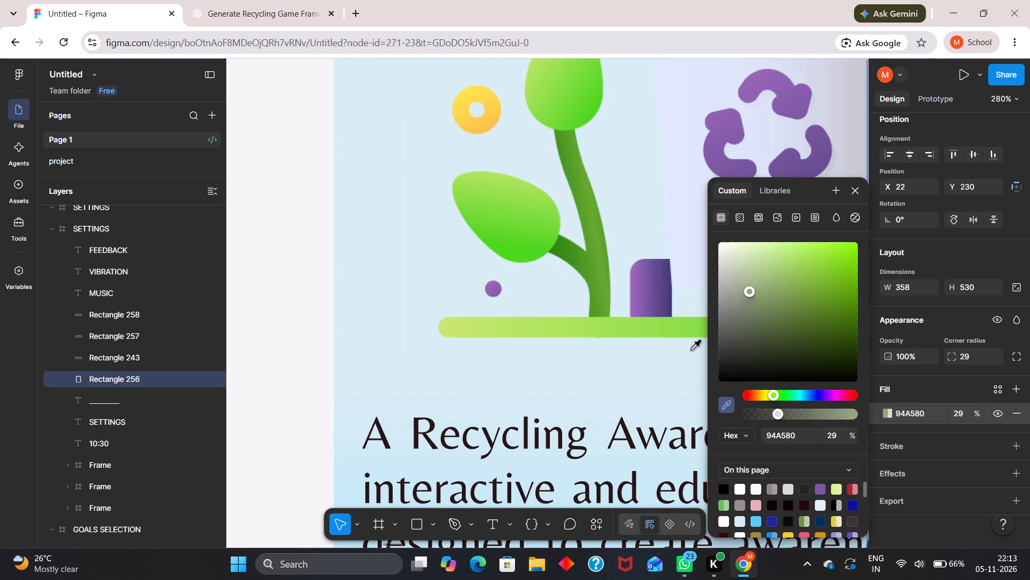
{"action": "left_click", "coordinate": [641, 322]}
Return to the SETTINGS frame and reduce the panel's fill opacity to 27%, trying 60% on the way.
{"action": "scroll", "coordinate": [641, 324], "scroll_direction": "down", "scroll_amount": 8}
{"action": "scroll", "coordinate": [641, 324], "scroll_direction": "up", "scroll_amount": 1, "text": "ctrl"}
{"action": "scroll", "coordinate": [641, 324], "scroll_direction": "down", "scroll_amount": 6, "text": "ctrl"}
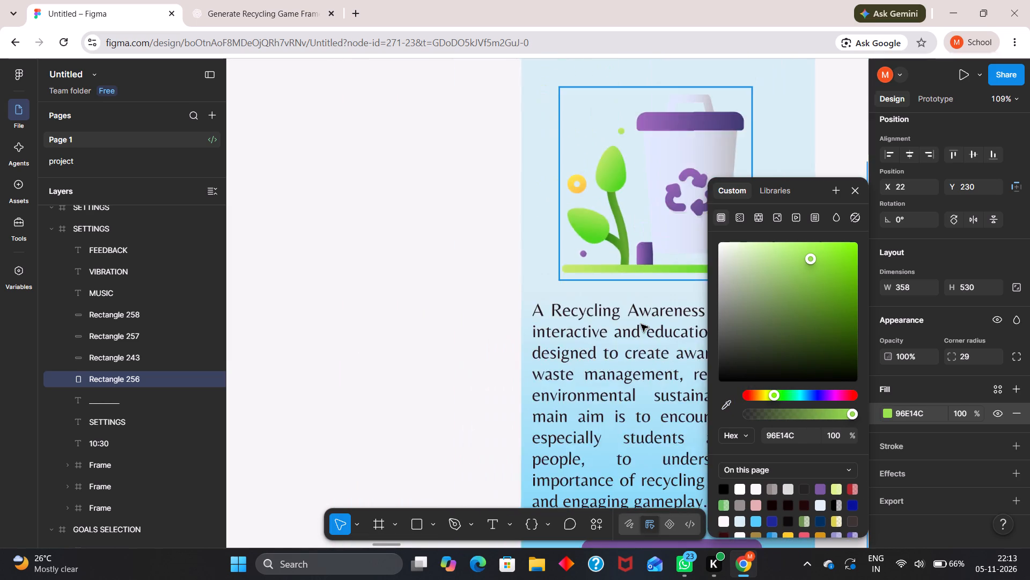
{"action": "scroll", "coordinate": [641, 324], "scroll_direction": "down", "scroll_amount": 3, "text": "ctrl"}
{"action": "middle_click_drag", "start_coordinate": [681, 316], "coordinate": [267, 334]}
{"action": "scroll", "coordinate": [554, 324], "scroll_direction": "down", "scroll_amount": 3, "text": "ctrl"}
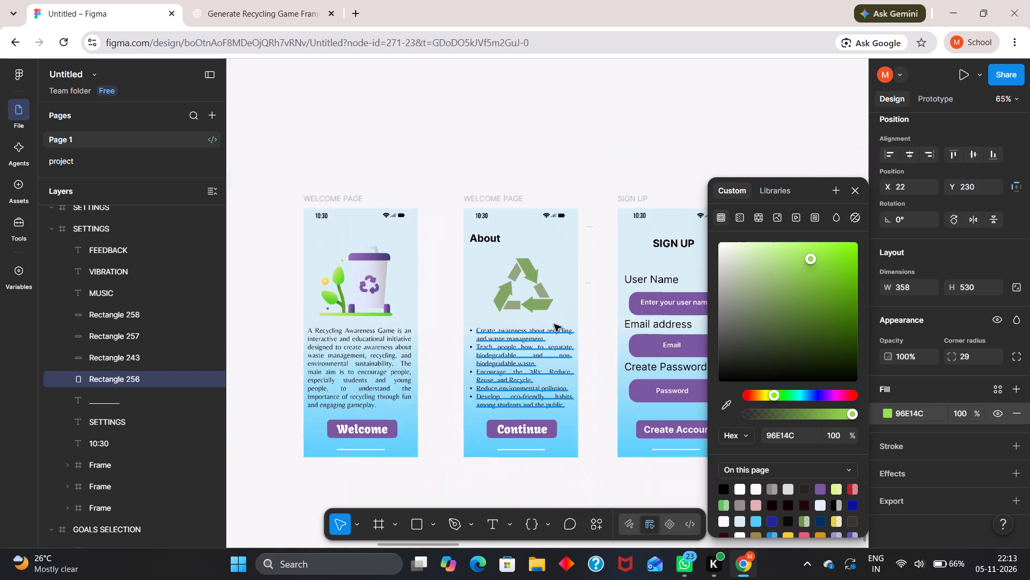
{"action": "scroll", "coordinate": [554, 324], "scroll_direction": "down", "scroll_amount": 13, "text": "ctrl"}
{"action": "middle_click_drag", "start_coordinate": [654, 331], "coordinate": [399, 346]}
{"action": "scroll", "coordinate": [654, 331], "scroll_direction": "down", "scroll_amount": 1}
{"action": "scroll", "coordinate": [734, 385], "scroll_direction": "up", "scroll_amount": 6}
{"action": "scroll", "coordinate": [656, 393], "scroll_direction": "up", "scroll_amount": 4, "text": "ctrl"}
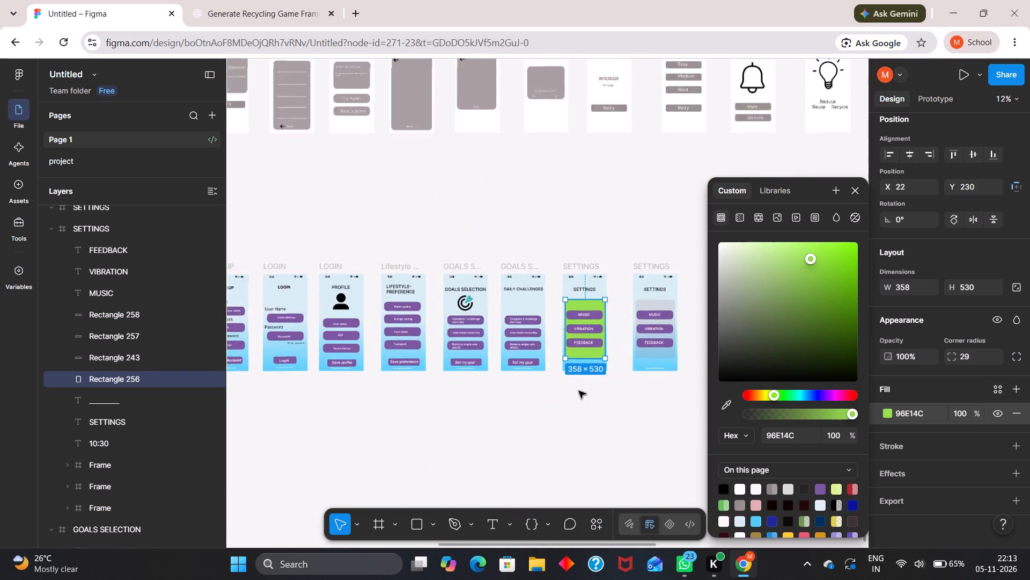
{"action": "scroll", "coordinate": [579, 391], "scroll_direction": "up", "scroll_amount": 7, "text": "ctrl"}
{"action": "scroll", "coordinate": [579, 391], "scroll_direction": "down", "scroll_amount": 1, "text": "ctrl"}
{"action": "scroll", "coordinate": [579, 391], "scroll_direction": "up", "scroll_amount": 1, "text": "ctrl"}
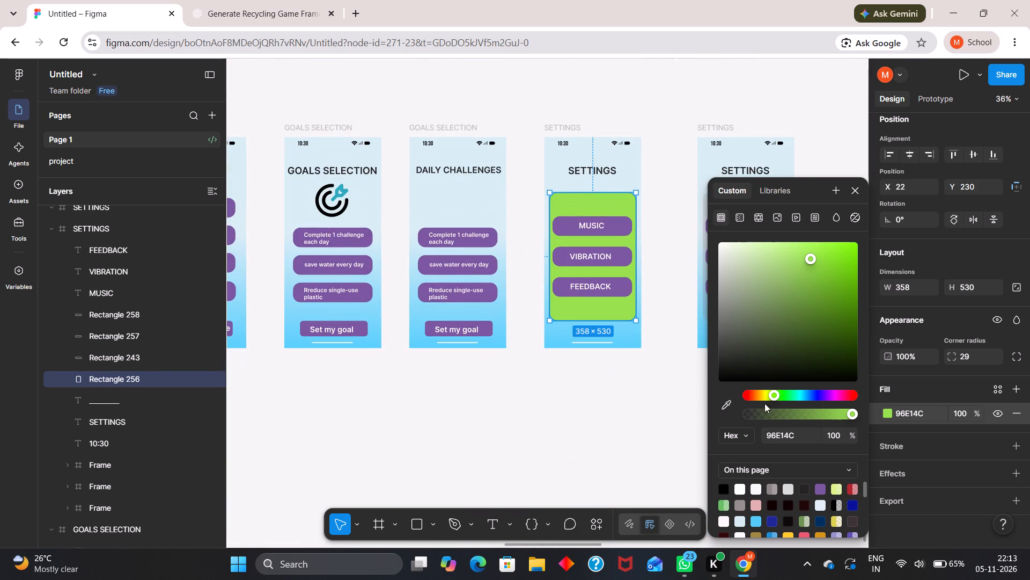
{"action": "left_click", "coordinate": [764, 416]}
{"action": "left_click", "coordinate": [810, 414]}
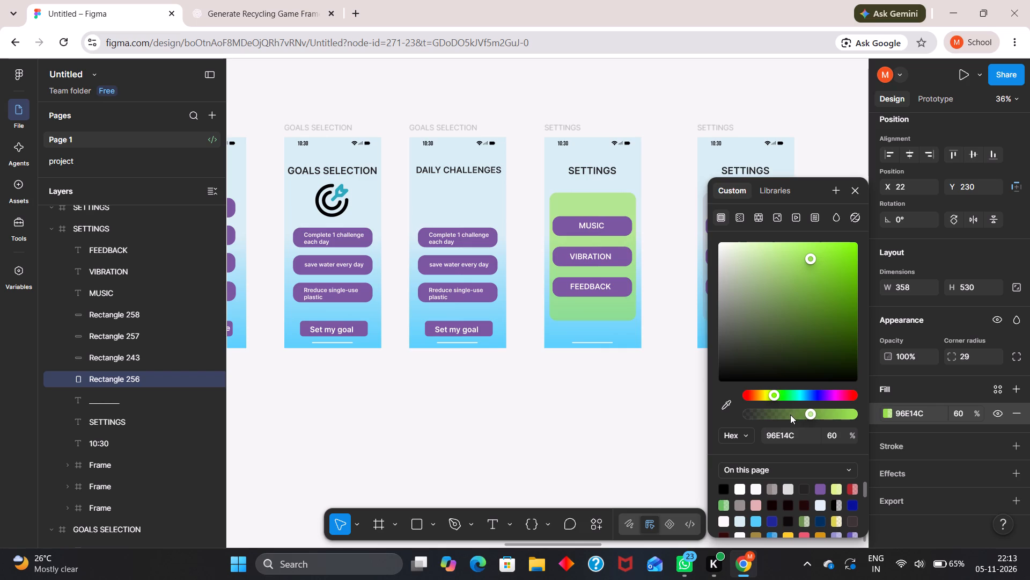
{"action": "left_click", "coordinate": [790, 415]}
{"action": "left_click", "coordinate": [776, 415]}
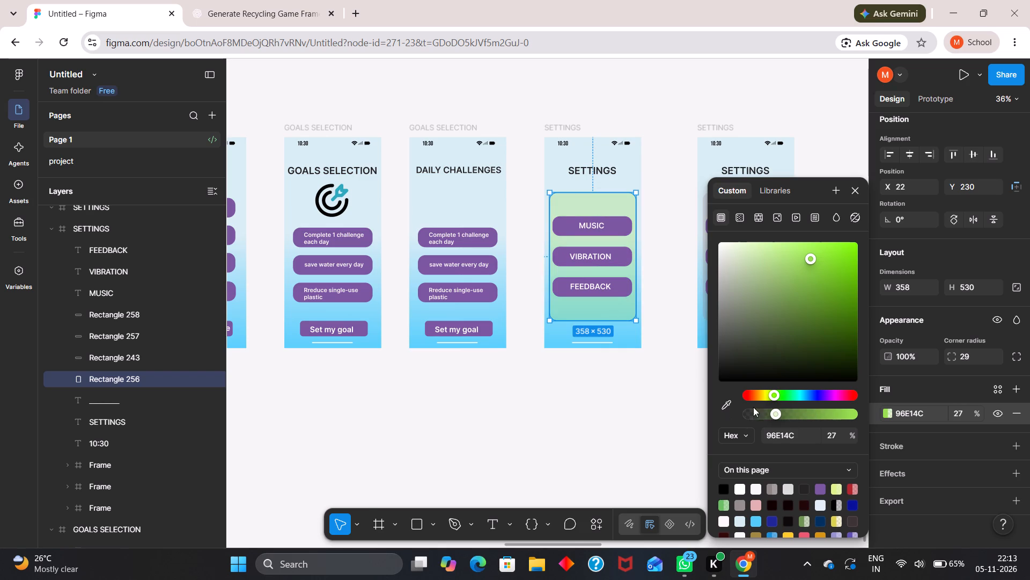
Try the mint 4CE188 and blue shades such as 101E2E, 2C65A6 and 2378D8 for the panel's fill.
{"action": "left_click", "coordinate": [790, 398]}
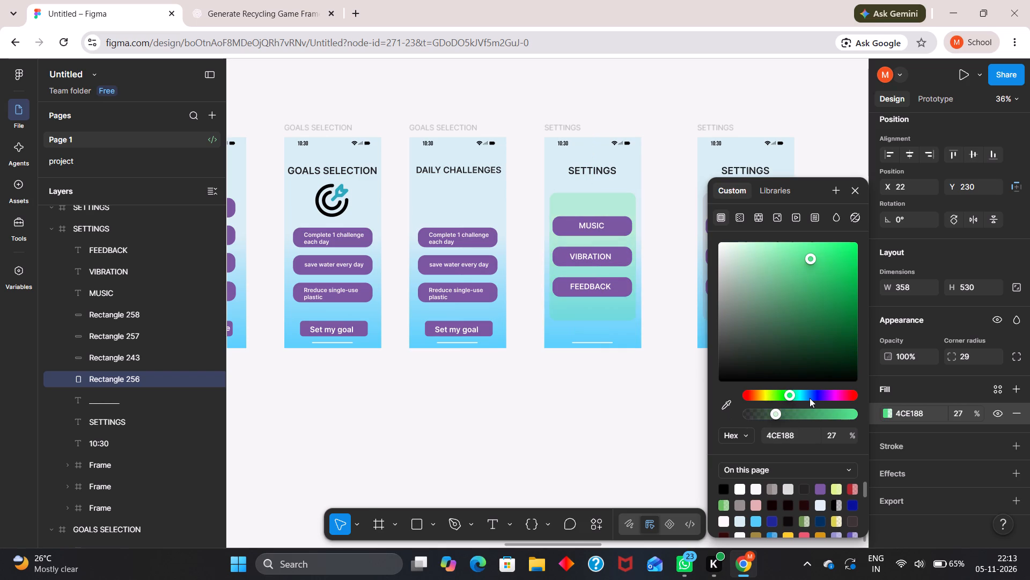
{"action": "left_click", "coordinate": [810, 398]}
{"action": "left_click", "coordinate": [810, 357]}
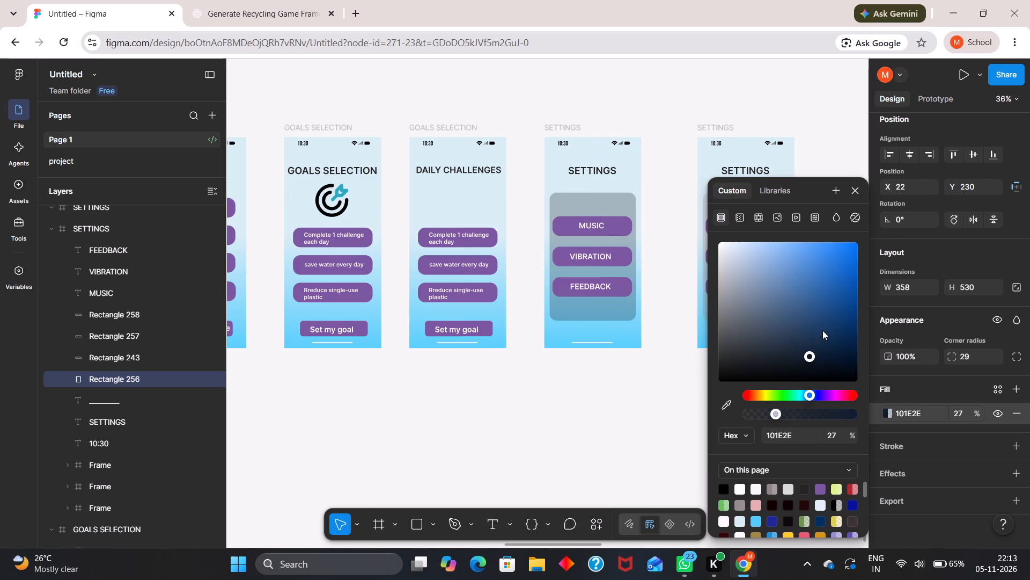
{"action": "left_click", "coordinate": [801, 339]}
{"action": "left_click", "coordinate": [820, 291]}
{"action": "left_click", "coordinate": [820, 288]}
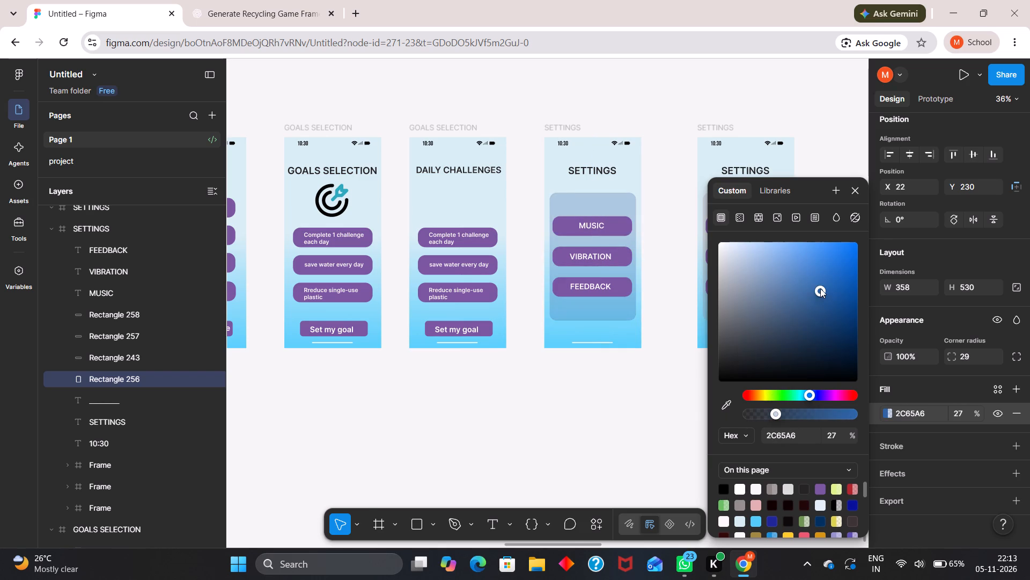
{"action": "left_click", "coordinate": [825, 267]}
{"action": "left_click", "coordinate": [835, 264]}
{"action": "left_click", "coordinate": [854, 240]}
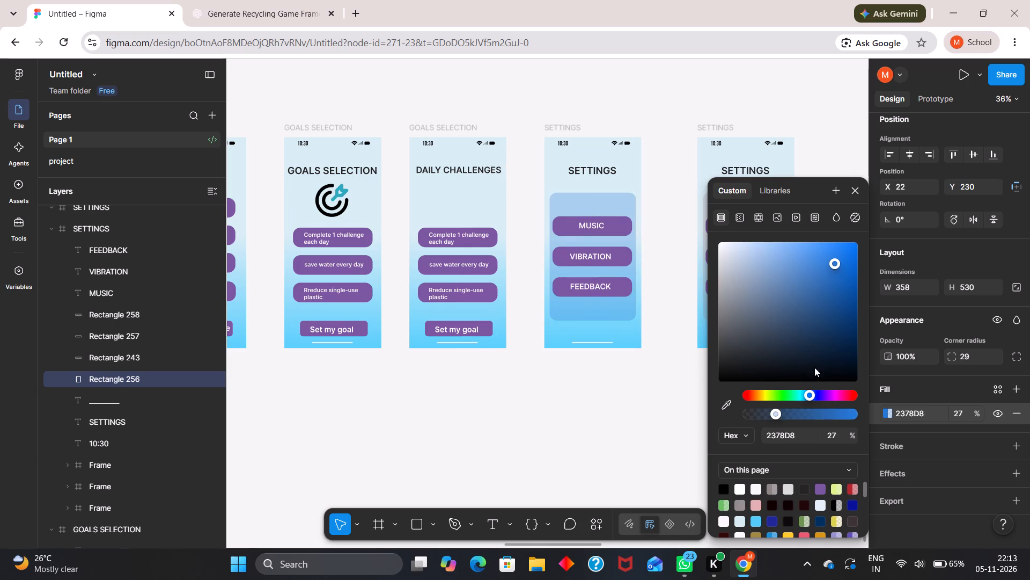
Set the SETTINGS panel's fill opacity to 38%.
{"action": "left_click", "coordinate": [788, 407]}
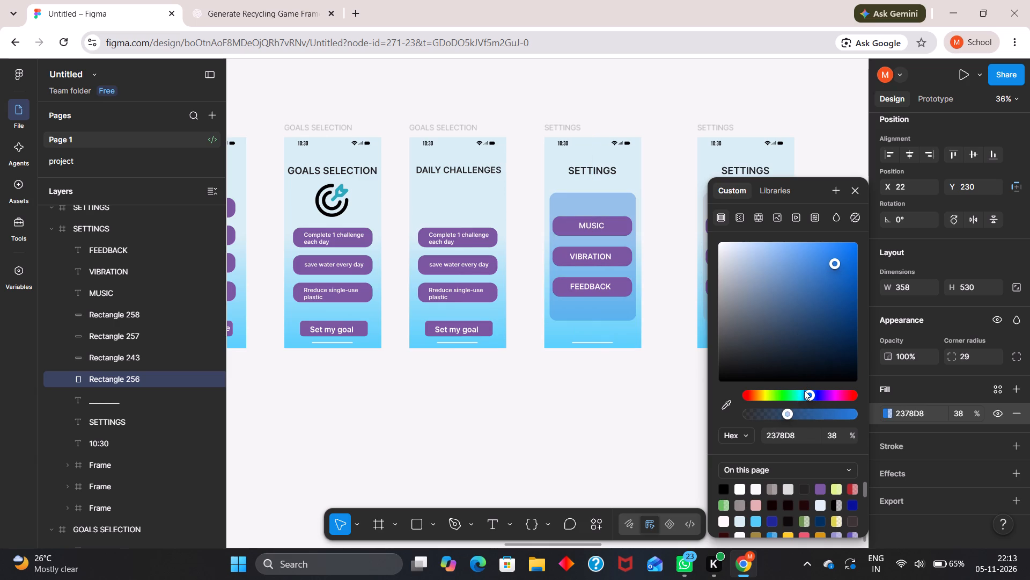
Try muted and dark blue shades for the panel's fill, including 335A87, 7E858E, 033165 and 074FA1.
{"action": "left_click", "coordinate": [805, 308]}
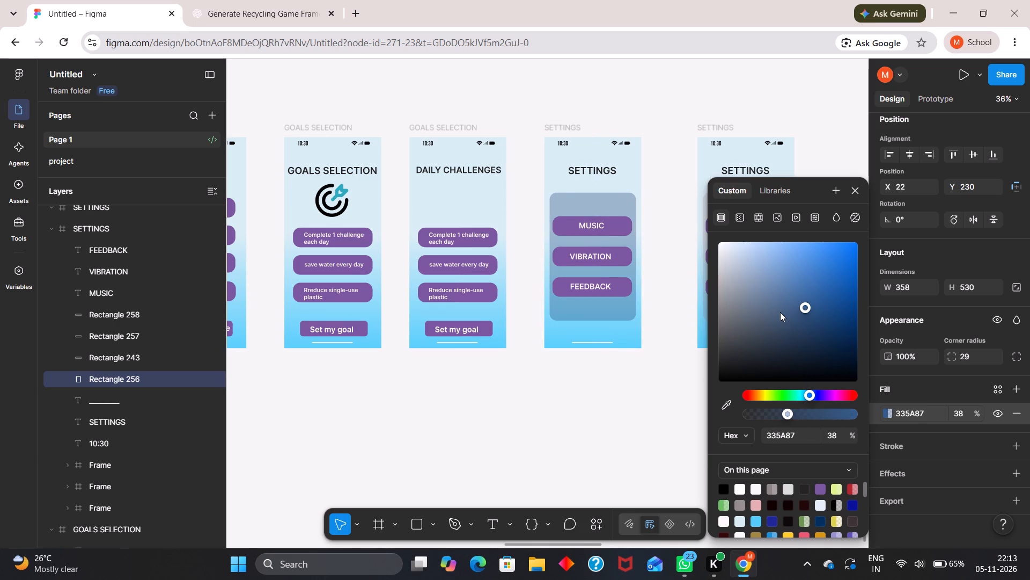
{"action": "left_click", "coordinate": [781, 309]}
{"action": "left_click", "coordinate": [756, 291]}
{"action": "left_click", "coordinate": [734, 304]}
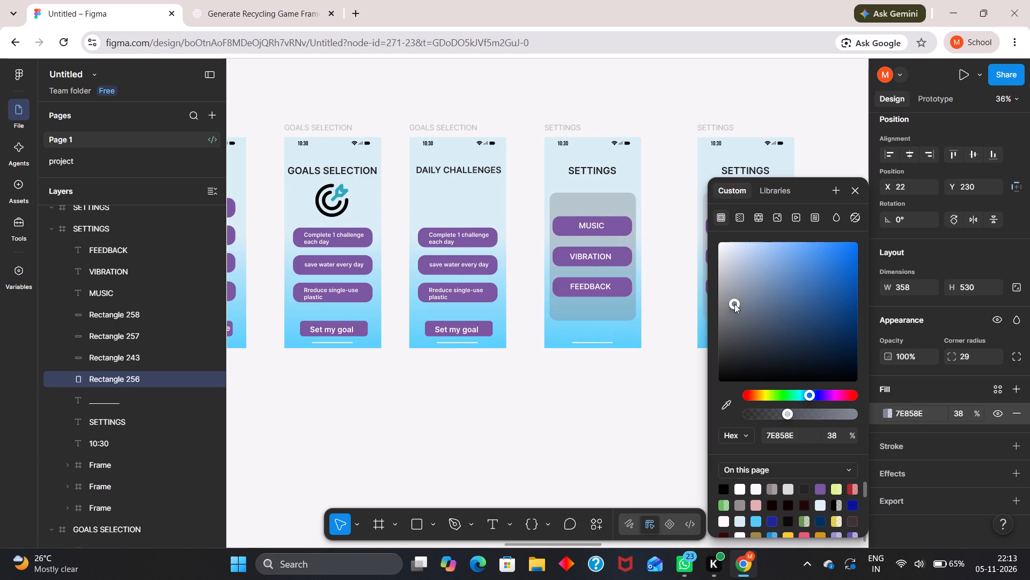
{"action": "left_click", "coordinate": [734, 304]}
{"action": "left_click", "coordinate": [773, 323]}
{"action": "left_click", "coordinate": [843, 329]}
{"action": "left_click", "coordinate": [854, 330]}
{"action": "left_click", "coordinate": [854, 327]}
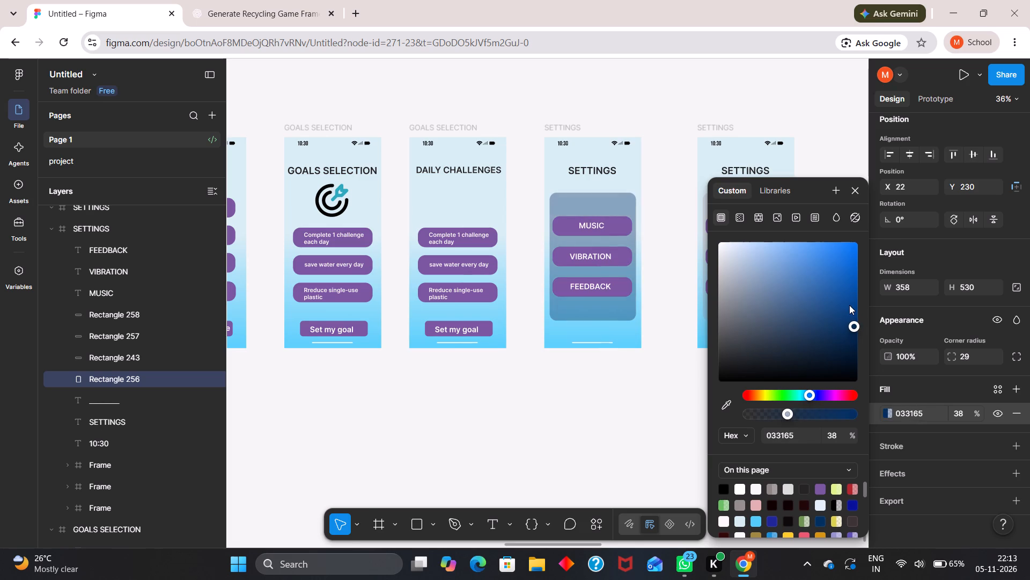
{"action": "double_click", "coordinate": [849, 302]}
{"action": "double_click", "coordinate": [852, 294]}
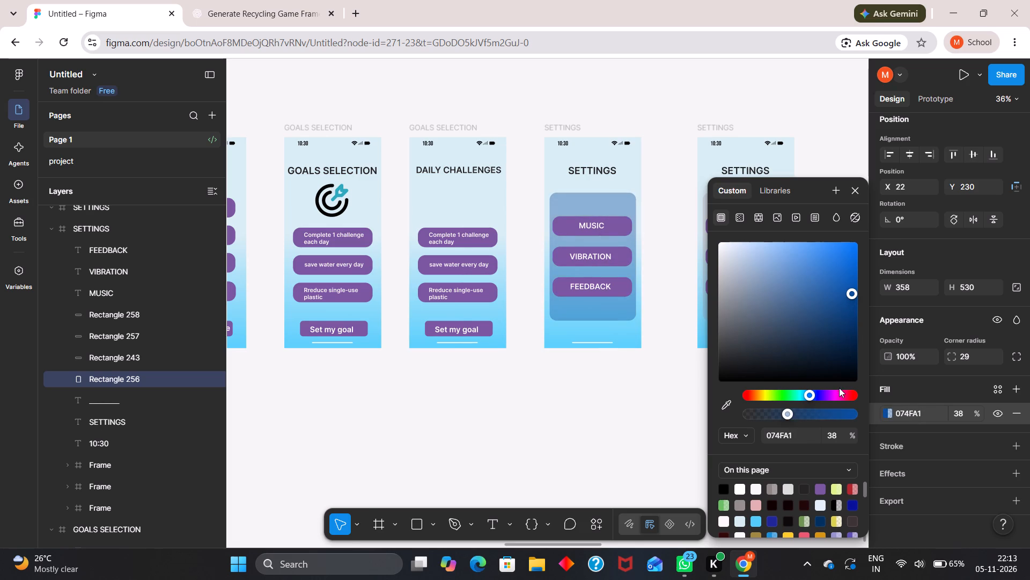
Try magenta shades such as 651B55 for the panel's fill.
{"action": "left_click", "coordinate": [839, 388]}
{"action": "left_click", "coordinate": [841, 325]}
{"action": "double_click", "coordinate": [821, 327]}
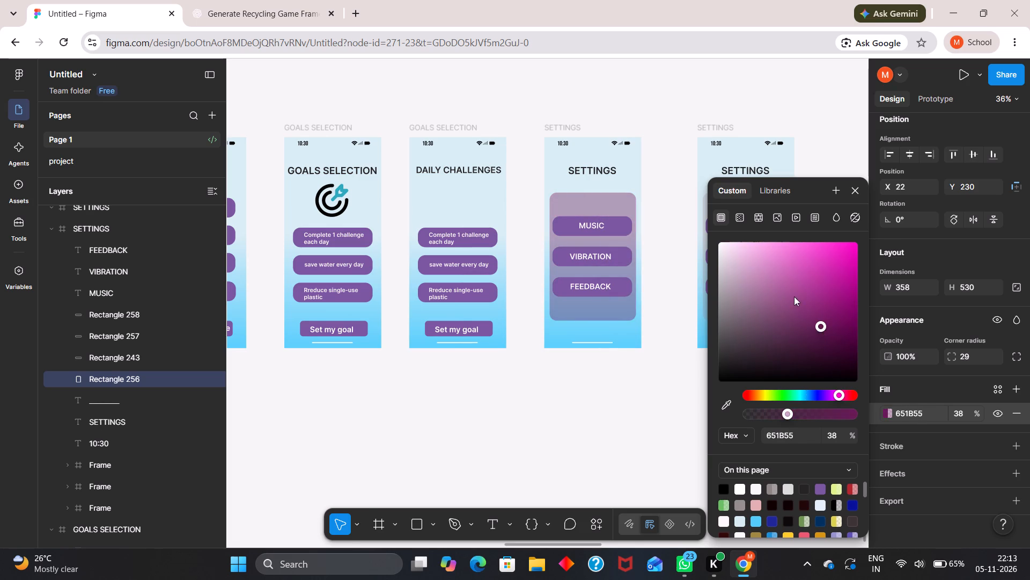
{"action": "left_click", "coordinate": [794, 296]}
Switch the panel's fill to an orange hue and set it to the peach shade DA9E78.
{"action": "left_click", "coordinate": [754, 392]}
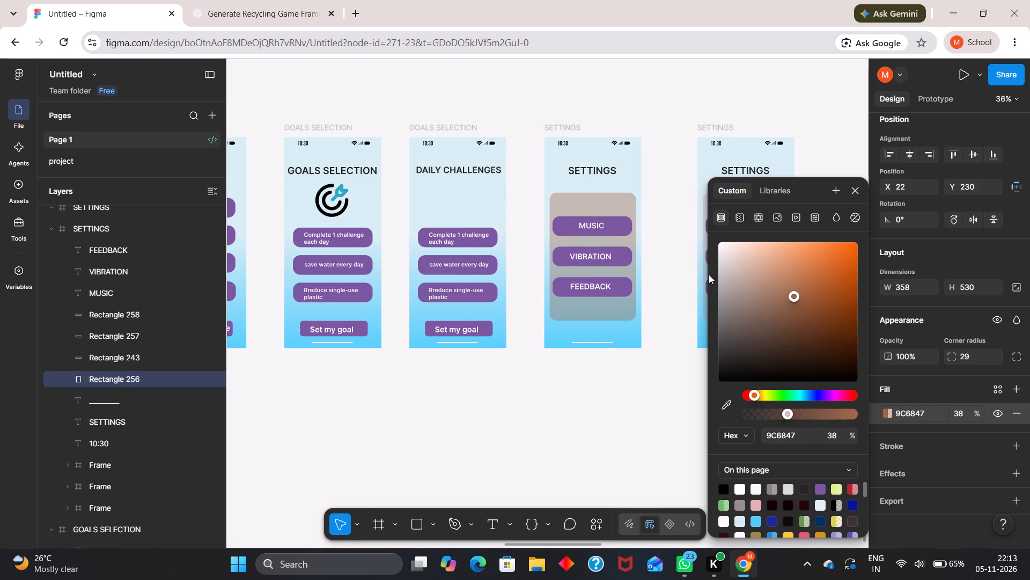
{"action": "left_click", "coordinate": [721, 279]}
{"action": "left_click", "coordinate": [745, 276]}
{"action": "left_click", "coordinate": [754, 271]}
{"action": "left_click", "coordinate": [781, 263]}
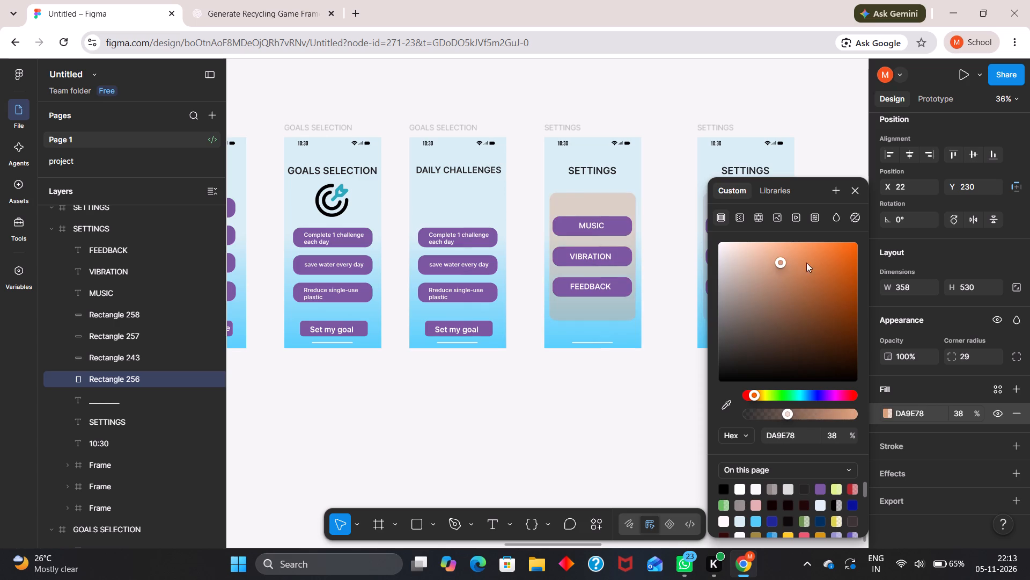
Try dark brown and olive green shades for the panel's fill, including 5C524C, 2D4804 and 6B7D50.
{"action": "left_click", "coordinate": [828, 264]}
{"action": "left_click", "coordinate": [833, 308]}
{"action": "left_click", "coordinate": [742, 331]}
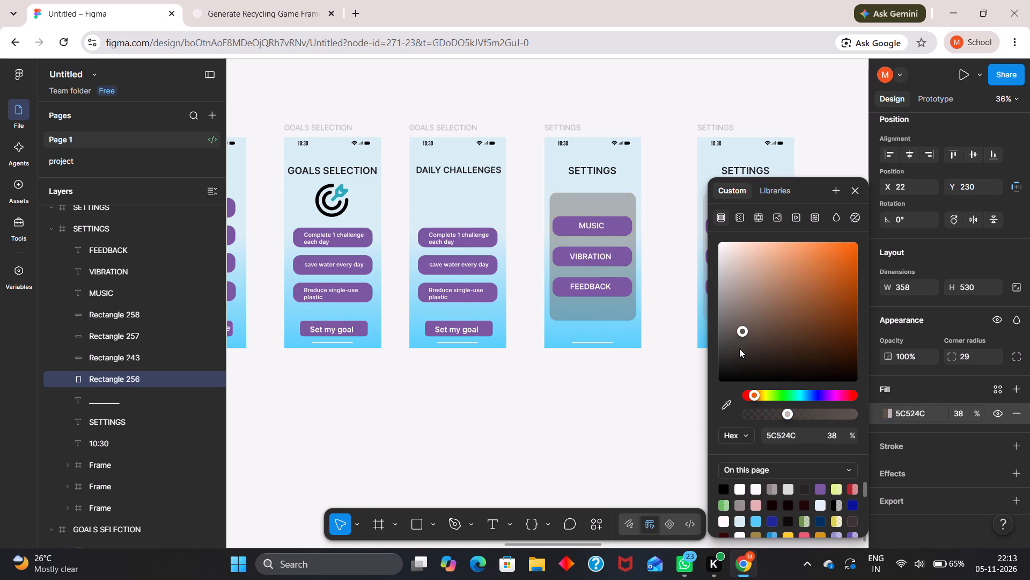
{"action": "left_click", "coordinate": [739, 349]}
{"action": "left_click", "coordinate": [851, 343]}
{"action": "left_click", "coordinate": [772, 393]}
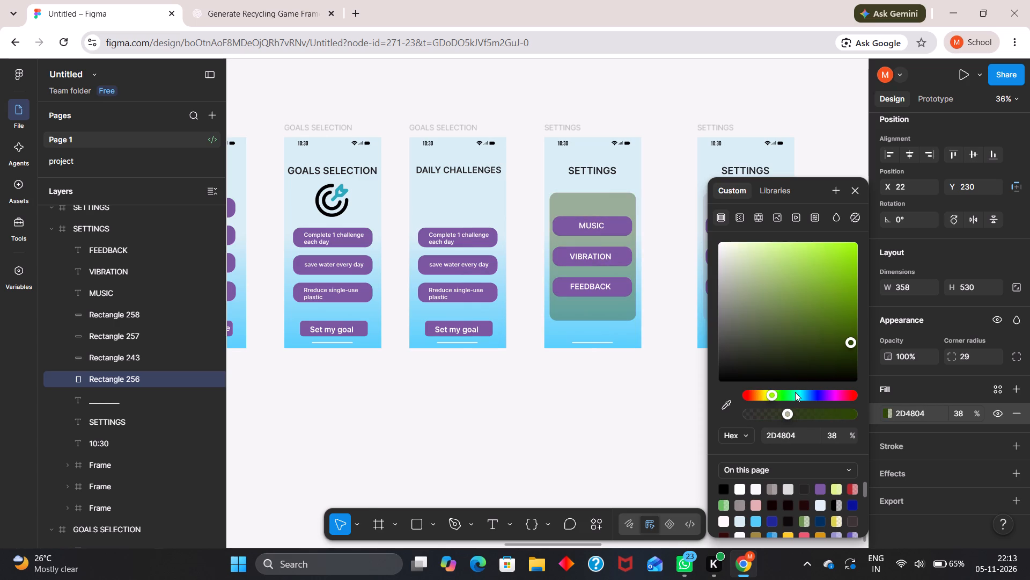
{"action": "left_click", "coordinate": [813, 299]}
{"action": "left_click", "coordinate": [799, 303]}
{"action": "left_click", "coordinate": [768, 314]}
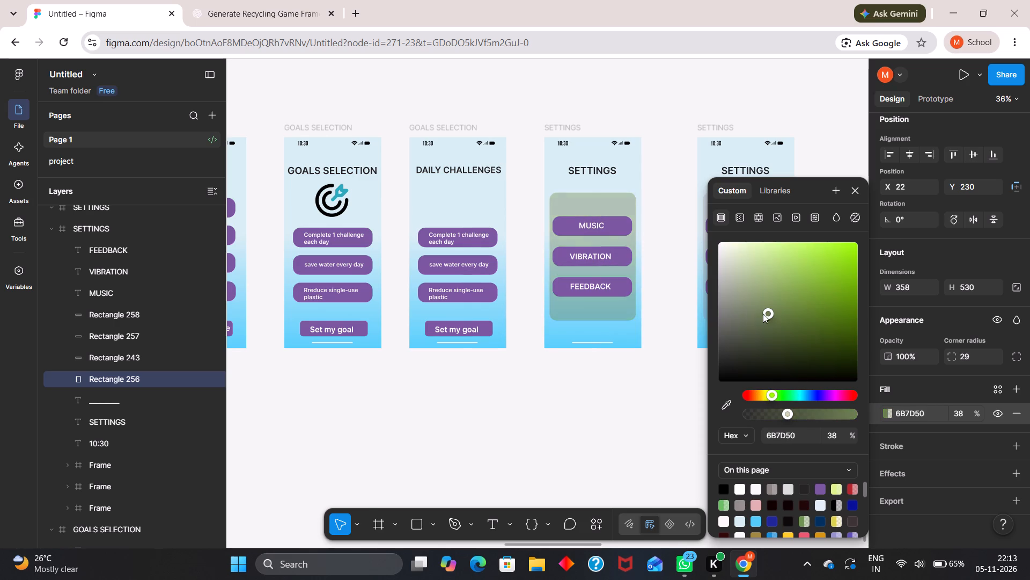
Sample the yellow F8C54B from the flower in the first WELCOME PAGE illustration as the SETTINGS panel's fill colour.
{"action": "scroll", "coordinate": [602, 372], "scroll_direction": "down", "scroll_amount": 11, "text": "ctrl"}
{"action": "middle_click", "coordinate": [343, 385]}
{"action": "scroll", "coordinate": [343, 385], "scroll_direction": "down", "scroll_amount": 1}
{"action": "middle_click_drag", "start_coordinate": [535, 390], "coordinate": [575, 388]}
{"action": "scroll", "coordinate": [310, 356], "scroll_direction": "up", "scroll_amount": 6, "text": "ctrl"}
{"action": "scroll", "coordinate": [284, 316], "scroll_direction": "up", "scroll_amount": 1, "text": "ctrl"}
{"action": "middle_click_drag", "start_coordinate": [286, 316], "coordinate": [461, 352], "text": "ctrl"}
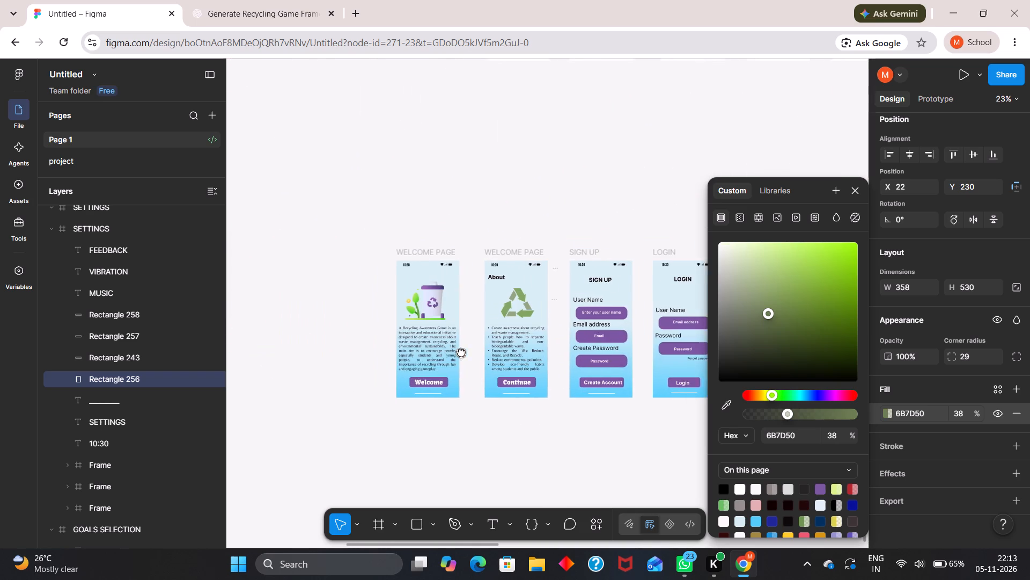
{"action": "middle_click_drag", "start_coordinate": [461, 352], "coordinate": [463, 352], "text": "ctrl"}
{"action": "scroll", "coordinate": [463, 351], "scroll_direction": "up", "scroll_amount": 5, "text": "ctrl"}
{"action": "scroll", "coordinate": [463, 350], "scroll_direction": "down", "scroll_amount": 1, "text": "ctrl"}
{"action": "scroll", "coordinate": [463, 350], "scroll_direction": "up", "scroll_amount": 1, "text": "ctrl"}
{"action": "scroll", "coordinate": [463, 350], "scroll_direction": "down", "scroll_amount": 1, "text": "ctrl"}
{"action": "scroll", "coordinate": [463, 350], "scroll_direction": "up", "scroll_amount": 9, "text": "ctrl"}
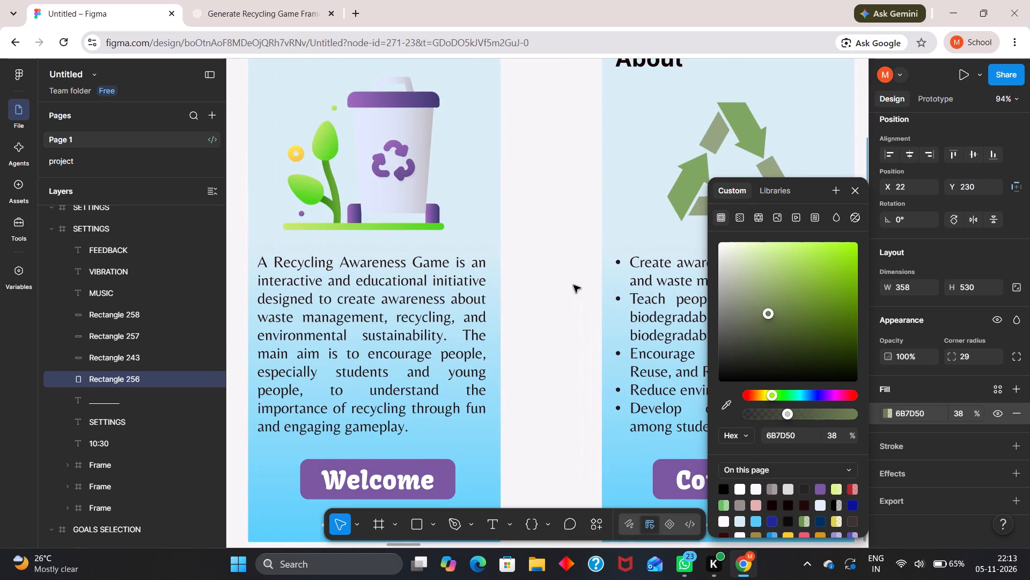
{"action": "left_click", "coordinate": [723, 409]}
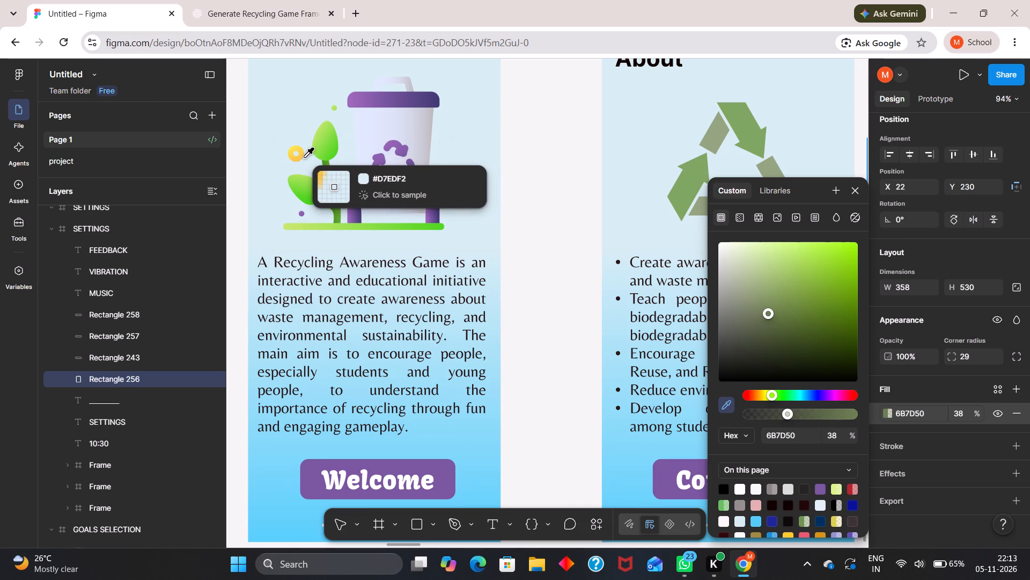
{"action": "left_click", "coordinate": [303, 157]}
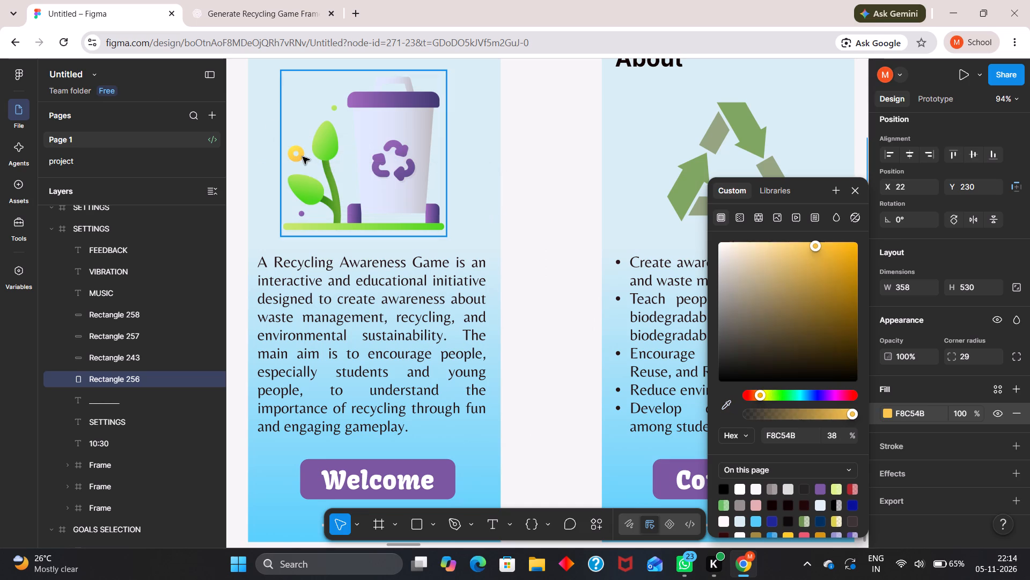
Set the yellow SETTINGS panel's fill opacity to 38%, after comparing values such as 33%, 57% and 46%.
{"action": "scroll", "coordinate": [476, 252], "scroll_direction": "down", "scroll_amount": 11}
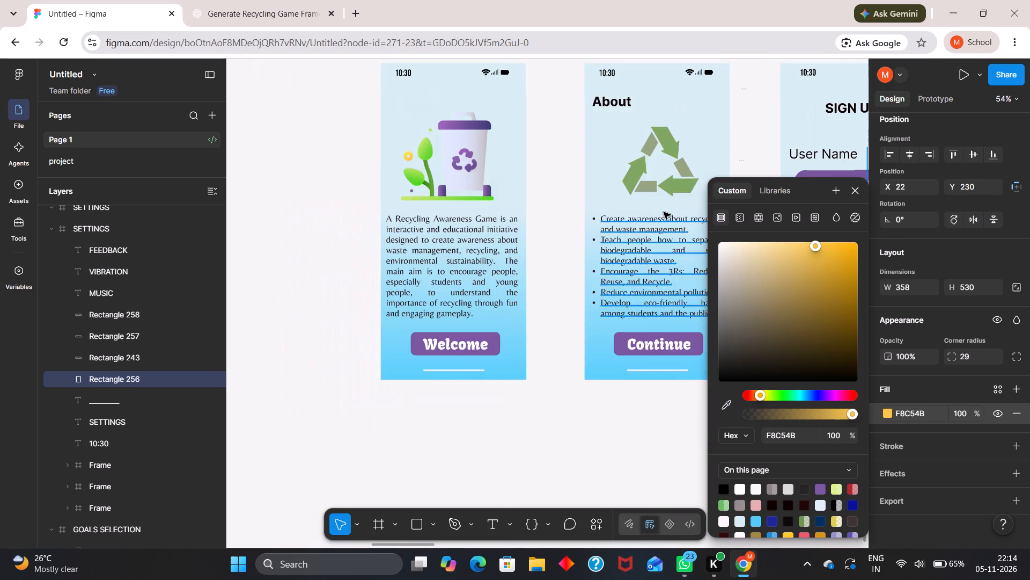
{"action": "middle_click_drag", "start_coordinate": [665, 200], "coordinate": [155, 236]}
{"action": "scroll", "coordinate": [660, 200], "scroll_direction": "down", "scroll_amount": 1}
{"action": "middle_click_drag", "start_coordinate": [51, 246], "coordinate": [37, 249]}
{"action": "middle_click_drag", "start_coordinate": [578, 228], "coordinate": [215, 248]}
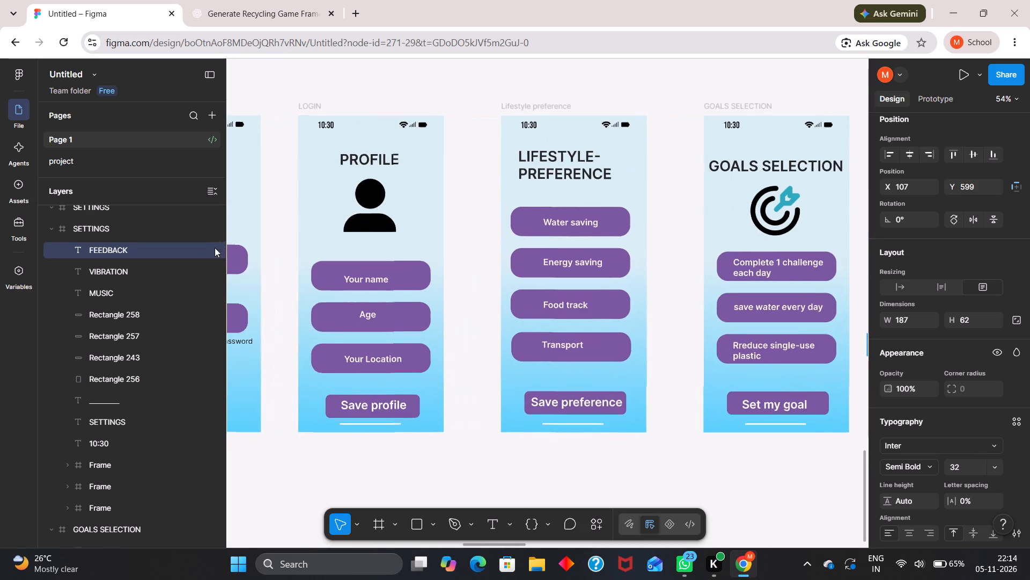
{"action": "middle_click_drag", "start_coordinate": [215, 248], "coordinate": [214, 248]}
{"action": "scroll", "coordinate": [682, 241], "scroll_direction": "down", "scroll_amount": 1}
{"action": "middle_click_drag", "start_coordinate": [682, 241], "coordinate": [263, 253]}
{"action": "middle_click_drag", "start_coordinate": [850, 242], "coordinate": [694, 252]}
{"action": "left_click", "coordinate": [650, 339]}
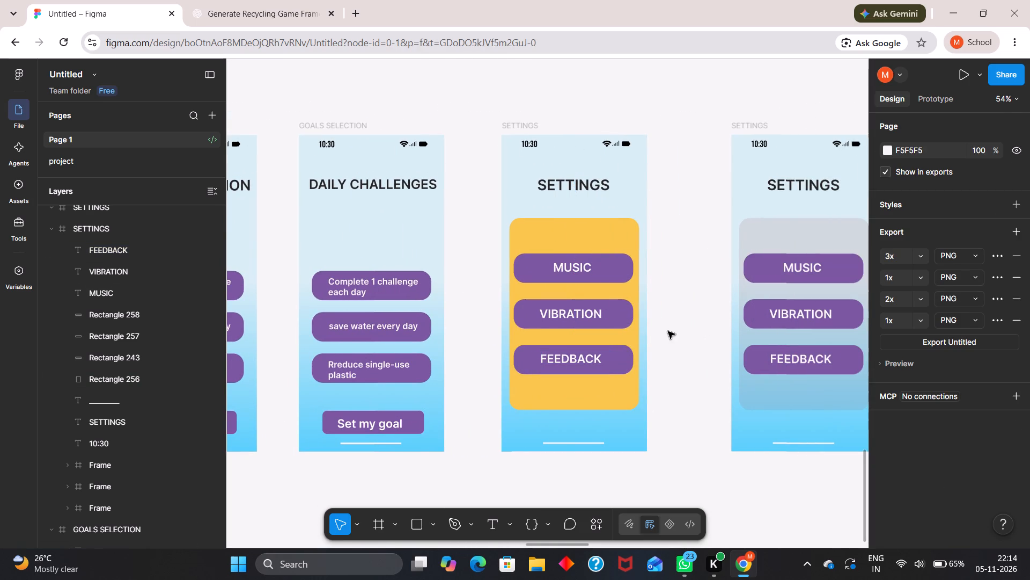
{"action": "left_click", "coordinate": [668, 331]}
{"action": "left_click", "coordinate": [618, 237]}
{"action": "scroll", "coordinate": [808, 309], "scroll_direction": "down", "scroll_amount": 1}
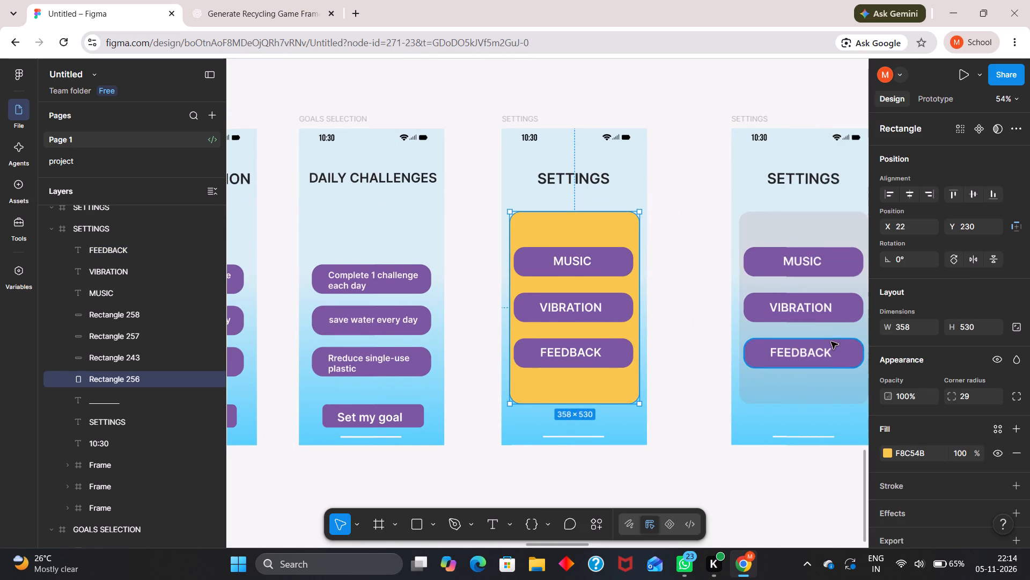
{"action": "scroll", "coordinate": [831, 342], "scroll_direction": "down", "scroll_amount": 2}
{"action": "scroll", "coordinate": [1000, 400], "scroll_direction": "down", "scroll_amount": 2}
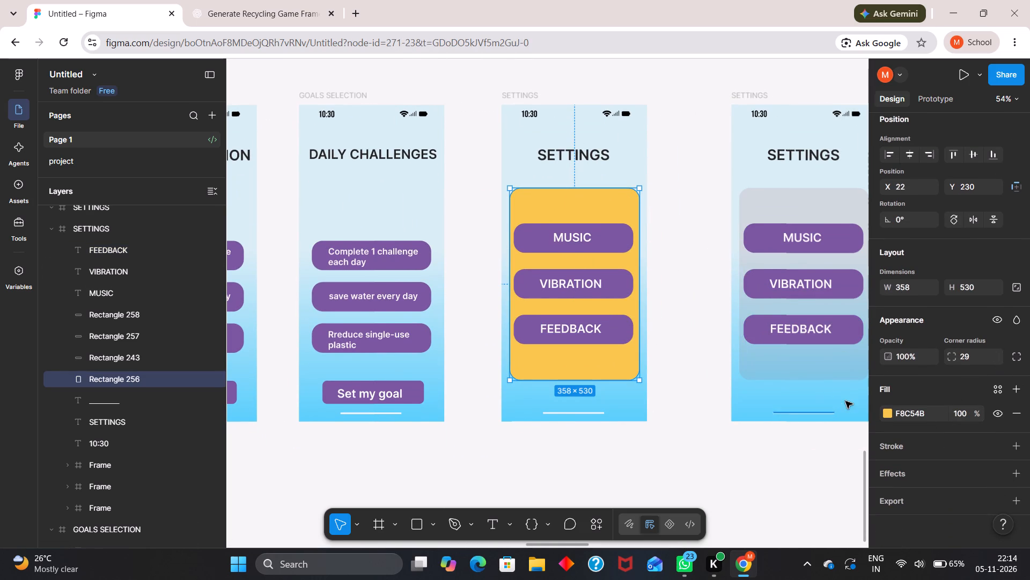
{"action": "left_click", "coordinate": [884, 414]}
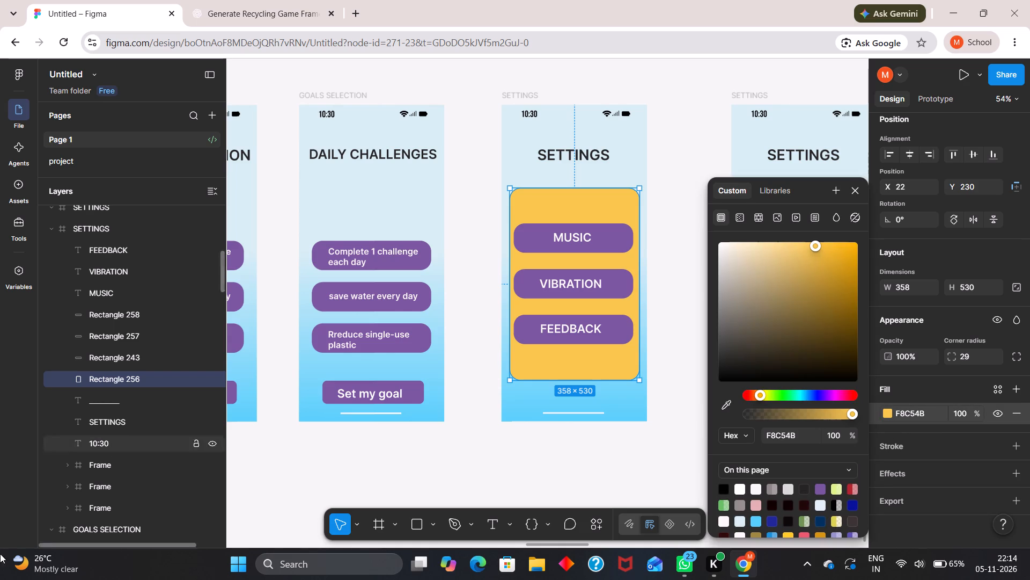
{"action": "left_click", "coordinate": [782, 408]}
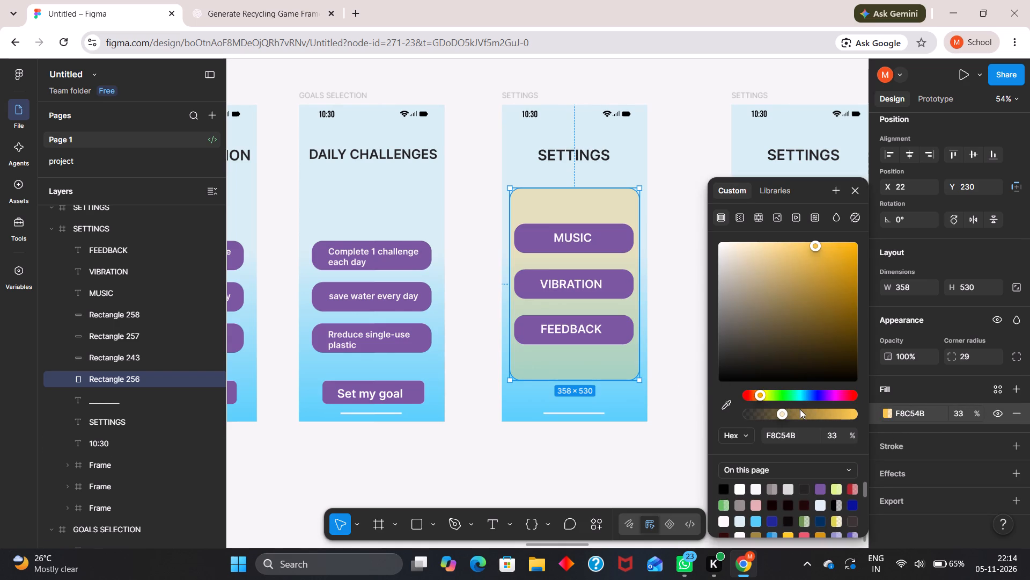
{"action": "left_click", "coordinate": [800, 409]}
{"action": "left_click", "coordinate": [819, 411]}
{"action": "left_click", "coordinate": [807, 412]}
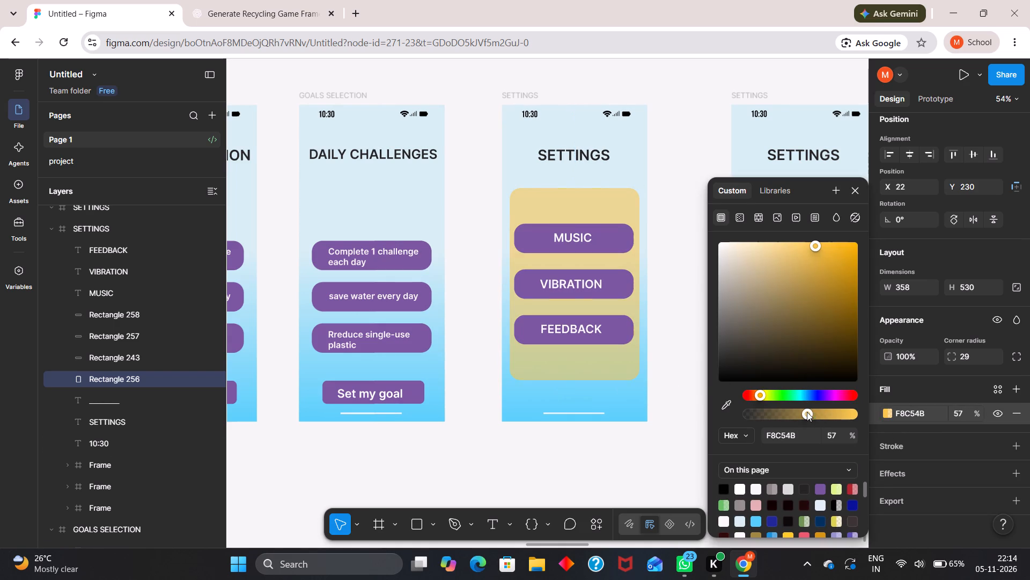
{"action": "left_click", "coordinate": [796, 410]}
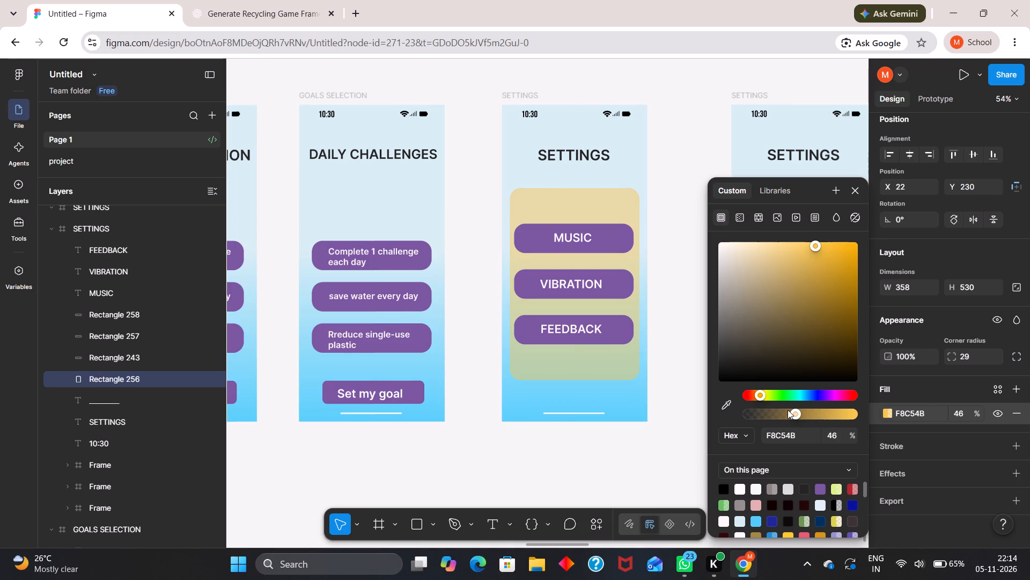
{"action": "left_click", "coordinate": [788, 410]}
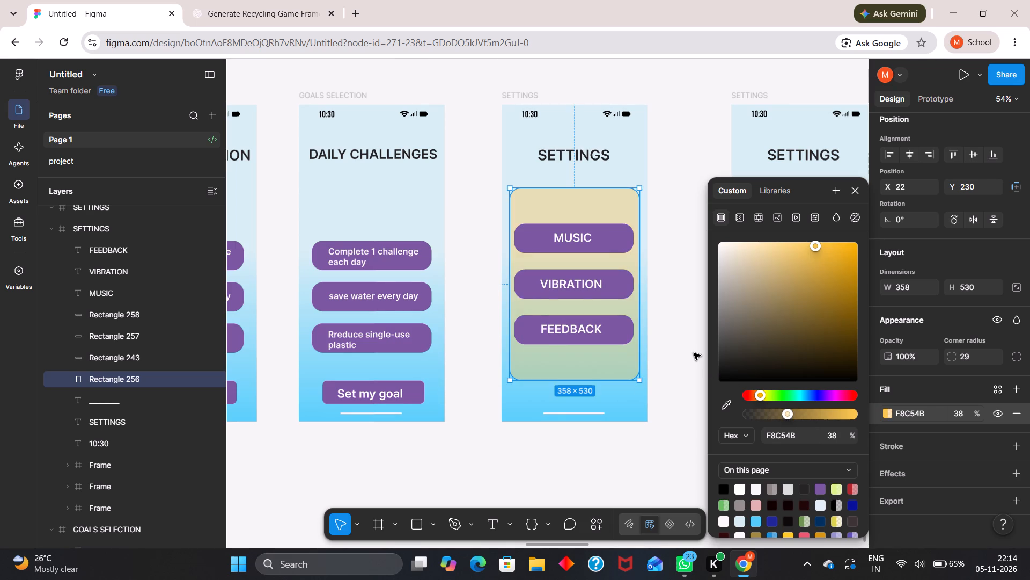
{"action": "left_click", "coordinate": [694, 353]}
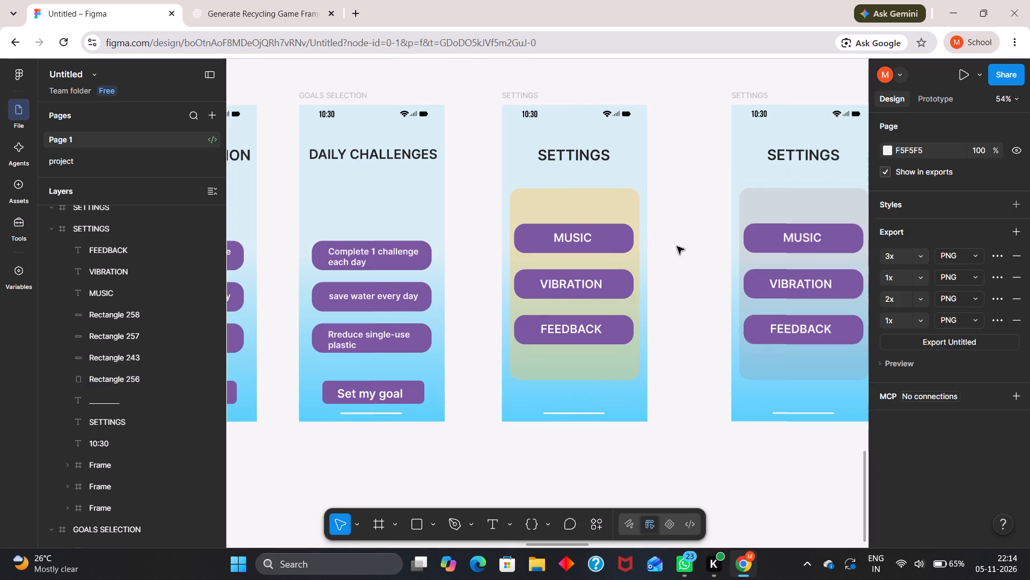
Move the purple rectangle behind the MUSIC label up within the SETTINGS panel to about Y 282, roughly aligned with the buttons below.
{"action": "scroll", "coordinate": [682, 251], "scroll_direction": "up", "scroll_amount": 3, "text": "ctrl"}
{"action": "scroll", "coordinate": [682, 251], "scroll_direction": "down", "scroll_amount": 1, "text": "ctrl"}
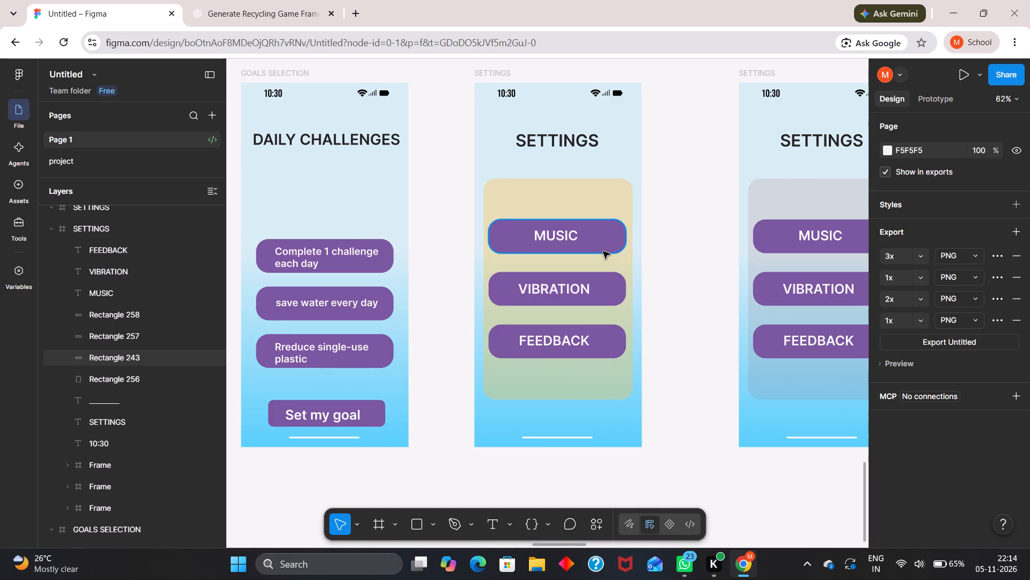
{"action": "left_click_drag", "start_coordinate": [596, 238], "coordinate": [601, 231]}
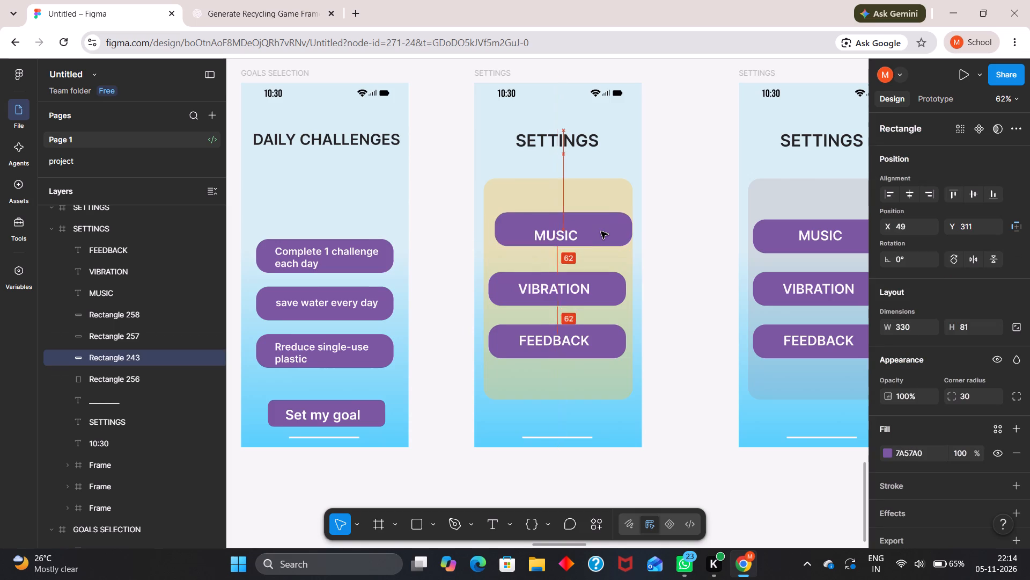
{"action": "left_click_drag", "start_coordinate": [601, 231], "coordinate": [594, 222]}
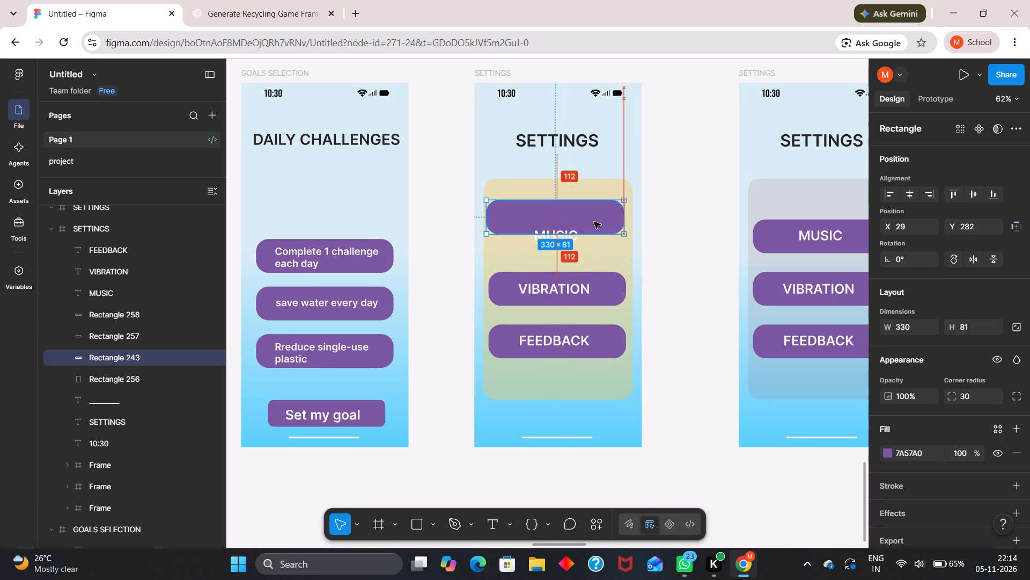
{"action": "left_click_drag", "start_coordinate": [594, 222], "coordinate": [601, 222]}
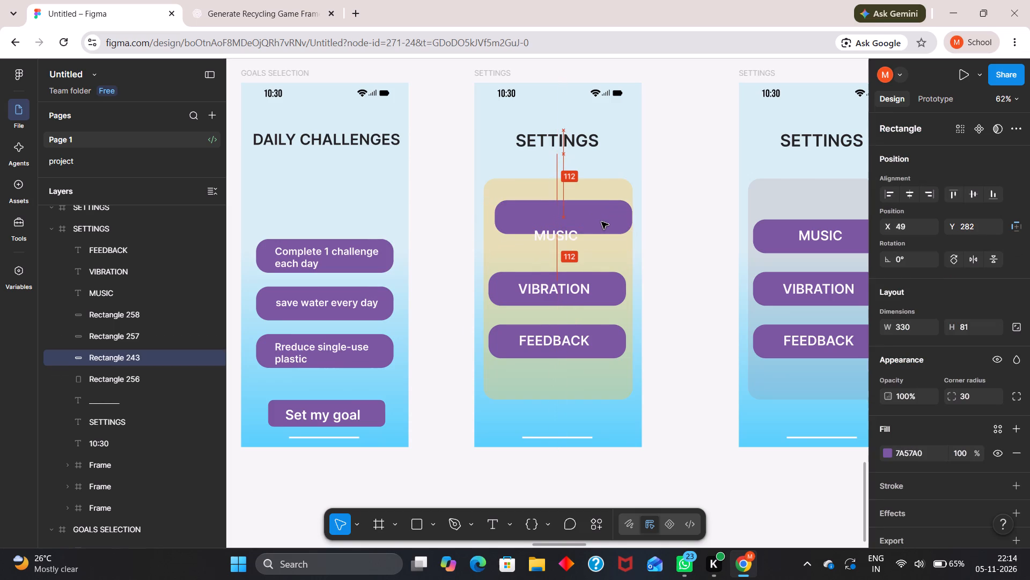
{"action": "left_click_drag", "start_coordinate": [601, 222], "coordinate": [596, 222]}
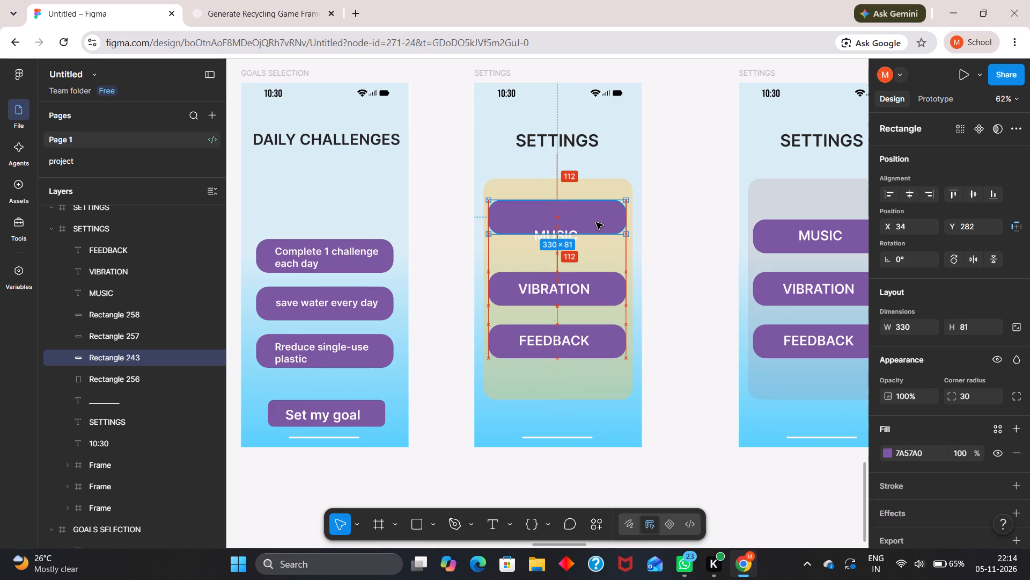
{"action": "left_click_drag", "start_coordinate": [596, 222], "coordinate": [598, 220]}
{"action": "left_click", "coordinate": [658, 204]}
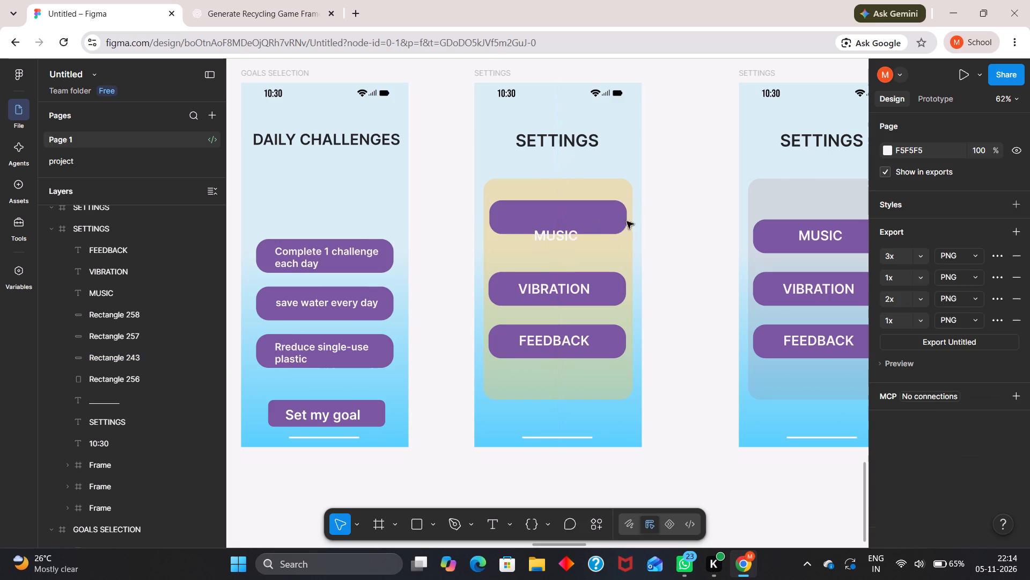
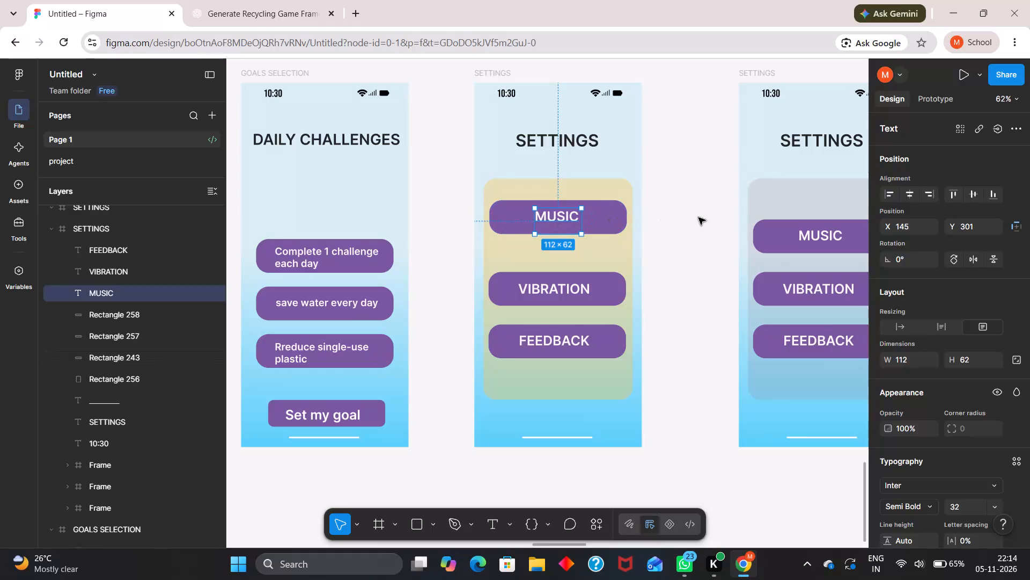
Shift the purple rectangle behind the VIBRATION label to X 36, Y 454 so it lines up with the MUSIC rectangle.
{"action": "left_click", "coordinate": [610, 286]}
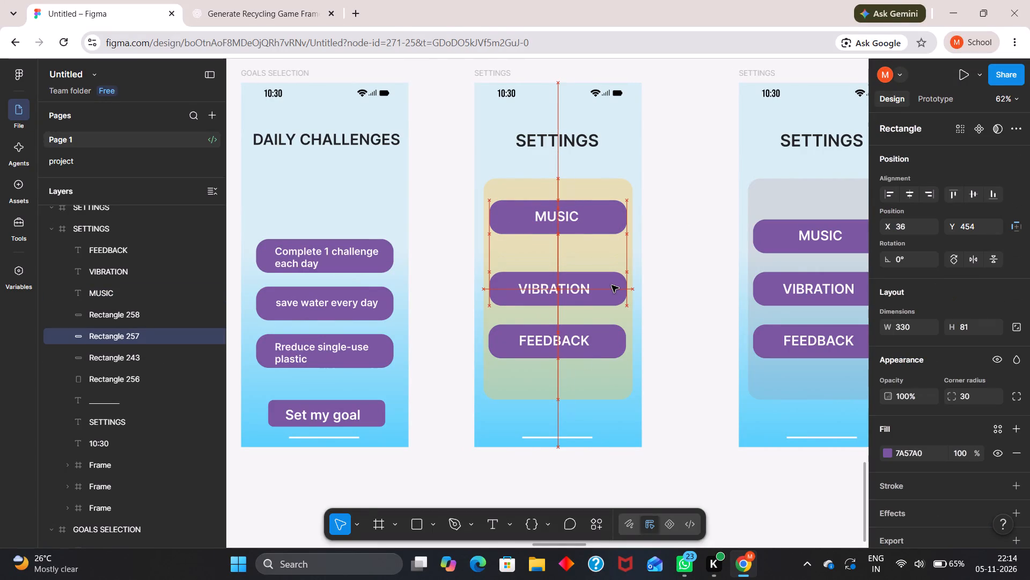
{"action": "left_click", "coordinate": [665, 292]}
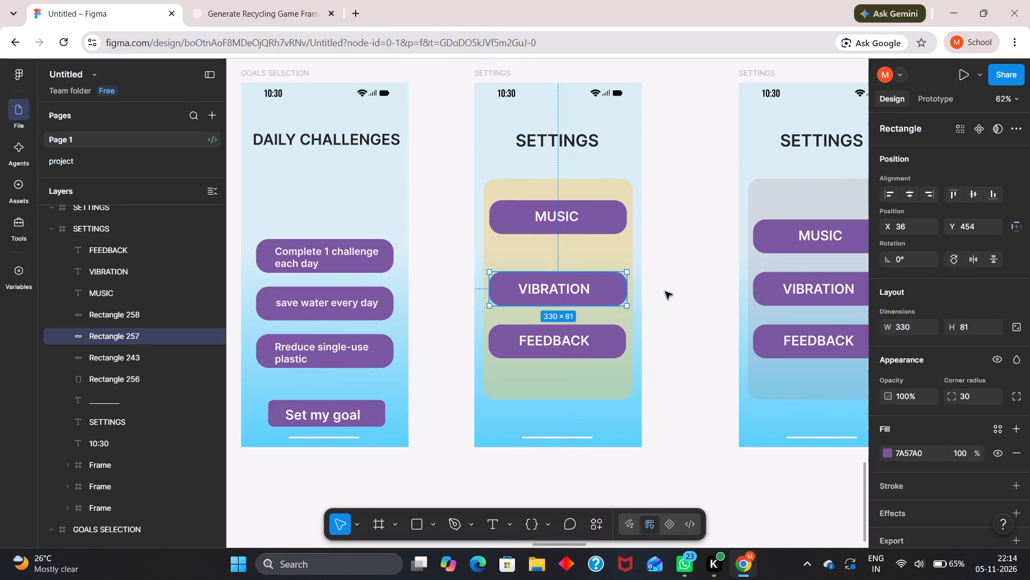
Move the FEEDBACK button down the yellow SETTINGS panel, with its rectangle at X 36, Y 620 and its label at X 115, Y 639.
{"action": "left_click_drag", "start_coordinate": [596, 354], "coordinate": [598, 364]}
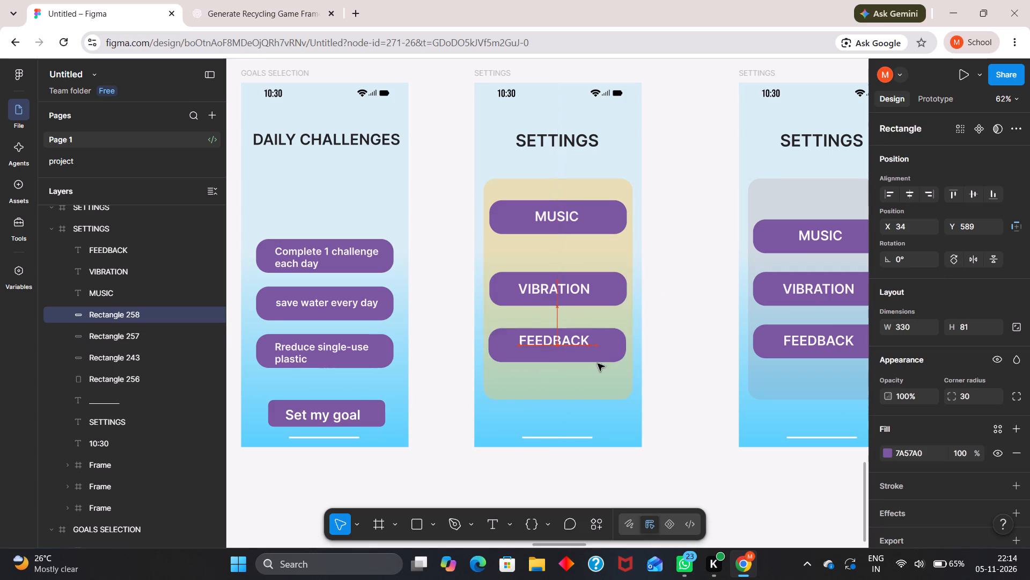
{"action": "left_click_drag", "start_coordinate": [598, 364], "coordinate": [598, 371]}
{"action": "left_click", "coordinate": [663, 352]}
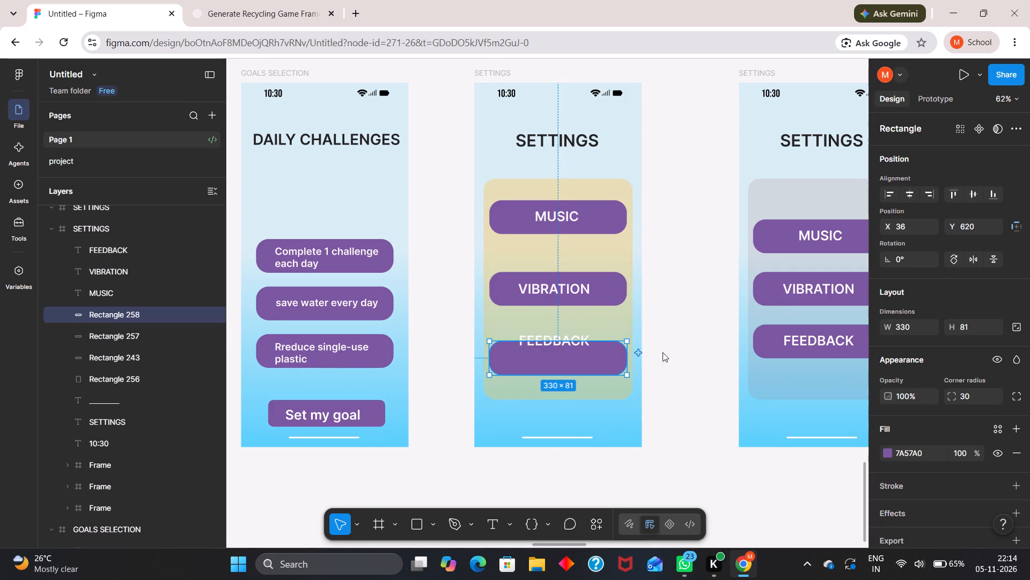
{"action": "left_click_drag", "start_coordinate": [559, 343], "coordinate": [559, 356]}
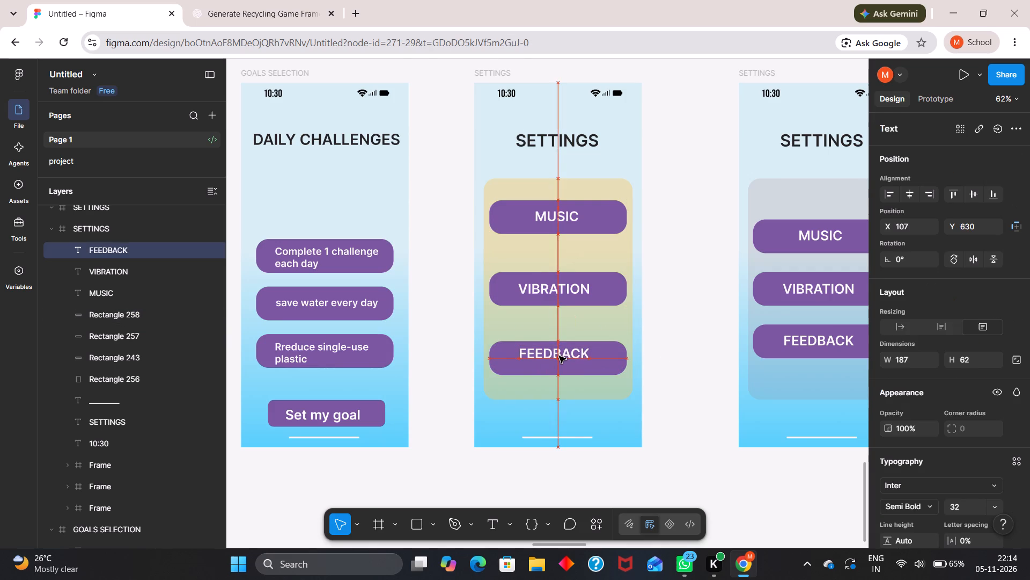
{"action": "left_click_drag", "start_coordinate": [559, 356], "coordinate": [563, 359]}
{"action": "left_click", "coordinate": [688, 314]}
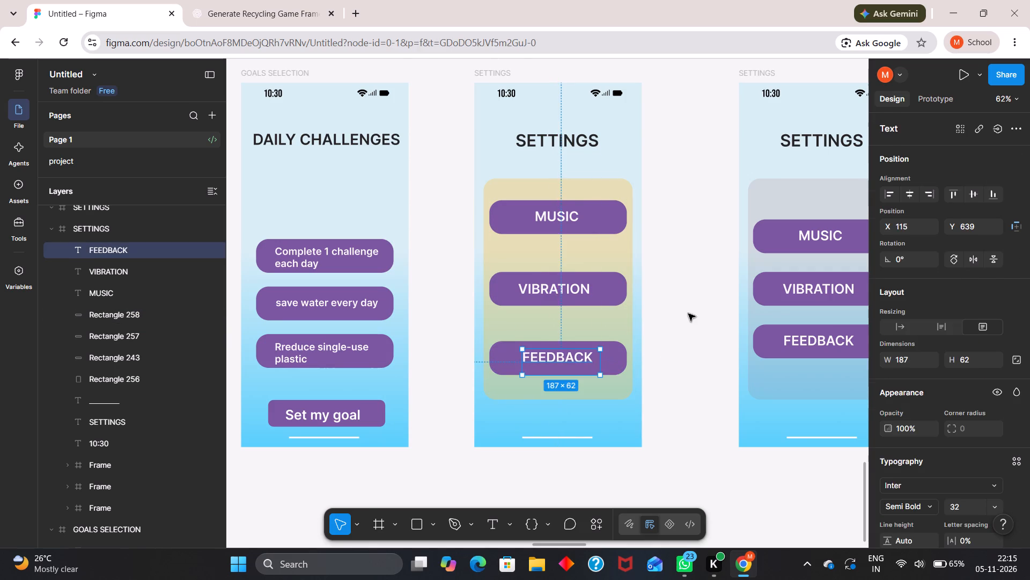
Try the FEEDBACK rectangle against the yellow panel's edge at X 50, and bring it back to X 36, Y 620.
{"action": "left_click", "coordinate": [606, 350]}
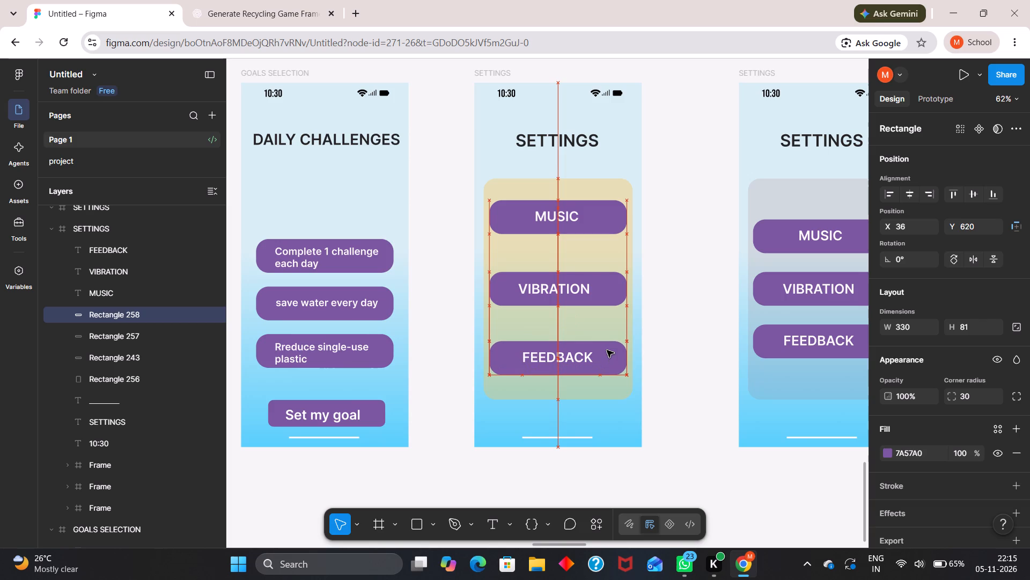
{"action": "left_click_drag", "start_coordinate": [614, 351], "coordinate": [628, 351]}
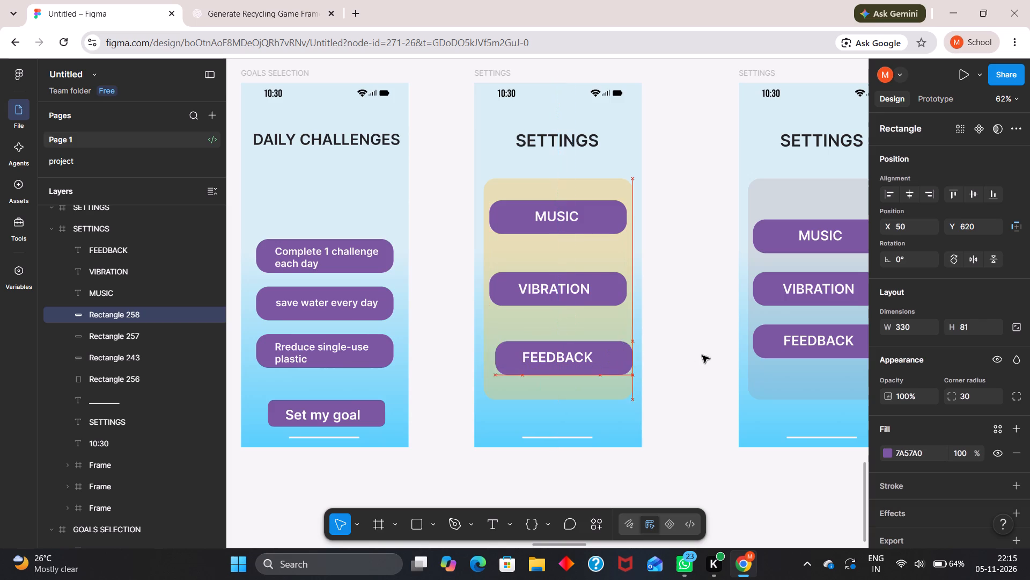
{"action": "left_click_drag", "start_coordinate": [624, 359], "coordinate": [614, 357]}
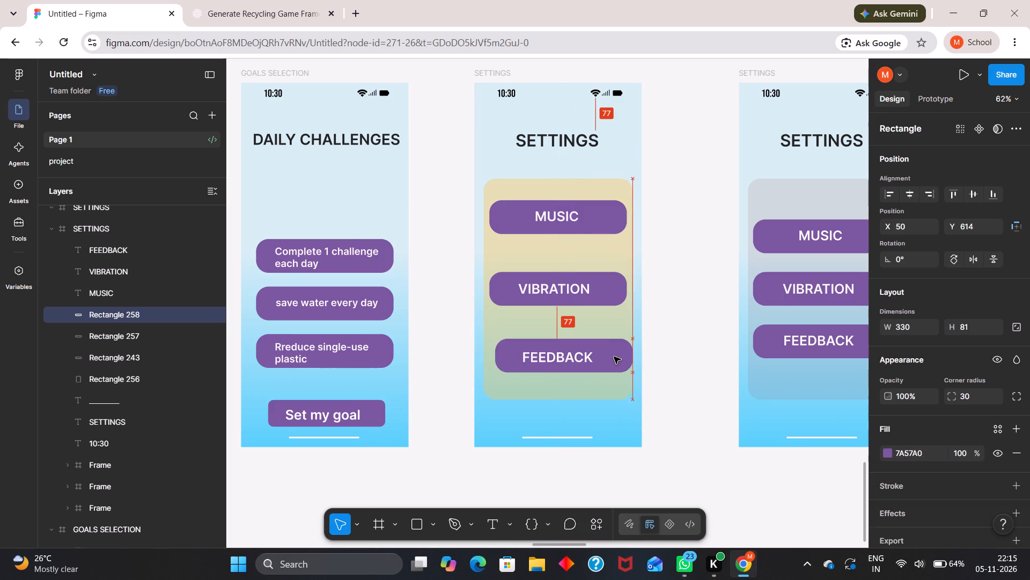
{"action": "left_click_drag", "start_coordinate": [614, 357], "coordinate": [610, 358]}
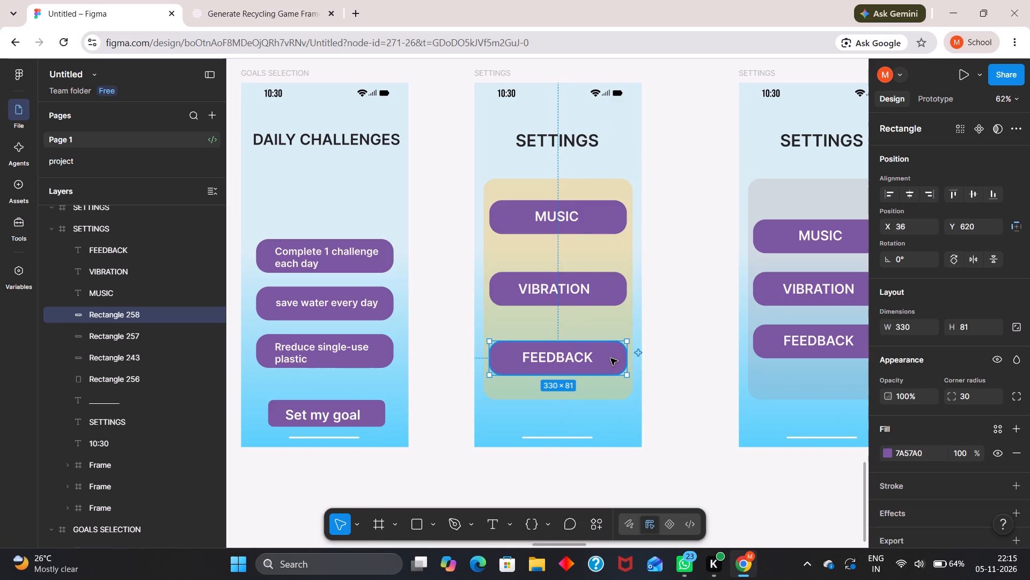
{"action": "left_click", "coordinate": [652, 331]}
Move the VIBRATION rectangle up to about X 34, Y 437 and raise its label to sit centred on it.
{"action": "scroll", "coordinate": [652, 331], "scroll_direction": "left", "scroll_amount": 1}
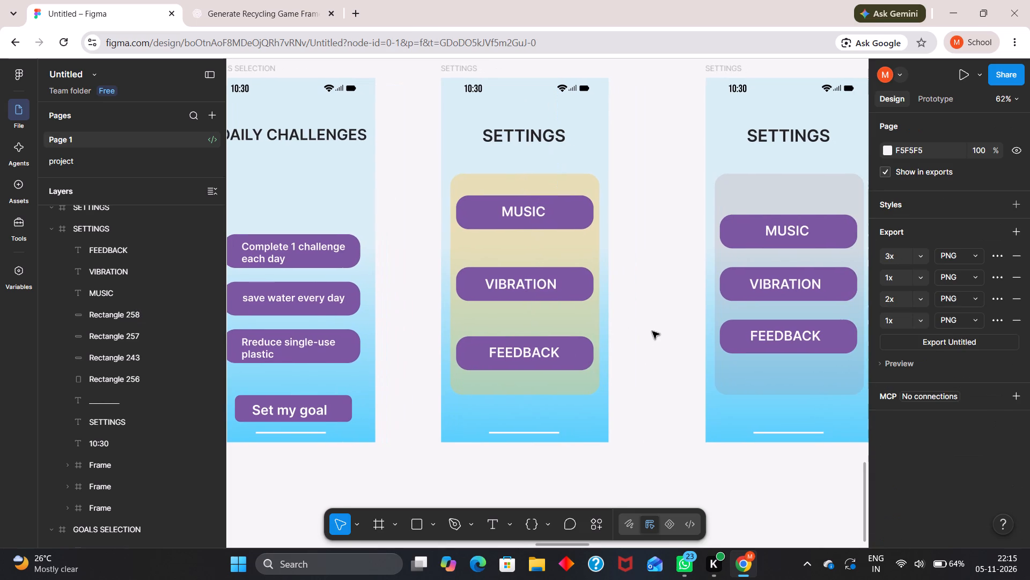
{"action": "left_click_drag", "start_coordinate": [566, 291], "coordinate": [566, 283]}
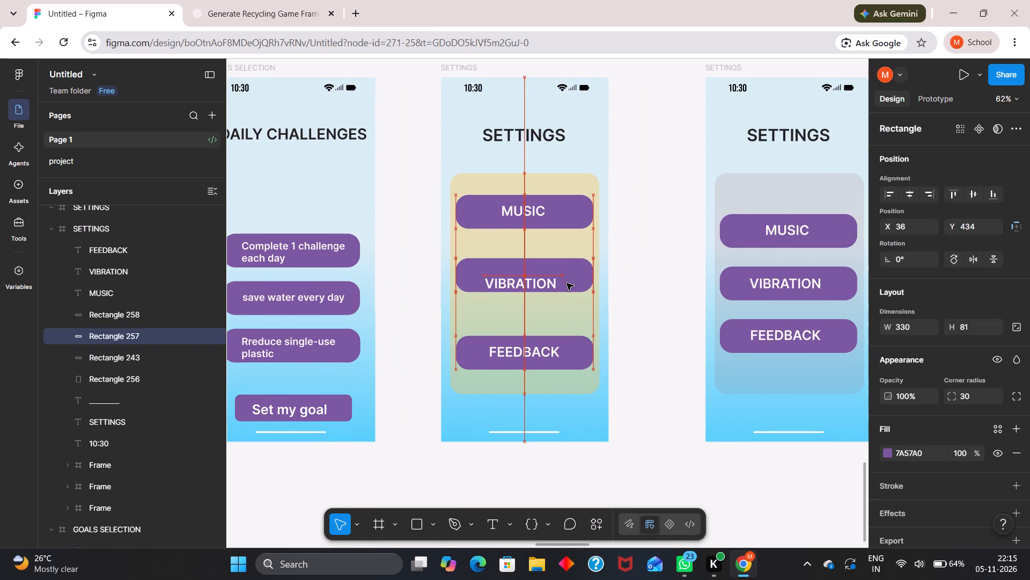
{"action": "left_click_drag", "start_coordinate": [566, 283], "coordinate": [566, 284]}
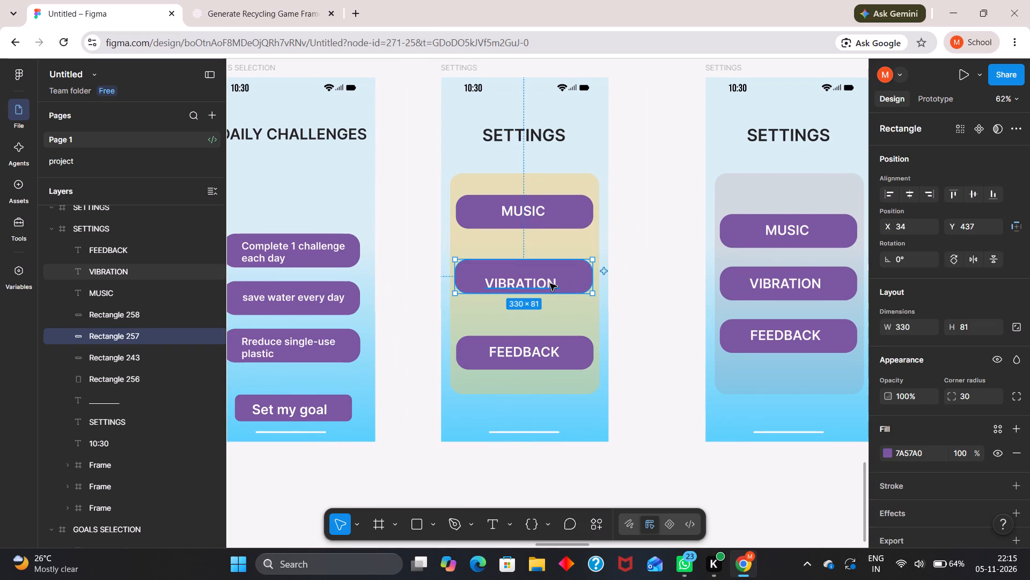
{"action": "left_click", "coordinate": [550, 284]}
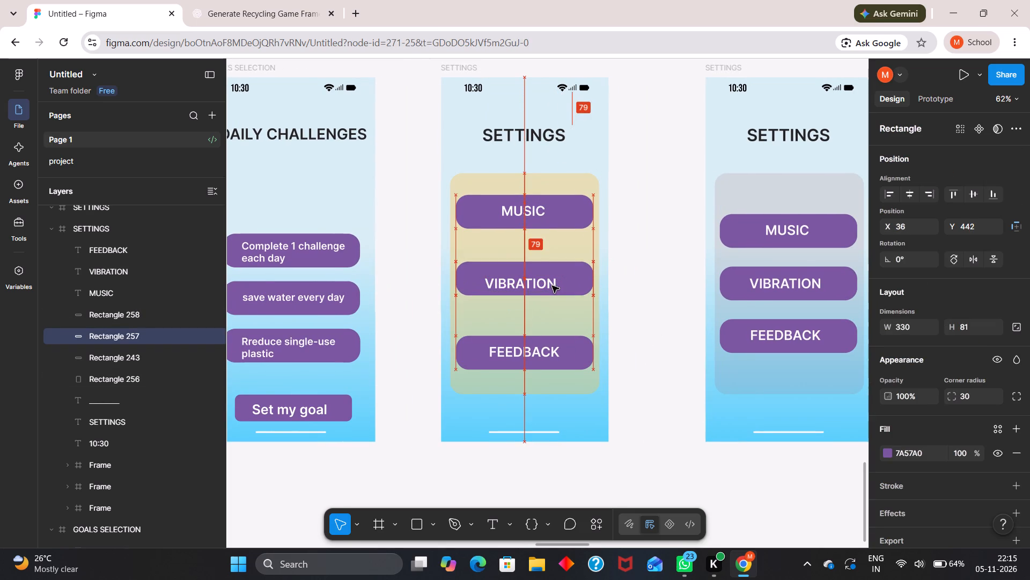
{"action": "key", "text": "Escape"}
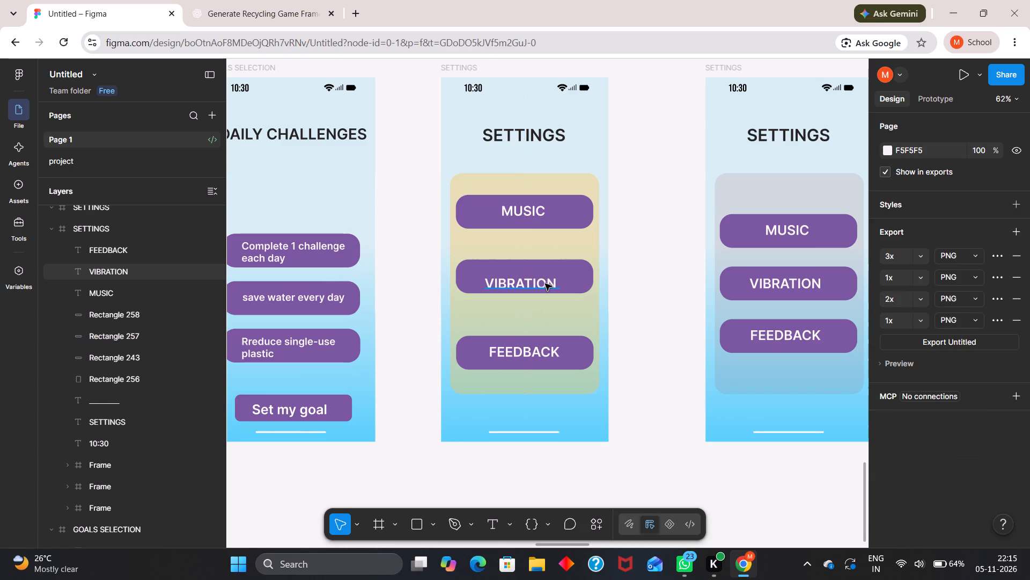
{"action": "left_click_drag", "start_coordinate": [543, 284], "coordinate": [543, 278]}
{"action": "left_click", "coordinate": [627, 322]}
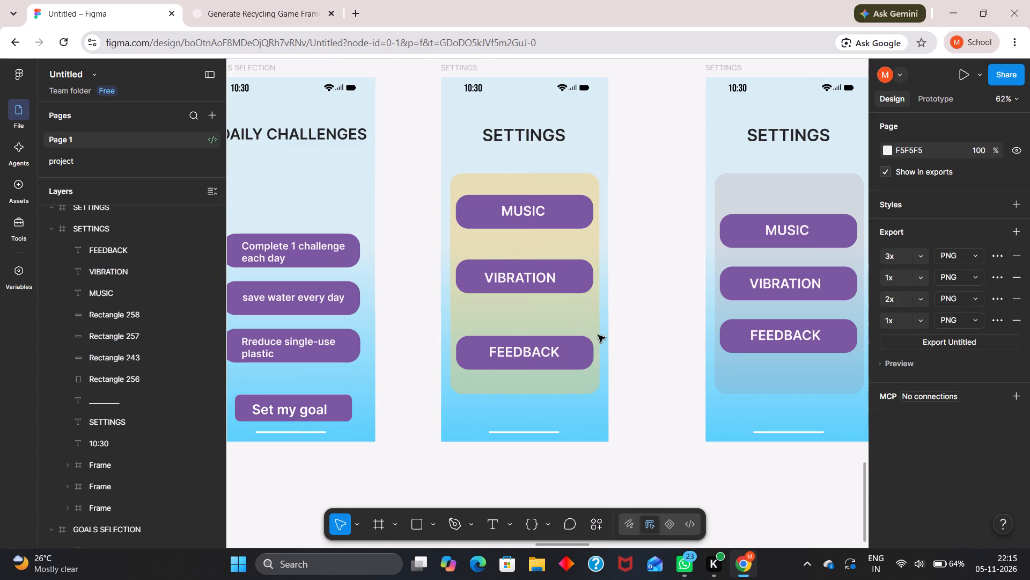
Move the FEEDBACK rectangle up to X 36, Y 589 and raise its label to sit centred on it.
{"action": "left_click_drag", "start_coordinate": [584, 345], "coordinate": [584, 332]}
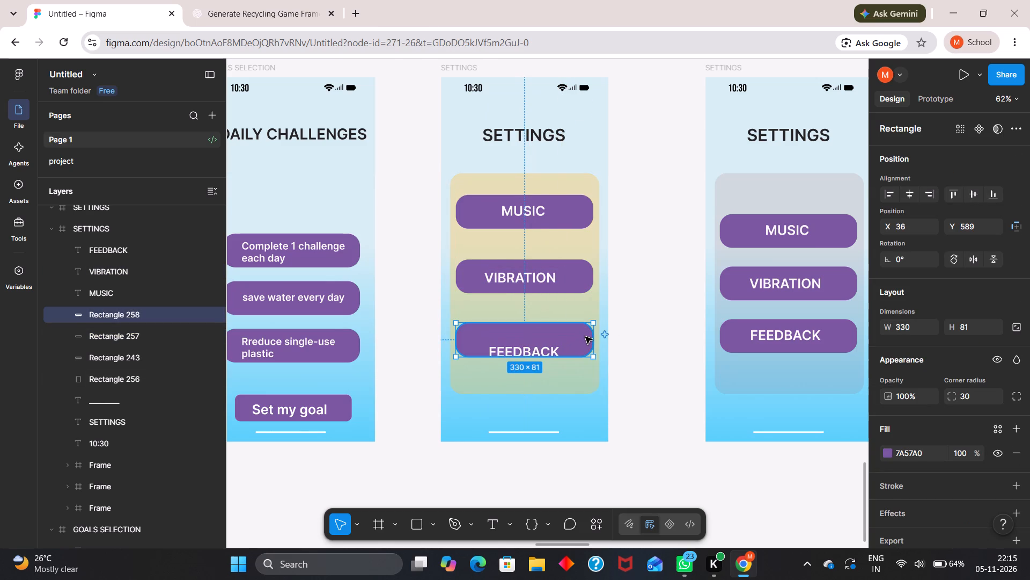
{"action": "left_click", "coordinate": [620, 331]}
{"action": "left_click_drag", "start_coordinate": [530, 351], "coordinate": [533, 341]}
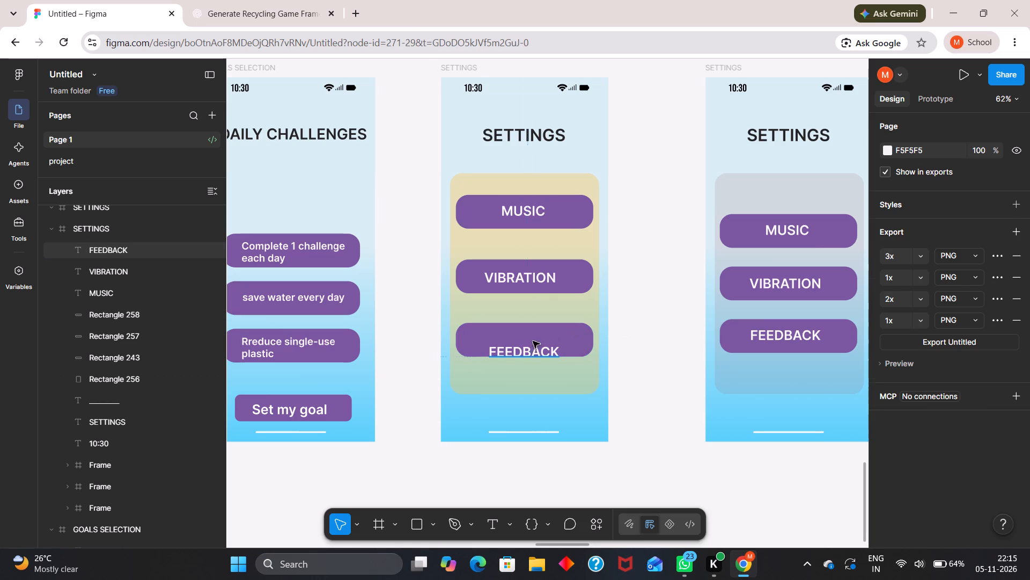
{"action": "left_click_drag", "start_coordinate": [533, 341], "coordinate": [532, 339]}
{"action": "left_click", "coordinate": [635, 334]}
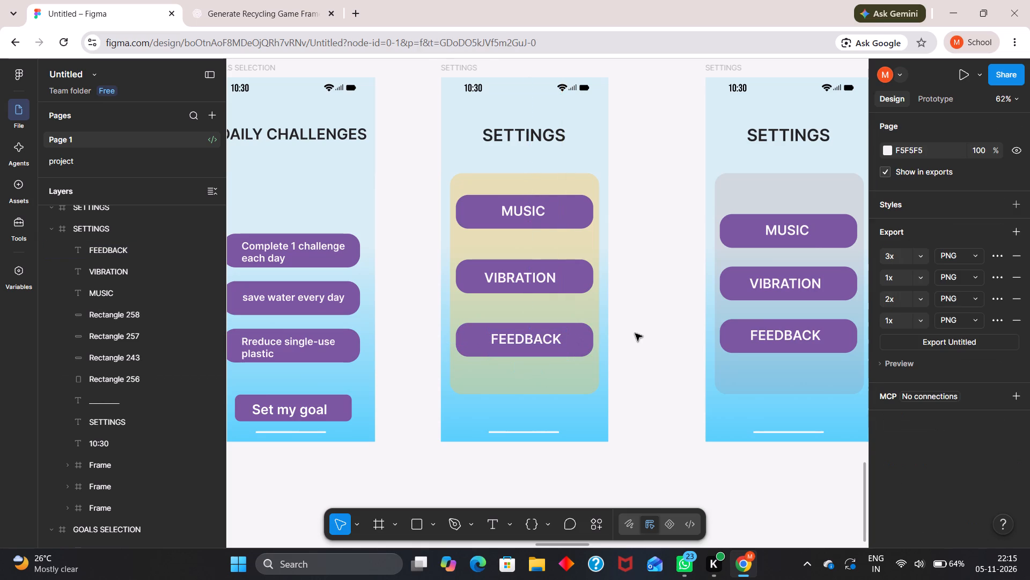
Shorten the yellow SETTINGS panel to a height of about 493 and shift it up slightly to Y 227.
{"action": "left_click", "coordinate": [543, 391]}
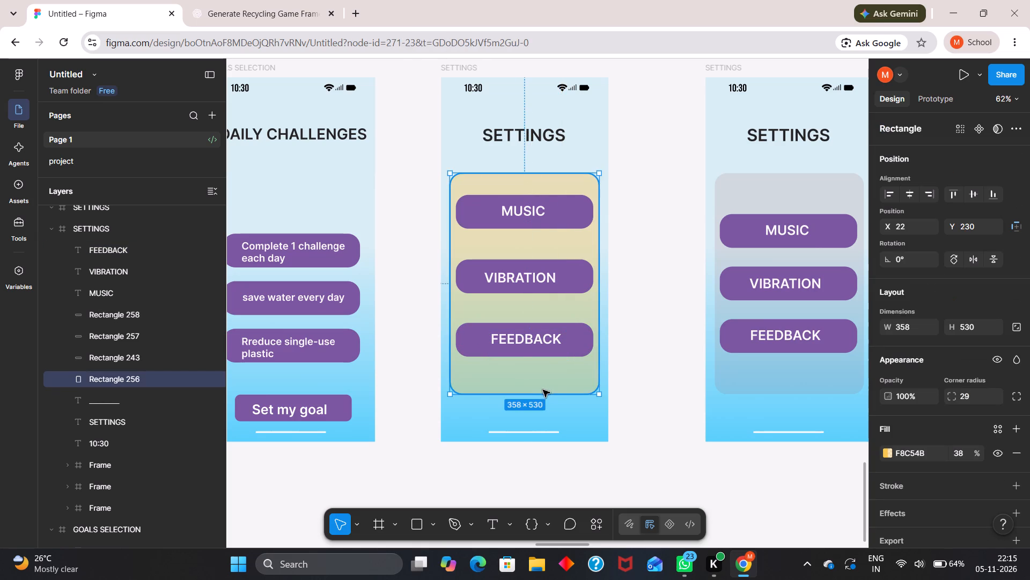
{"action": "left_click", "coordinate": [544, 390]}
{"action": "left_click_drag", "start_coordinate": [544, 390], "coordinate": [546, 377]}
{"action": "left_click", "coordinate": [631, 374]}
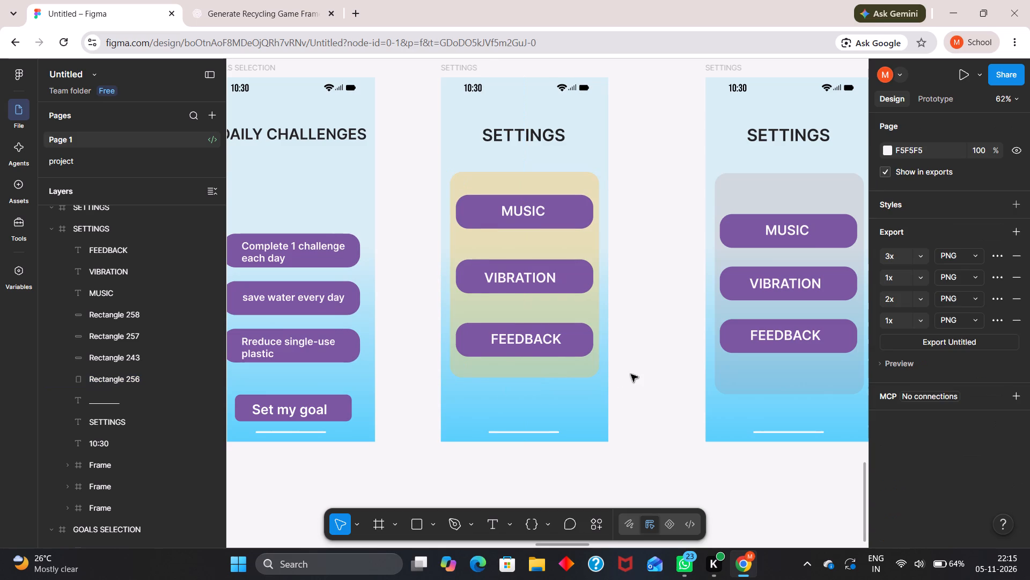
Copy the yellow panel's fill colour F8C54B onto the grey panel in the other SETTINGS frame.
{"action": "scroll", "coordinate": [631, 374], "scroll_direction": "left", "scroll_amount": 3}
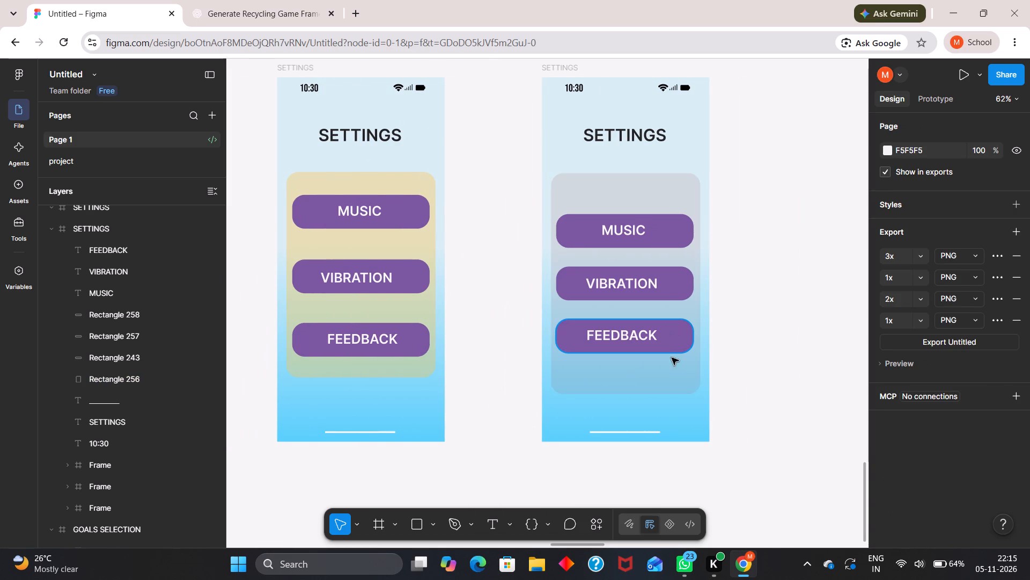
{"action": "left_click", "coordinate": [668, 365]}
{"action": "left_click", "coordinate": [423, 369]}
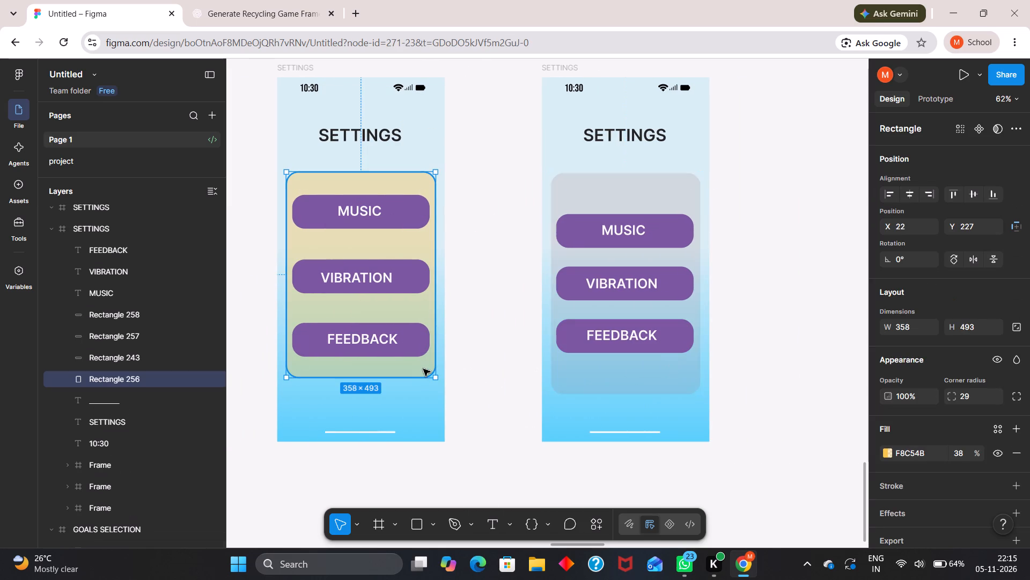
{"action": "triple_click", "coordinate": [915, 450]}
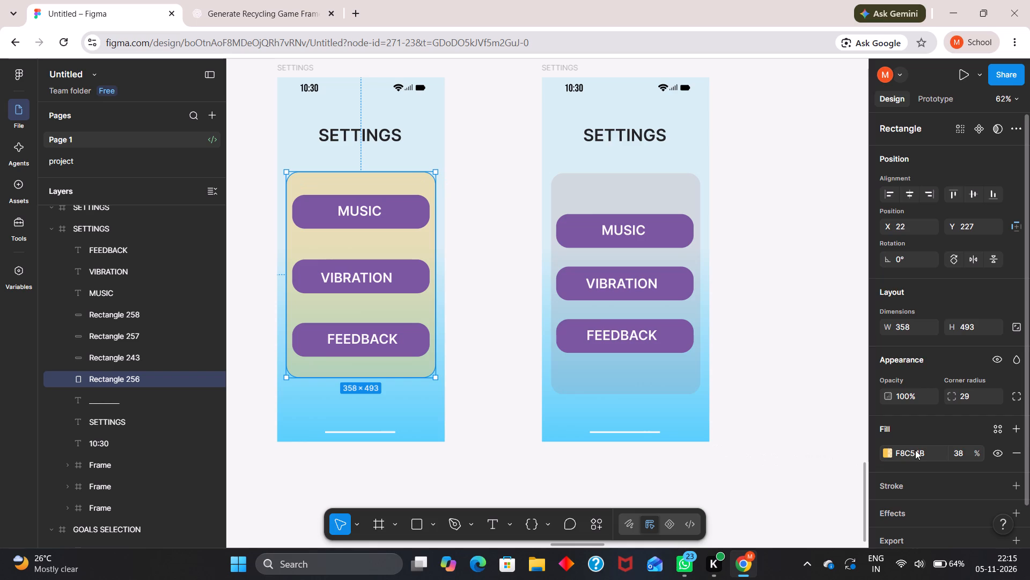
{"action": "key", "text": "ctrl+c"}
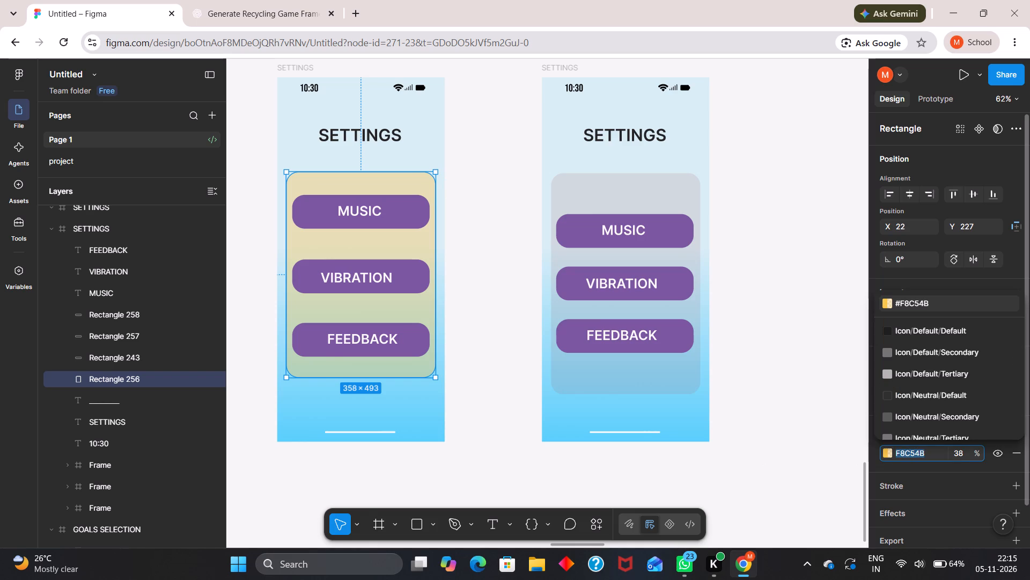
{"action": "left_click", "coordinate": [665, 370]}
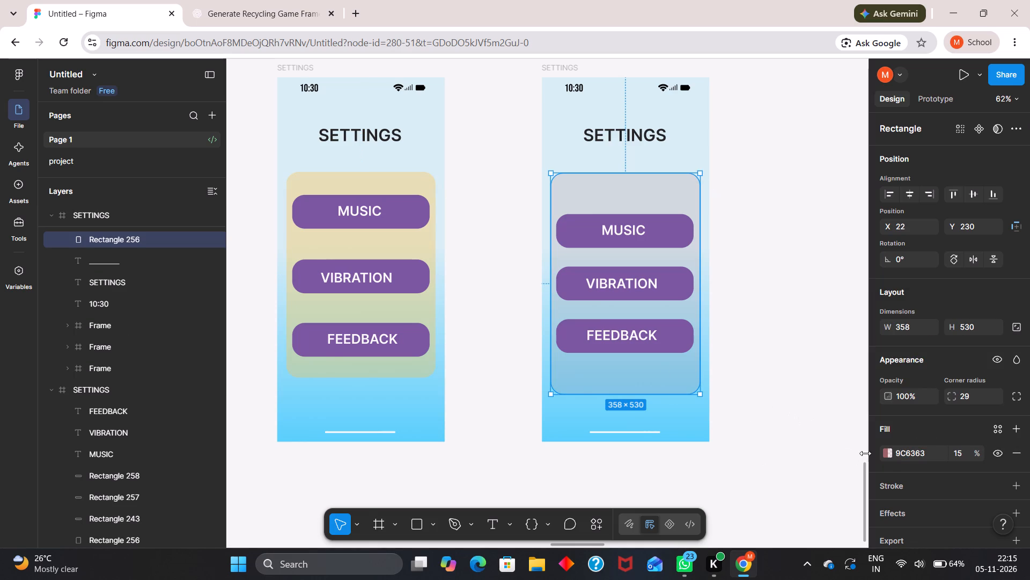
{"action": "left_click", "coordinate": [905, 452]}
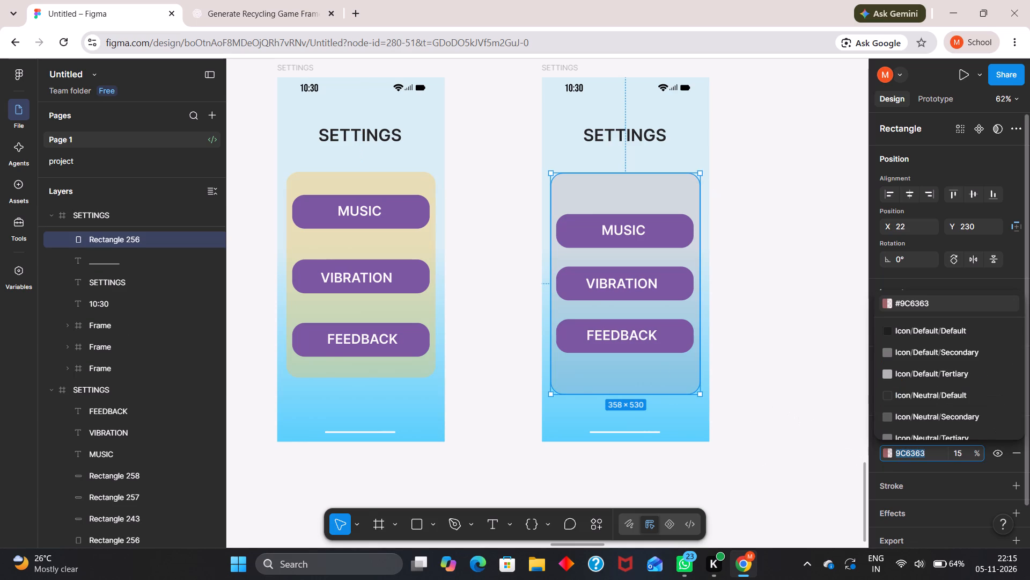
{"action": "key", "text": "ctrl+v"}
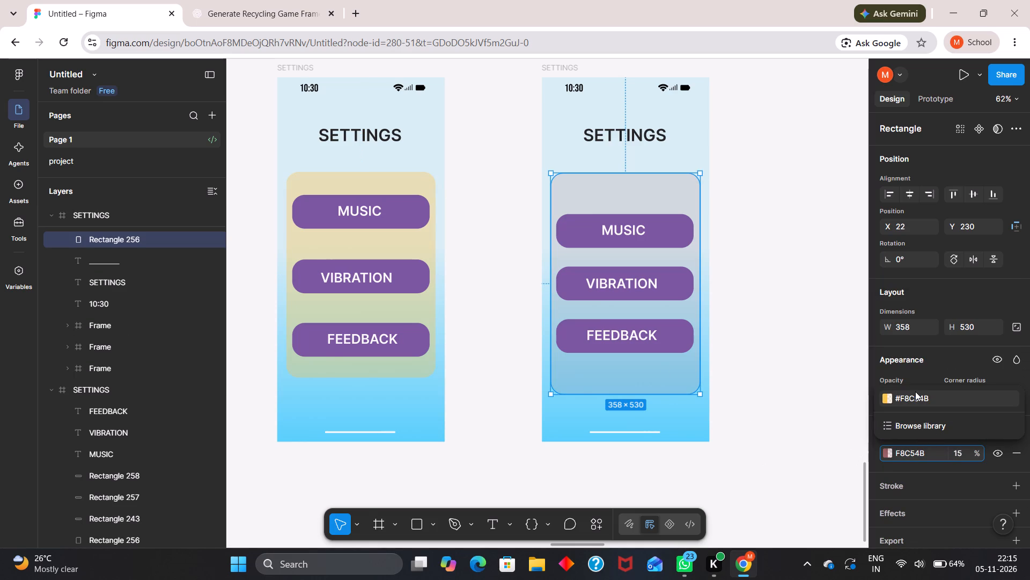
{"action": "left_click", "coordinate": [915, 392]}
{"action": "left_click", "coordinate": [753, 341]}
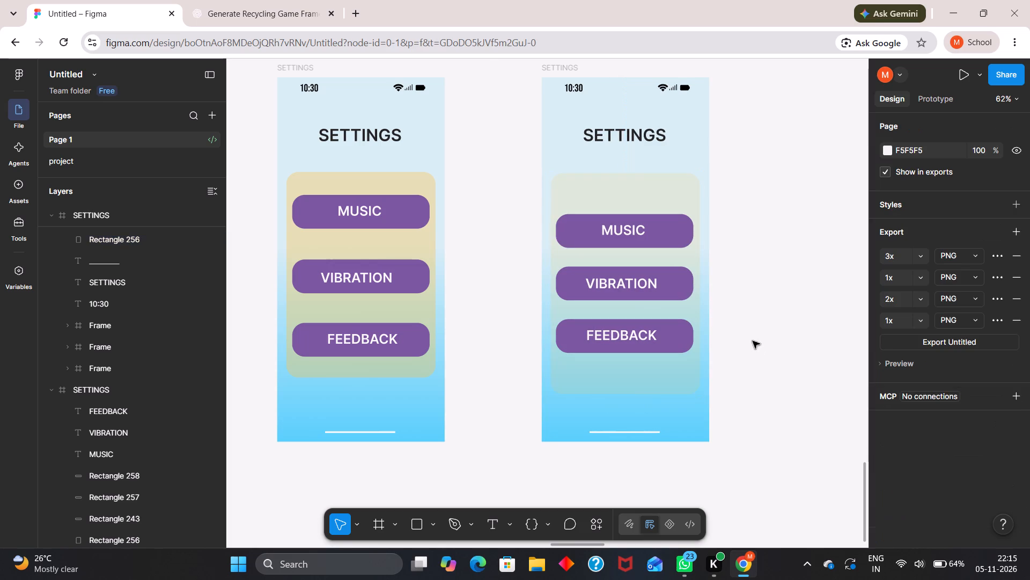
Set the newly recoloured panel's fill opacity to 40%, after trying 30%.
{"action": "left_click", "coordinate": [678, 368]}
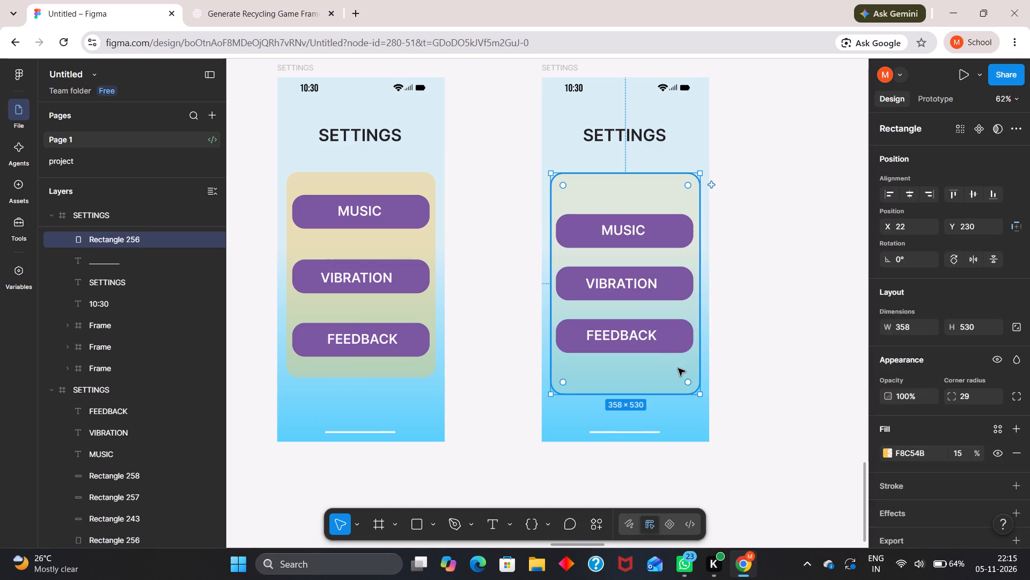
{"action": "left_click", "coordinate": [899, 458]}
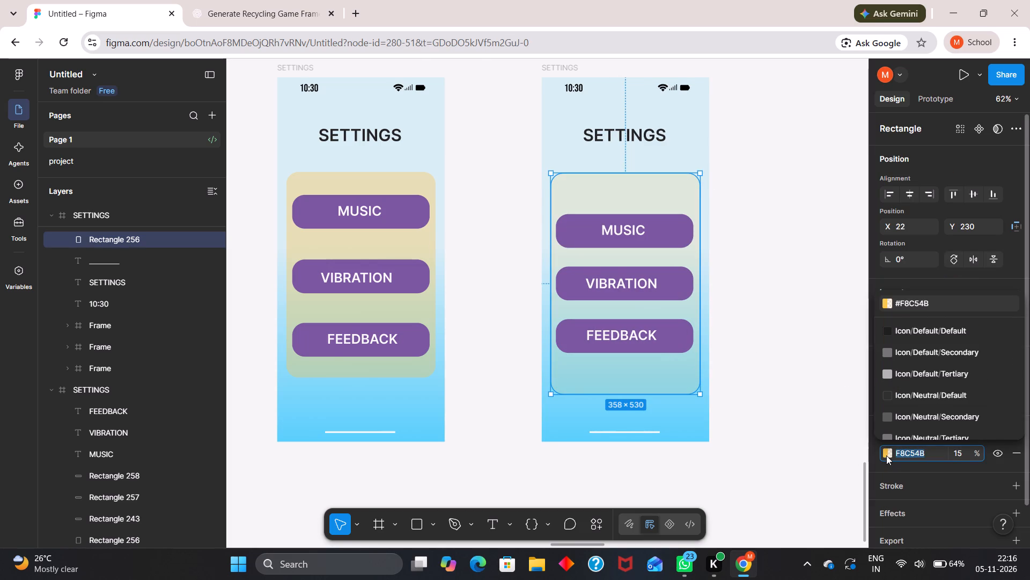
{"action": "left_click", "coordinate": [886, 455]}
{"action": "left_click", "coordinate": [779, 414]}
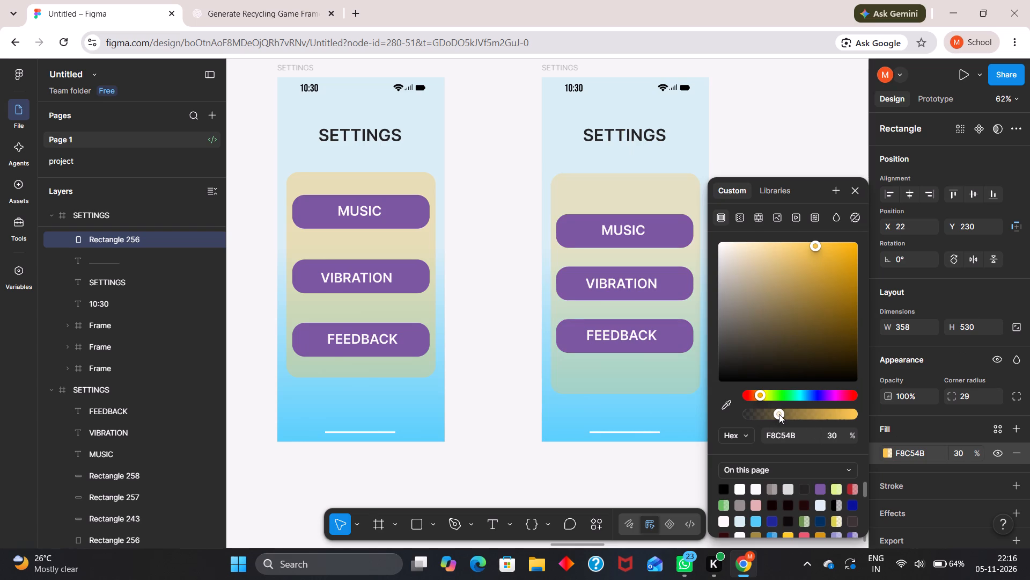
{"action": "left_click", "coordinate": [790, 414]}
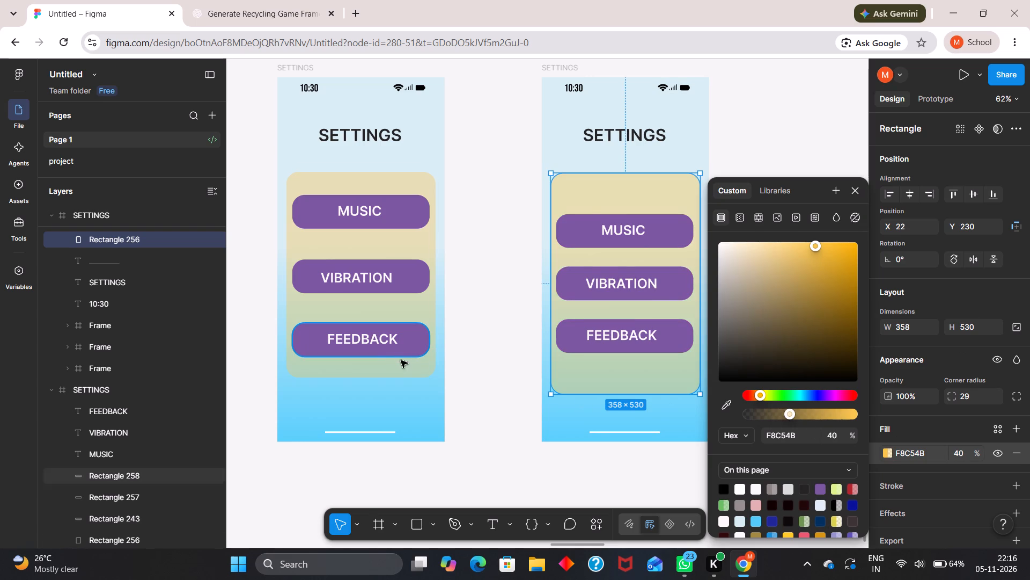
Match the taller yellow panel's fill to the other SETTINGS panel, using colour F8C54B at 38% opacity.
{"action": "left_click", "coordinate": [405, 366]}
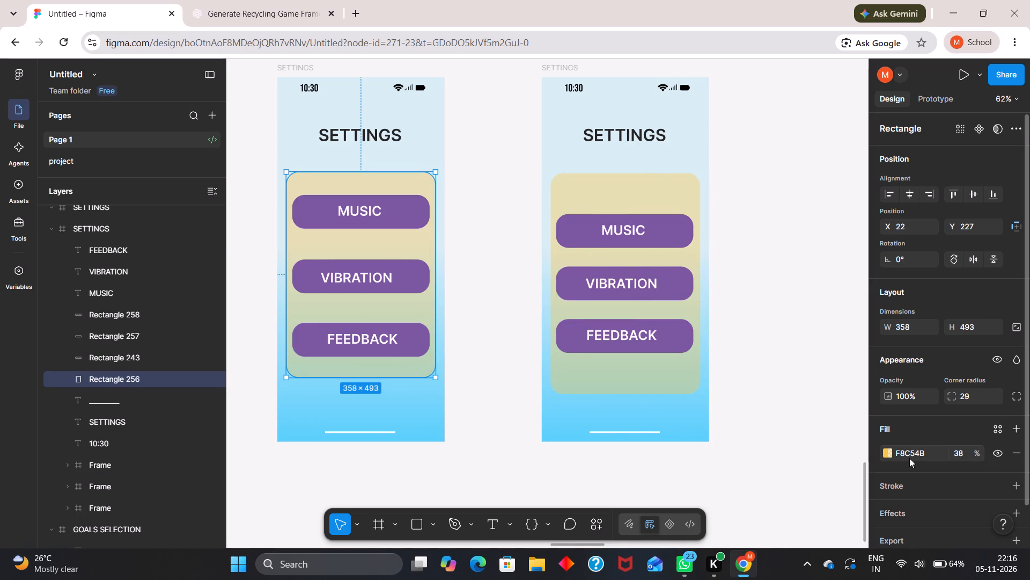
{"action": "triple_click", "coordinate": [912, 454]}
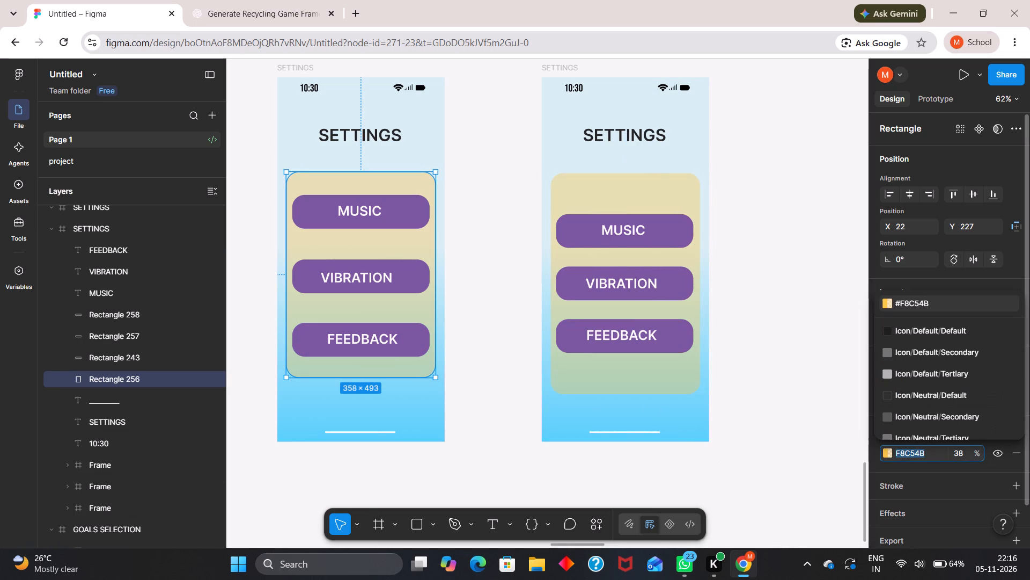
{"action": "key", "text": "ctrl+c"}
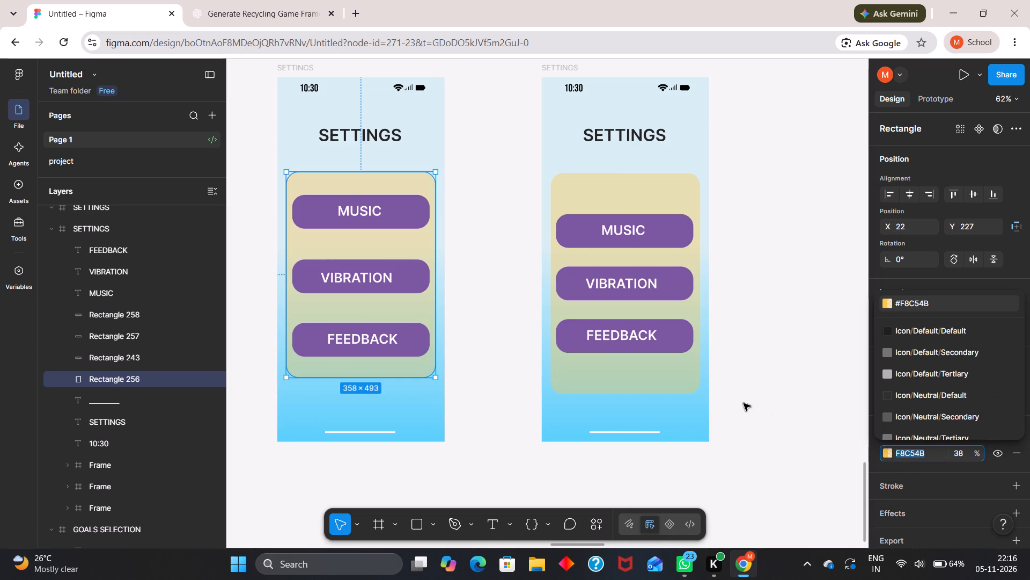
{"action": "left_click", "coordinate": [682, 385]}
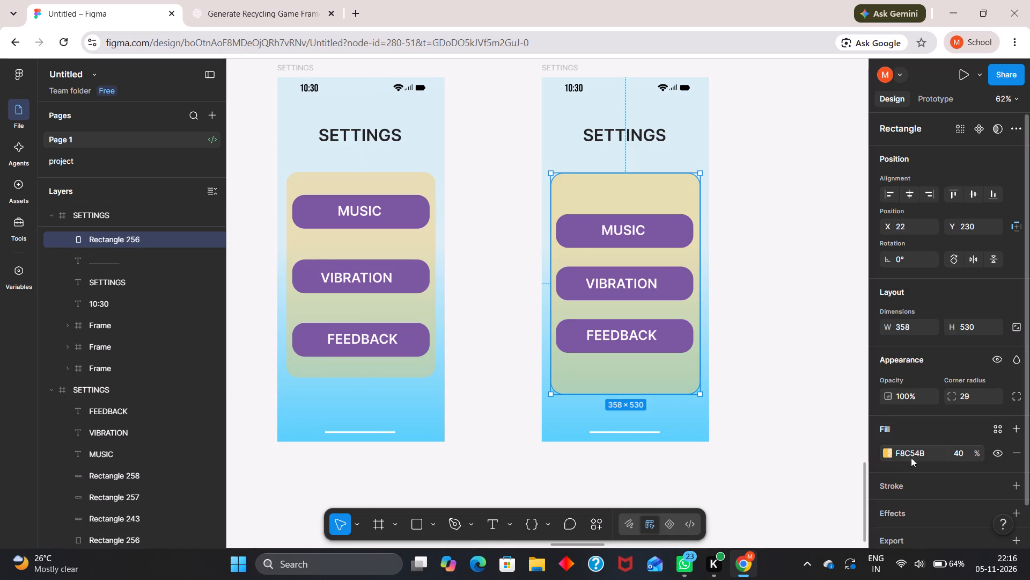
{"action": "double_click", "coordinate": [913, 453]}
{"action": "key", "text": "ctrl+v"}
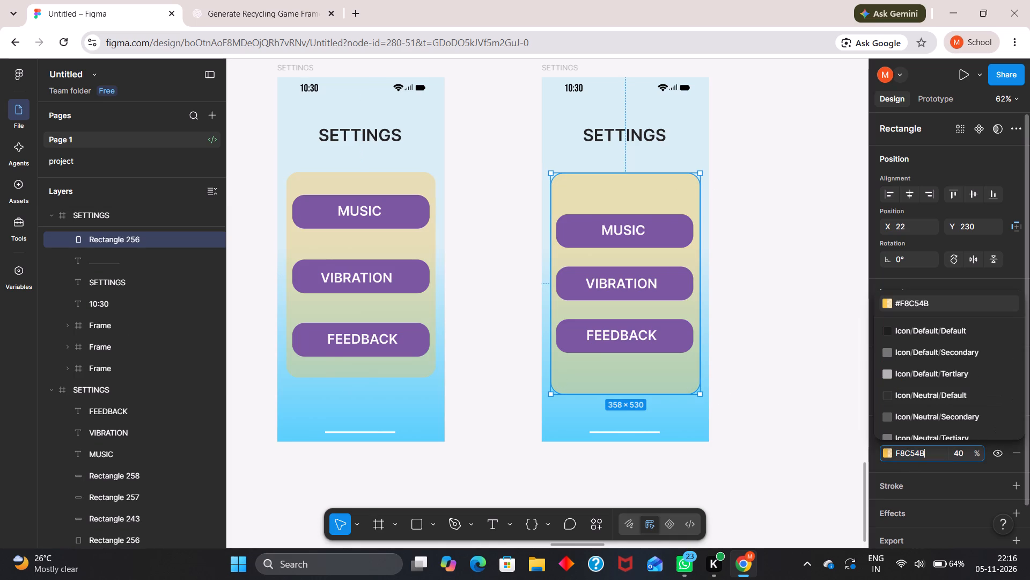
{"action": "left_click", "coordinate": [426, 363]}
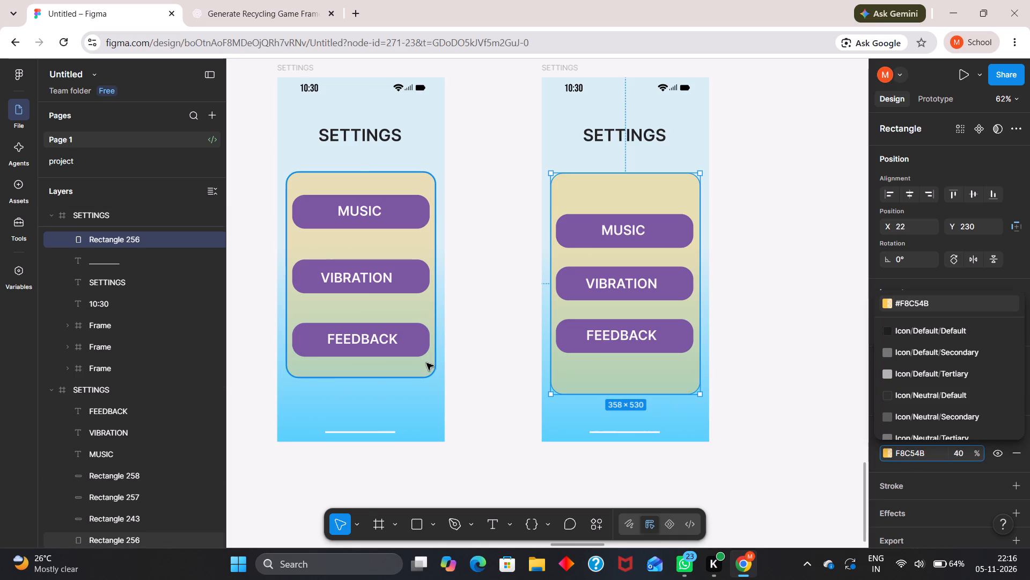
{"action": "left_click", "coordinate": [602, 375]}
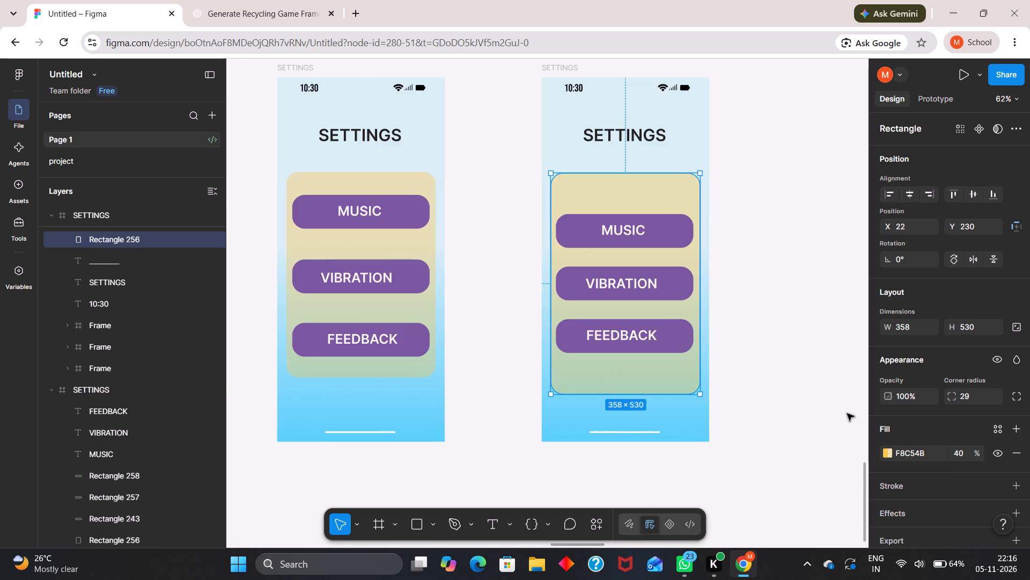
{"action": "left_click", "coordinate": [958, 451]}
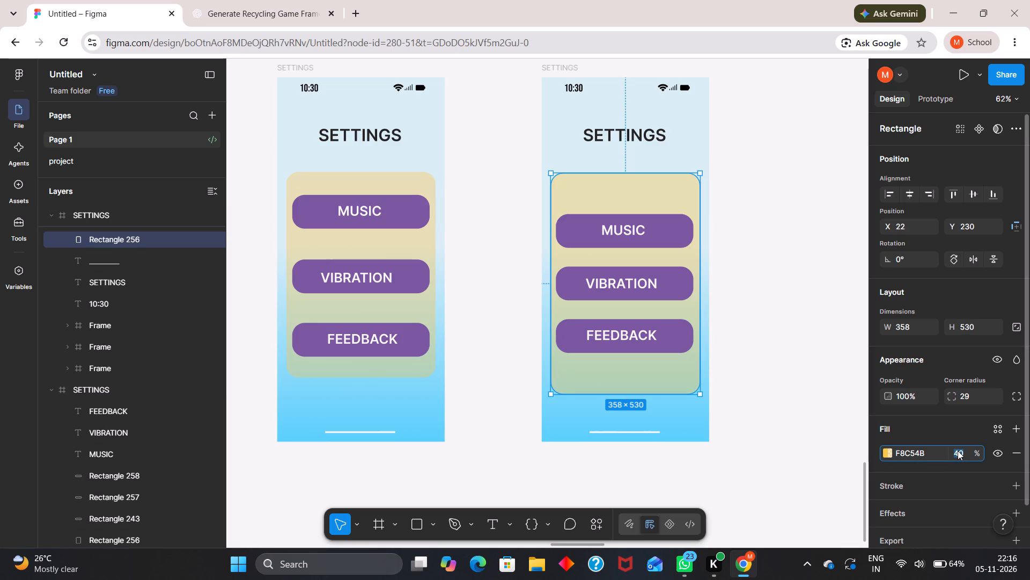
{"action": "type", "text": "38"}
{"action": "key", "text": "Return"}
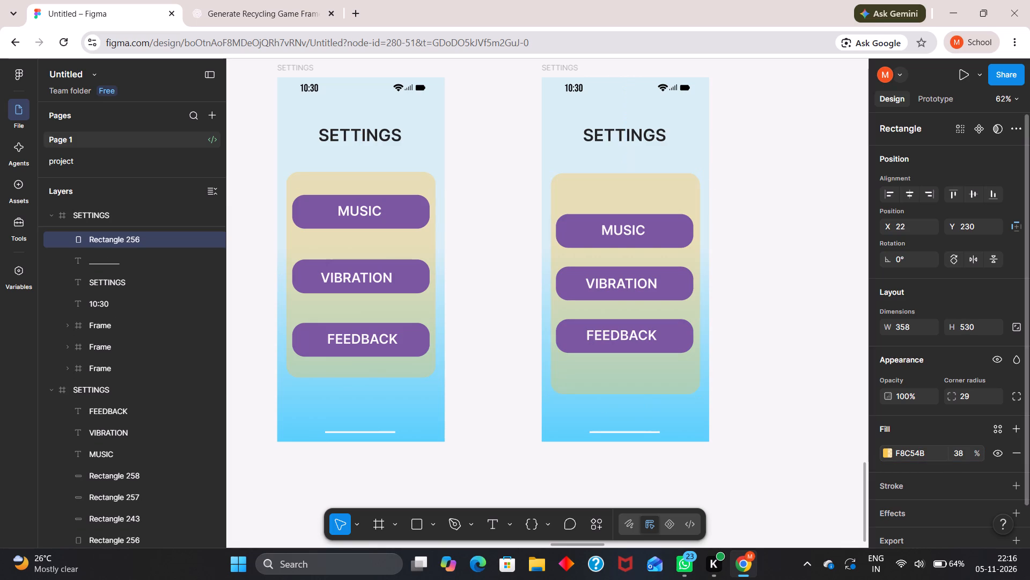
{"action": "left_click", "coordinate": [866, 387]}
{"action": "left_click", "coordinate": [866, 387]}
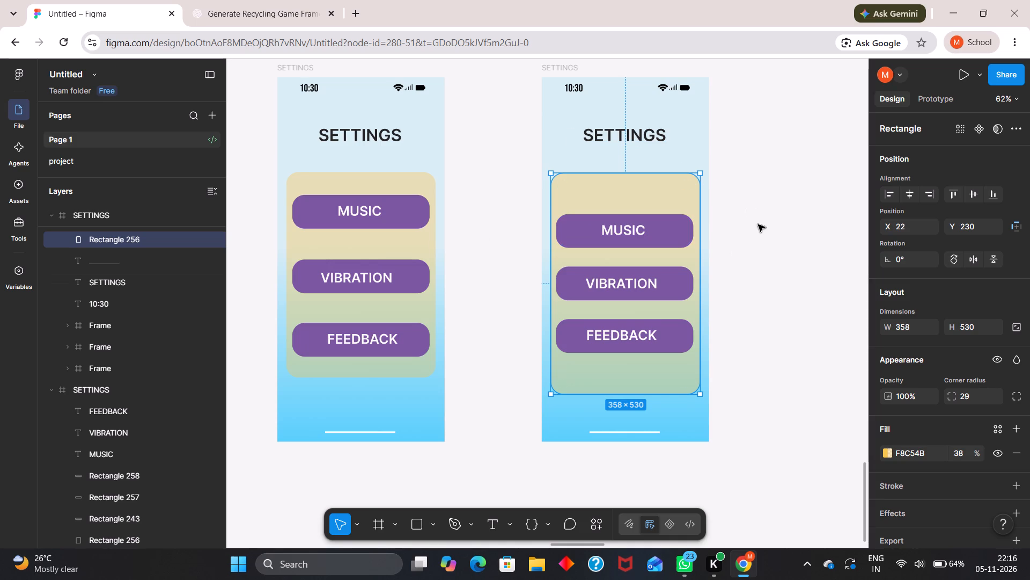
Replace the SETTINGS heading above the taller yellow panel with LEADERBOARD.
{"action": "scroll", "coordinate": [757, 197], "scroll_direction": "down", "scroll_amount": 1}
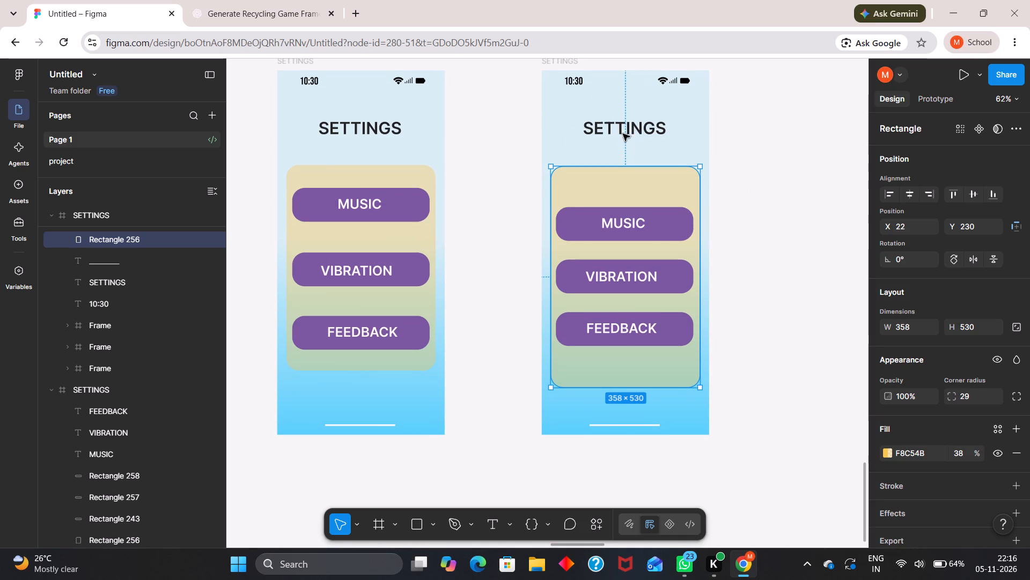
{"action": "double_click", "coordinate": [630, 133]}
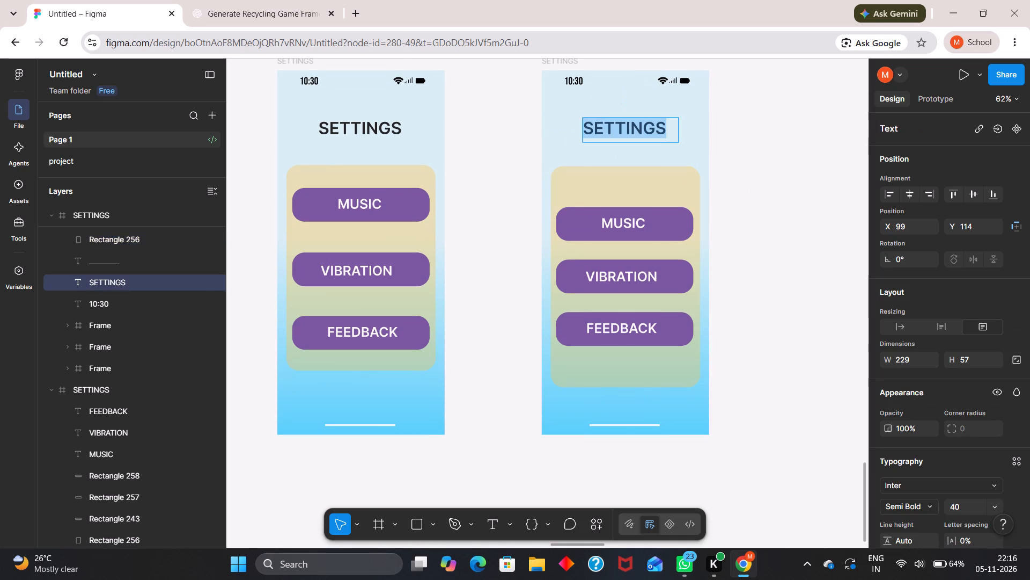
{"action": "type", "text": "LEADER"}
{"action": "type", "text": "BOARD"}
{"action": "key", "text": "Escape"}
{"action": "key", "text": "Escape"}
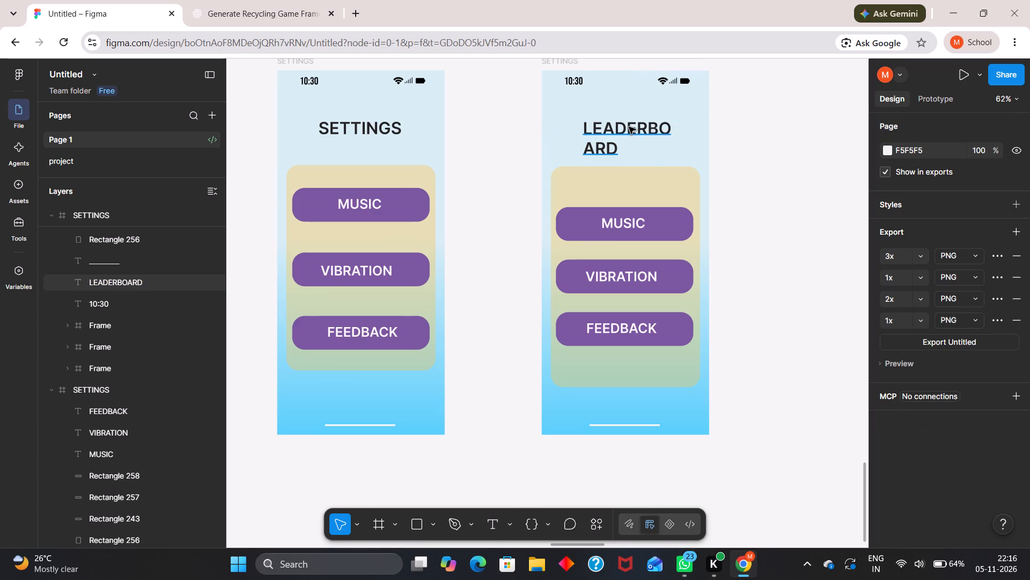
Shift the LEADERBOARD heading left to X 62 and widen its text box so the word fits on one line.
{"action": "left_click_drag", "start_coordinate": [629, 127], "coordinate": [614, 127]}
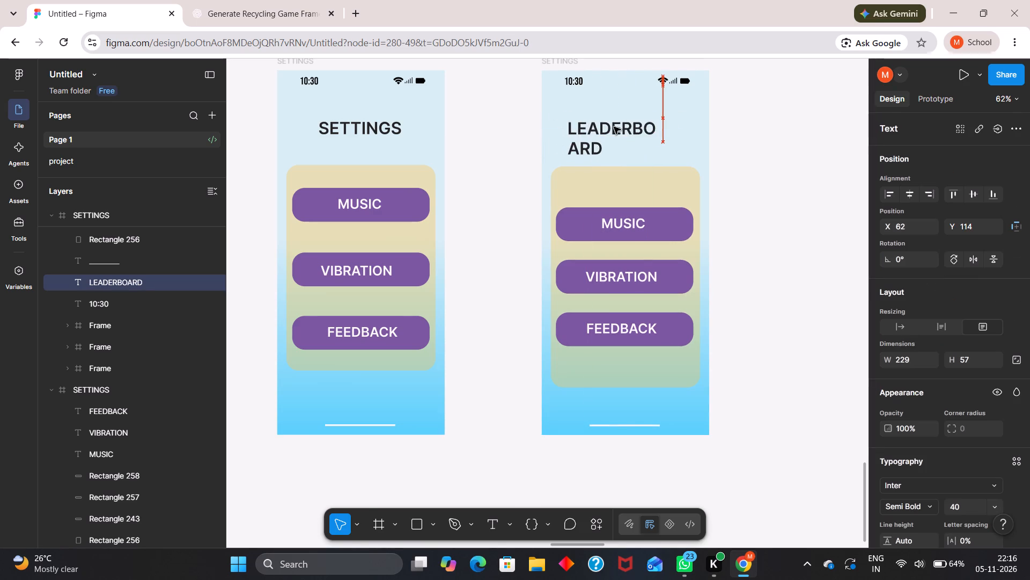
{"action": "left_click_drag", "start_coordinate": [663, 133], "coordinate": [681, 133]}
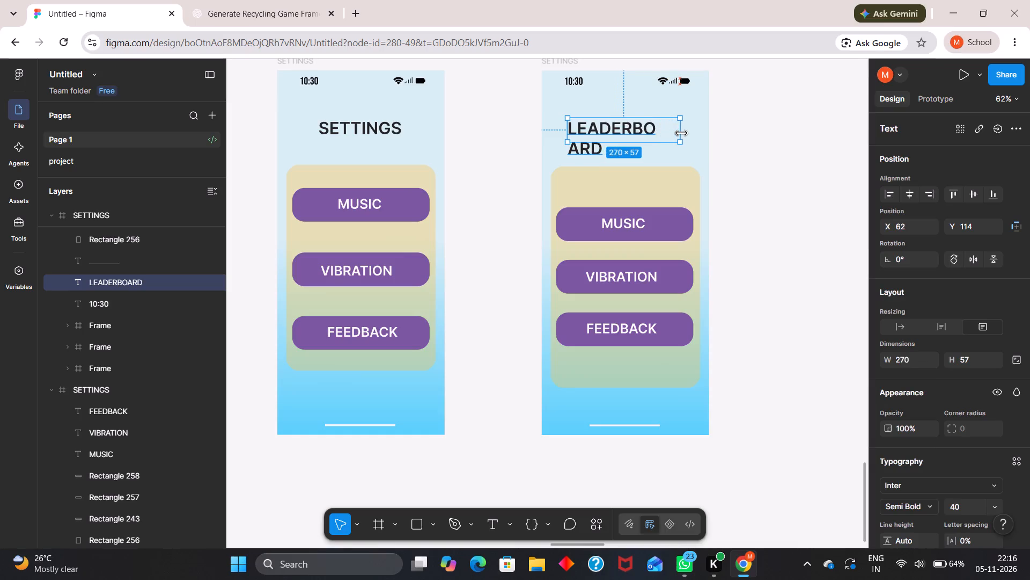
{"action": "left_click_drag", "start_coordinate": [681, 133], "coordinate": [693, 133]}
{"action": "left_click", "coordinate": [735, 135]}
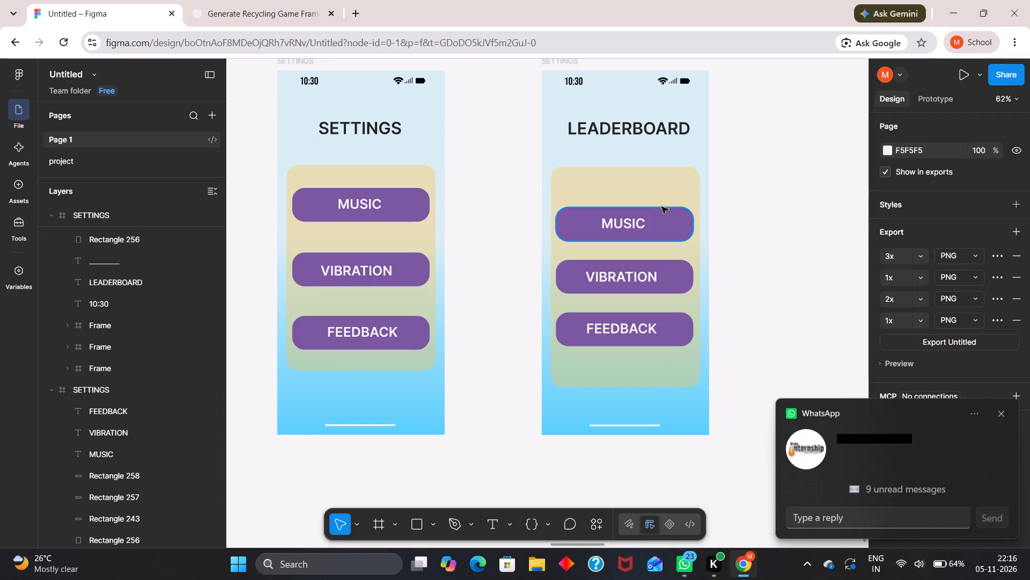
Delete the MUSIC, VIBRATION and FEEDBACK buttons with their labels from the LEADERBOARD screen, keeping the yellow panel.
{"action": "left_click", "coordinate": [665, 230]}
{"action": "key", "text": "BackSpace"}
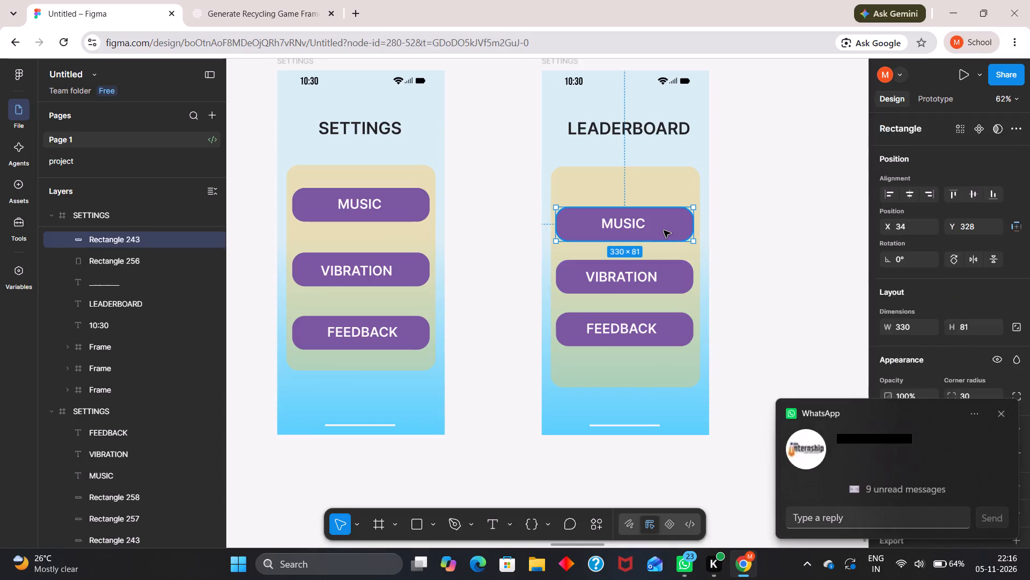
{"action": "left_click", "coordinate": [624, 228]}
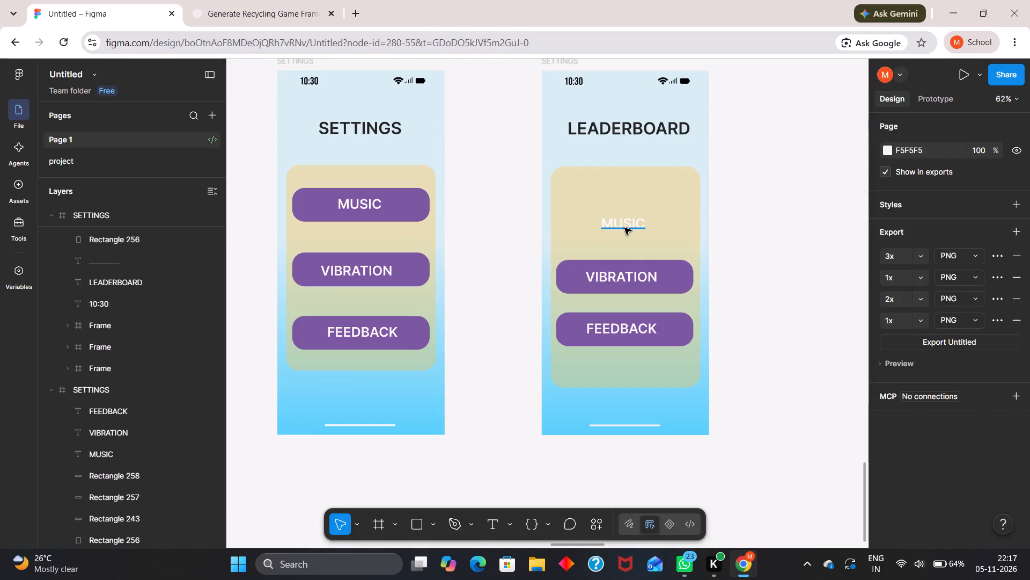
{"action": "key", "text": "BackSpace"}
{"action": "left_click", "coordinate": [631, 273]}
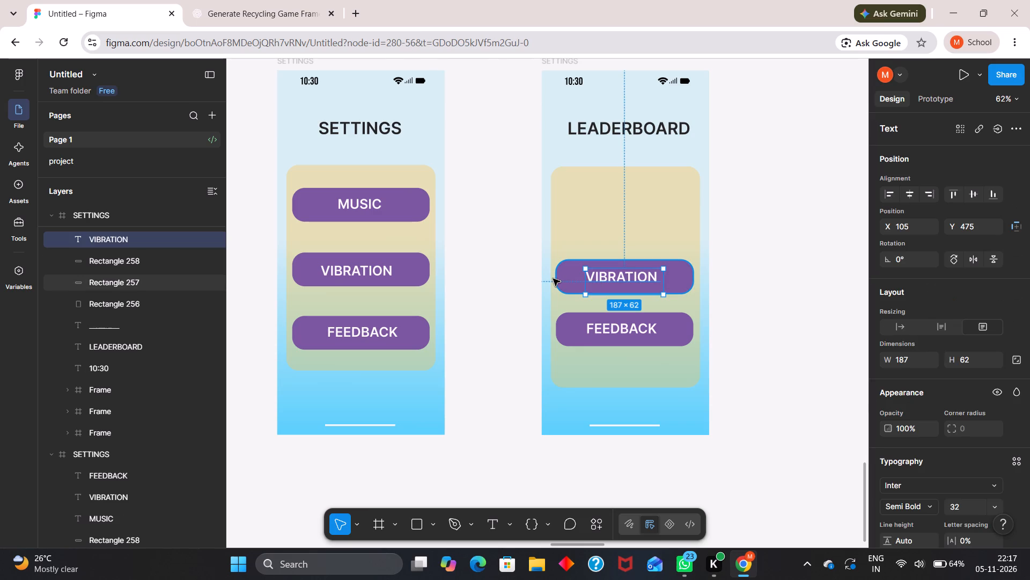
{"action": "left_click", "coordinate": [574, 279], "text": "shift"}
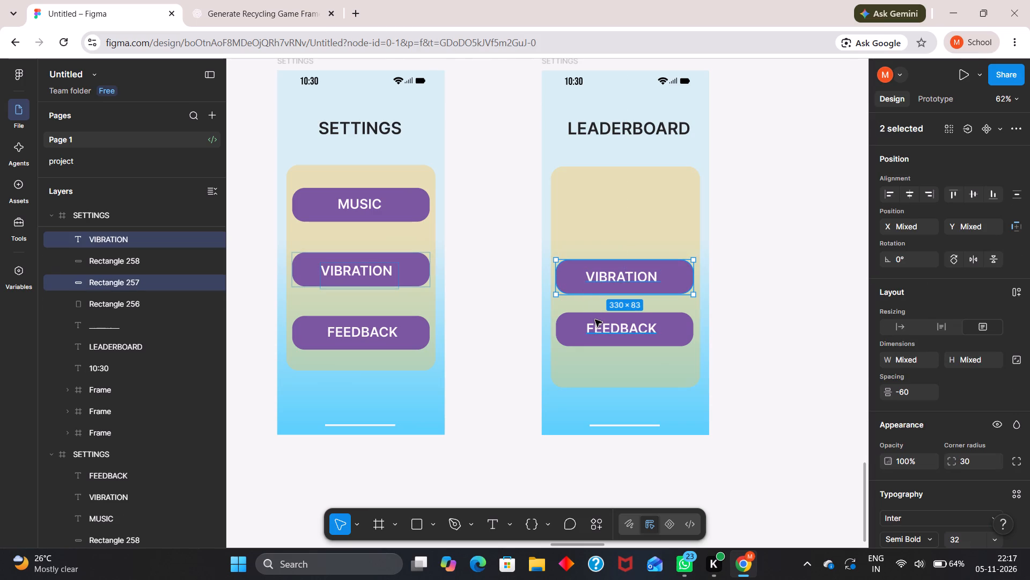
{"action": "left_click", "coordinate": [595, 320], "text": "shift"}
{"action": "left_click", "coordinate": [580, 334], "text": "shift"}
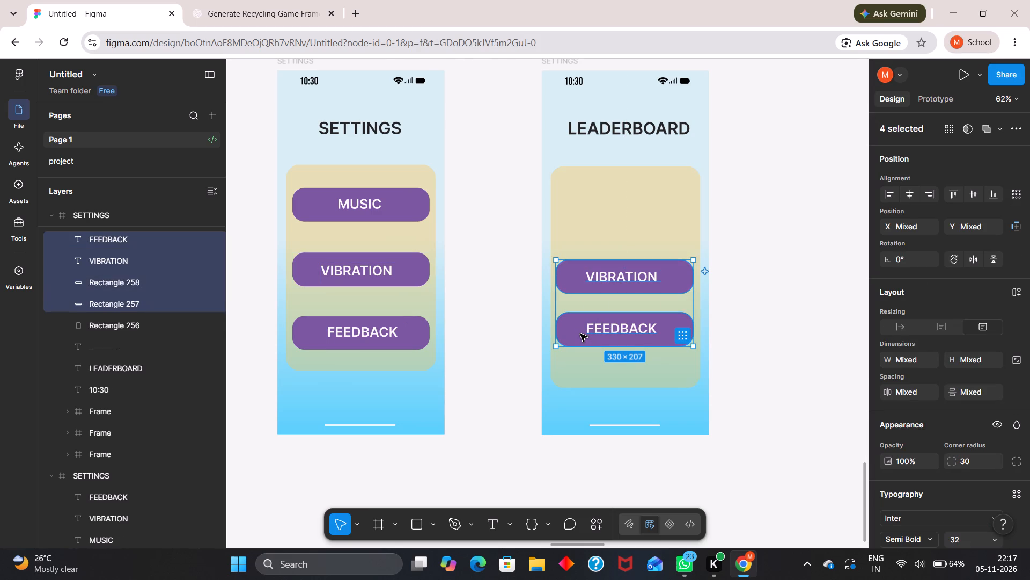
{"action": "key", "text": "BackSpace"}
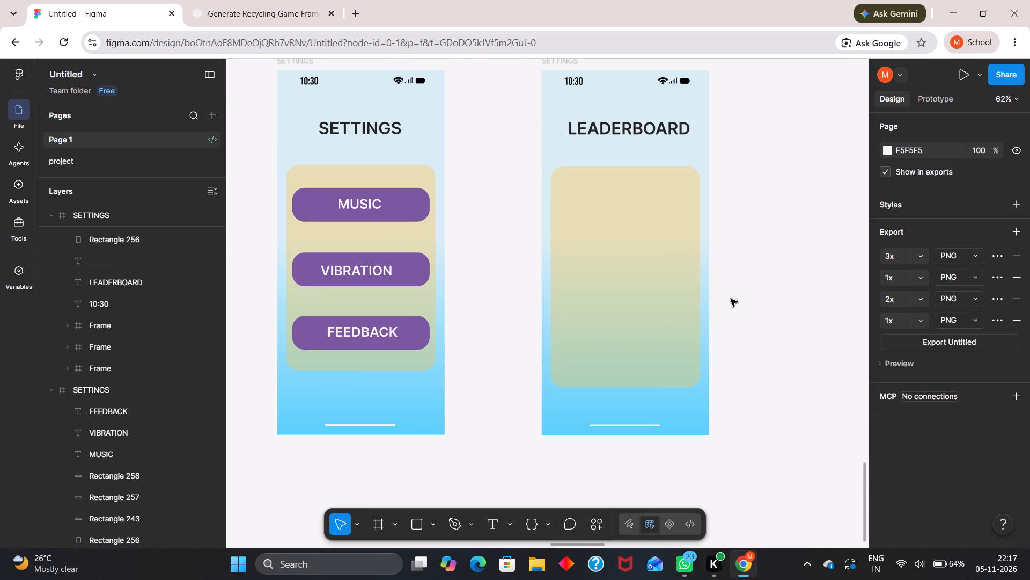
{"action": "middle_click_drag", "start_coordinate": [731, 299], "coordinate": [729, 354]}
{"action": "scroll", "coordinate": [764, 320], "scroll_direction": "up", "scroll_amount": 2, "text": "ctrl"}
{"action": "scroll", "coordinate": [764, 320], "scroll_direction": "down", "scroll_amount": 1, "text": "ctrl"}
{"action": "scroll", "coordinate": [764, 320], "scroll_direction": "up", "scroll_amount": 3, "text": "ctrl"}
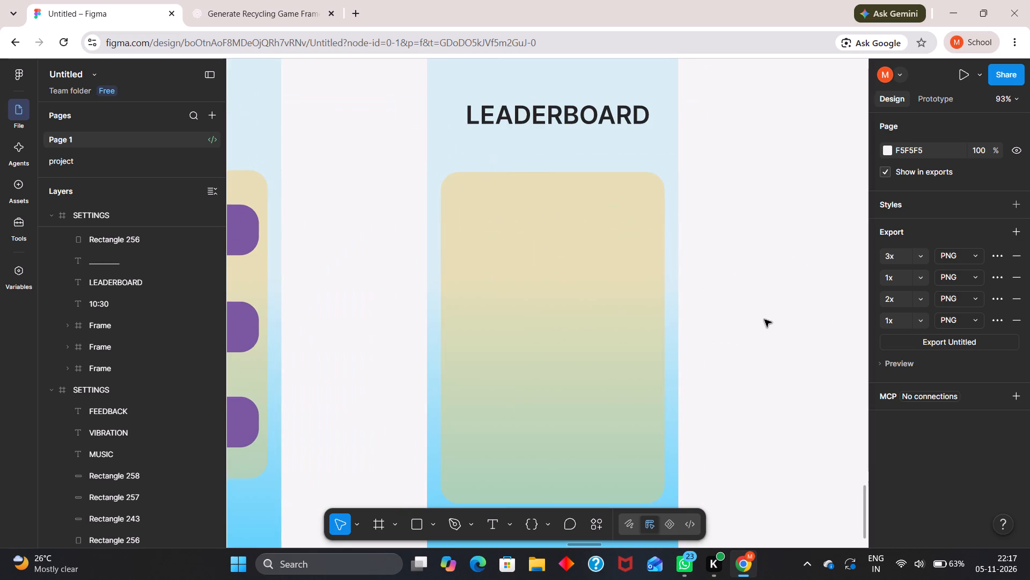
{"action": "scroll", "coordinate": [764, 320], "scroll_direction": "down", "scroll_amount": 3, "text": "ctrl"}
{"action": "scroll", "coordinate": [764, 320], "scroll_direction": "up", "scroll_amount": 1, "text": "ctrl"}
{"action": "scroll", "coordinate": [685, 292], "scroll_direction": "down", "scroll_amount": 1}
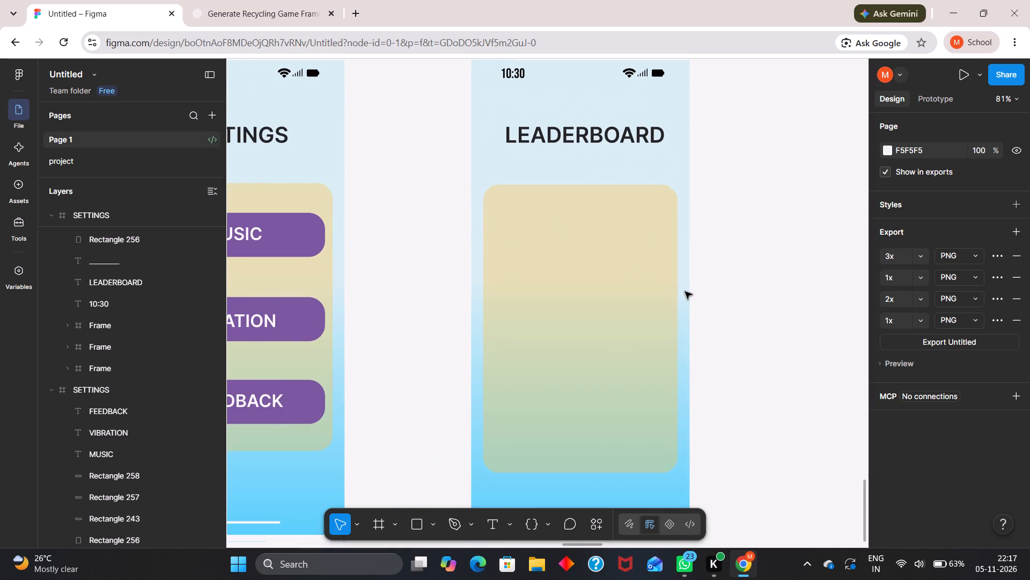
Duplicate the five horizontal divider lines from the grey LANGUAGE wireframe and place the copies on the LEADERBOARD screen's yellow panel.
{"action": "scroll", "coordinate": [651, 297], "scroll_direction": "down", "scroll_amount": 6, "text": "ctrl"}
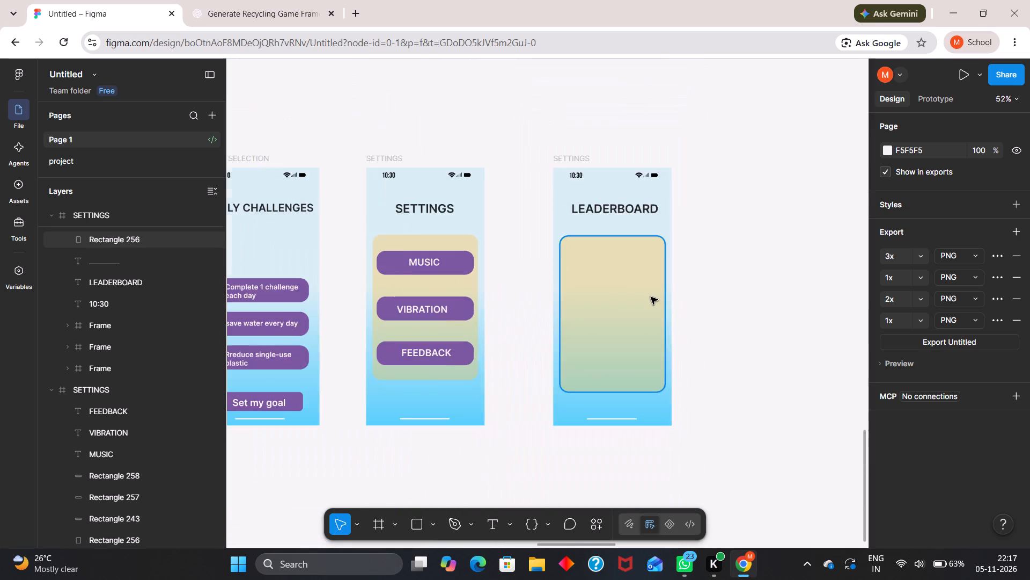
{"action": "scroll", "coordinate": [549, 207], "scroll_direction": "down", "scroll_amount": 8, "text": "ctrl"}
{"action": "middle_click_drag", "start_coordinate": [464, 150], "coordinate": [479, 169]}
{"action": "scroll", "coordinate": [464, 150], "scroll_direction": "down", "scroll_amount": 2}
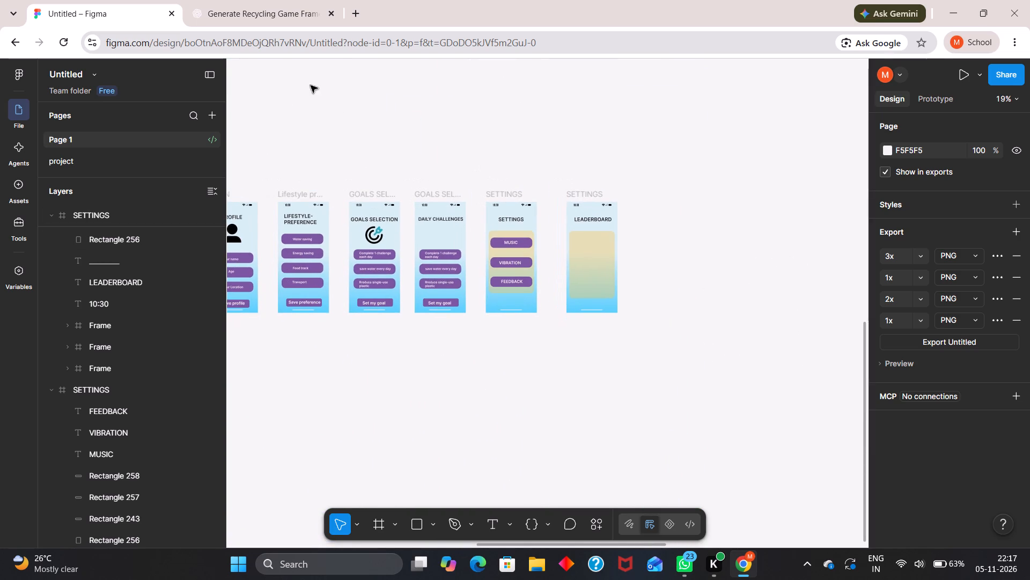
{"action": "middle_click_drag", "start_coordinate": [311, 85], "coordinate": [482, 215]}
{"action": "scroll", "coordinate": [311, 85], "scroll_direction": "down", "scroll_amount": 1}
{"action": "scroll", "coordinate": [370, 127], "scroll_direction": "up", "scroll_amount": 3, "text": "ctrl"}
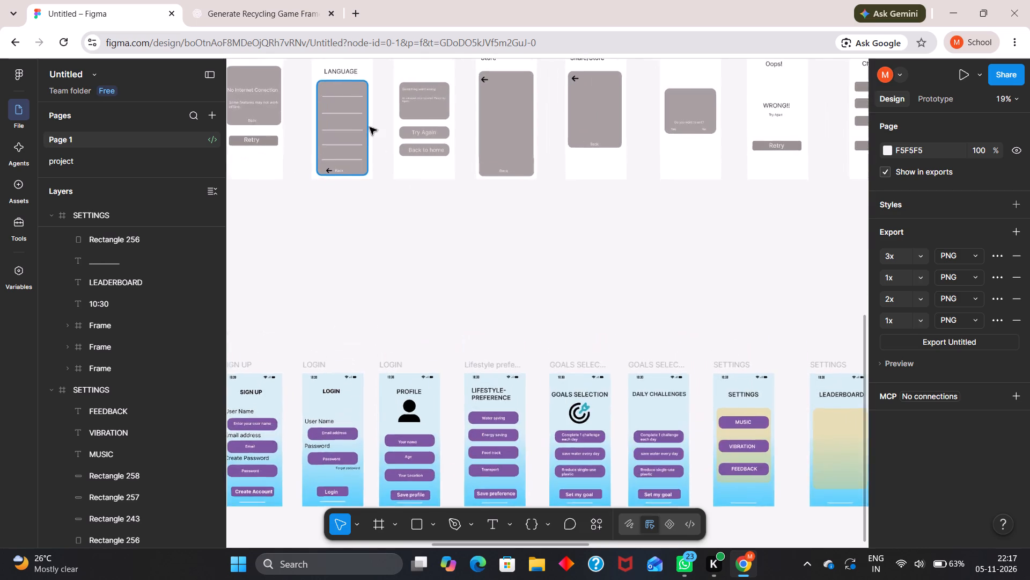
{"action": "scroll", "coordinate": [370, 127], "scroll_direction": "up", "scroll_amount": 10, "text": "ctrl"}
{"action": "scroll", "coordinate": [370, 127], "scroll_direction": "down", "scroll_amount": 7, "text": "ctrl"}
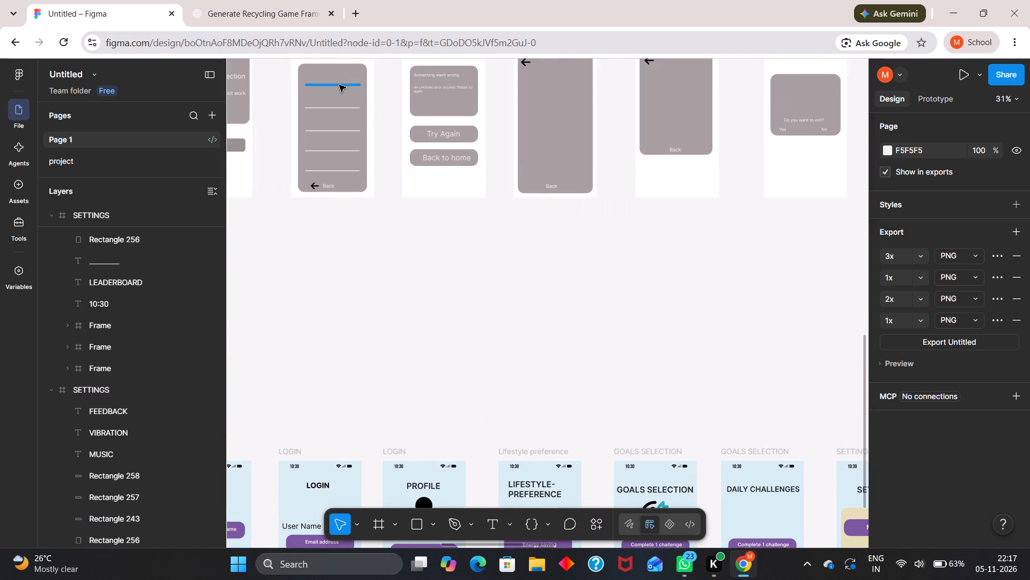
{"action": "left_click", "coordinate": [339, 85]}
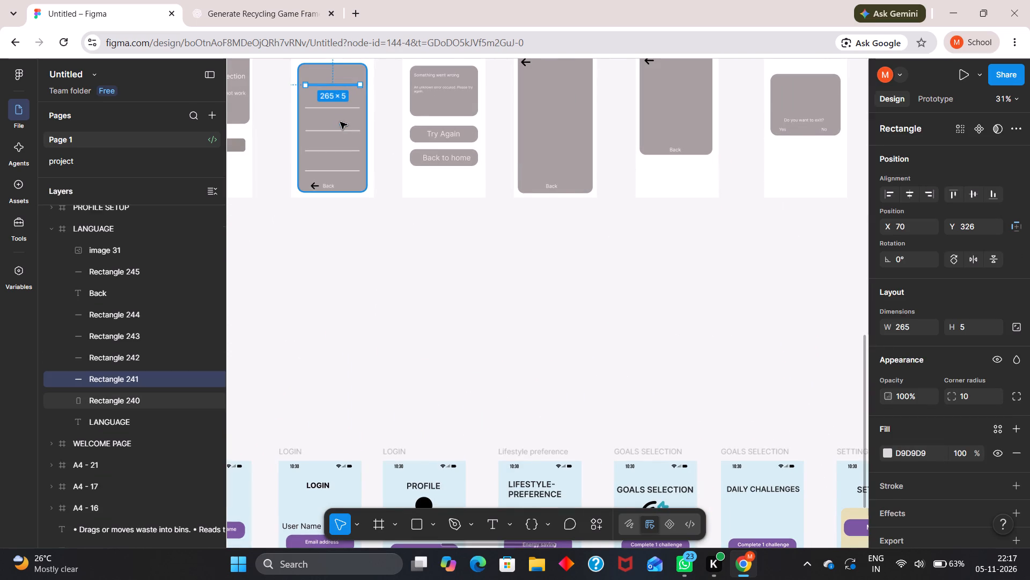
{"action": "left_click", "coordinate": [345, 105], "text": "shift"}
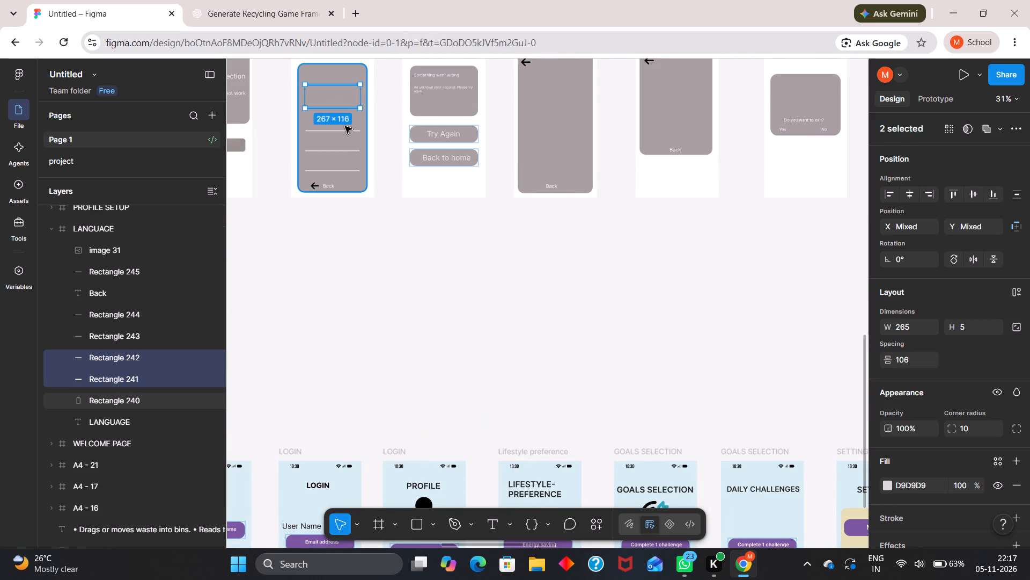
{"action": "left_click", "coordinate": [345, 129], "text": "shift"}
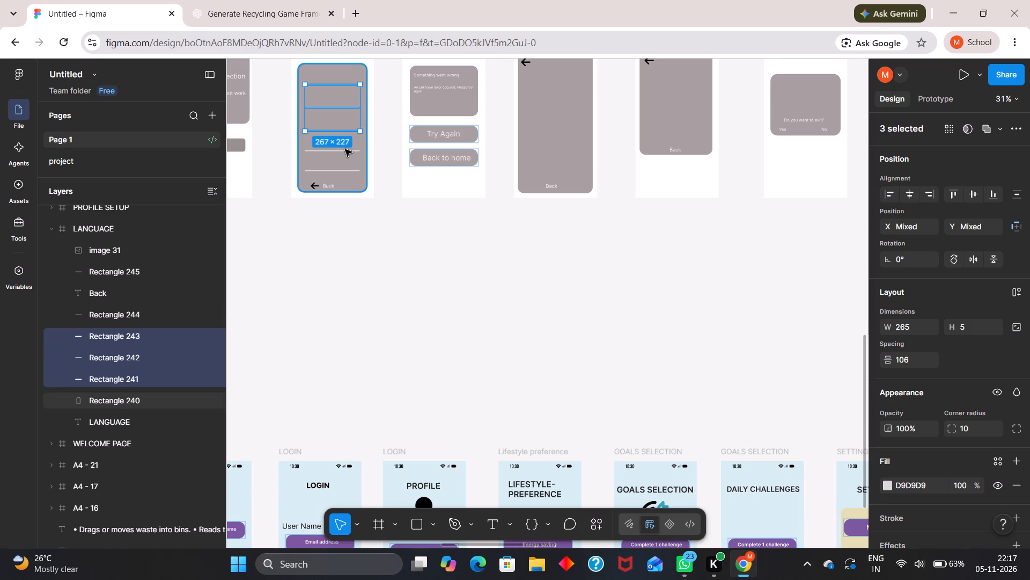
{"action": "left_click", "coordinate": [345, 149], "text": "shift"}
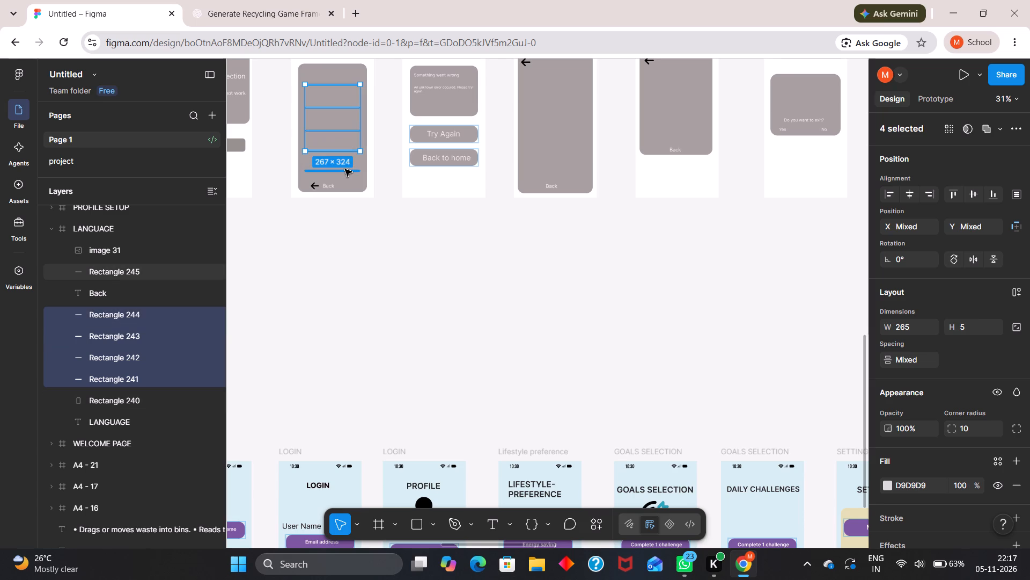
{"action": "left_click", "coordinate": [345, 169], "text": "shift"}
{"action": "scroll", "coordinate": [385, 214], "scroll_direction": "down", "scroll_amount": 9}
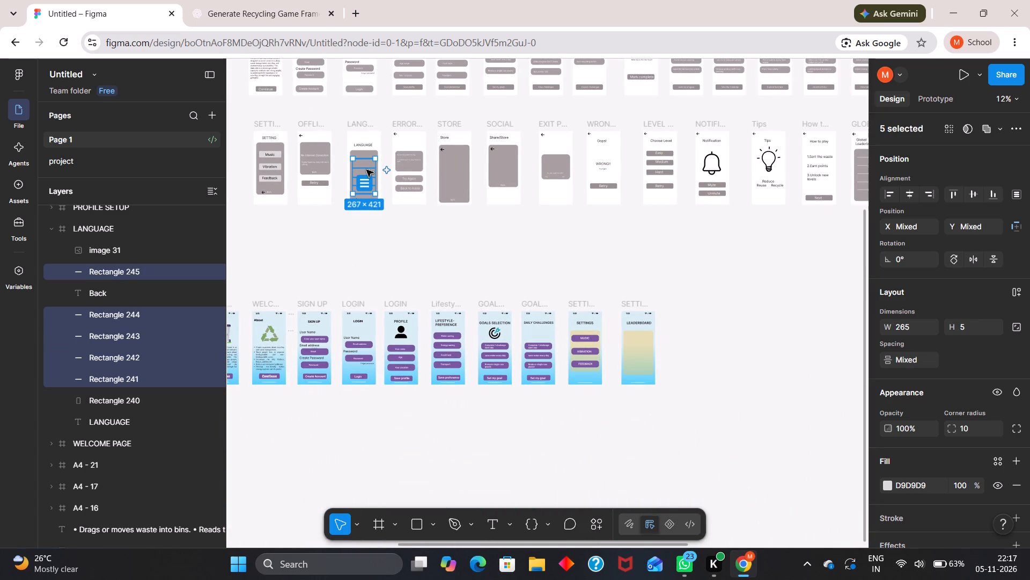
{"action": "left_click_drag", "start_coordinate": [366, 170], "coordinate": [626, 346], "text": "alt"}
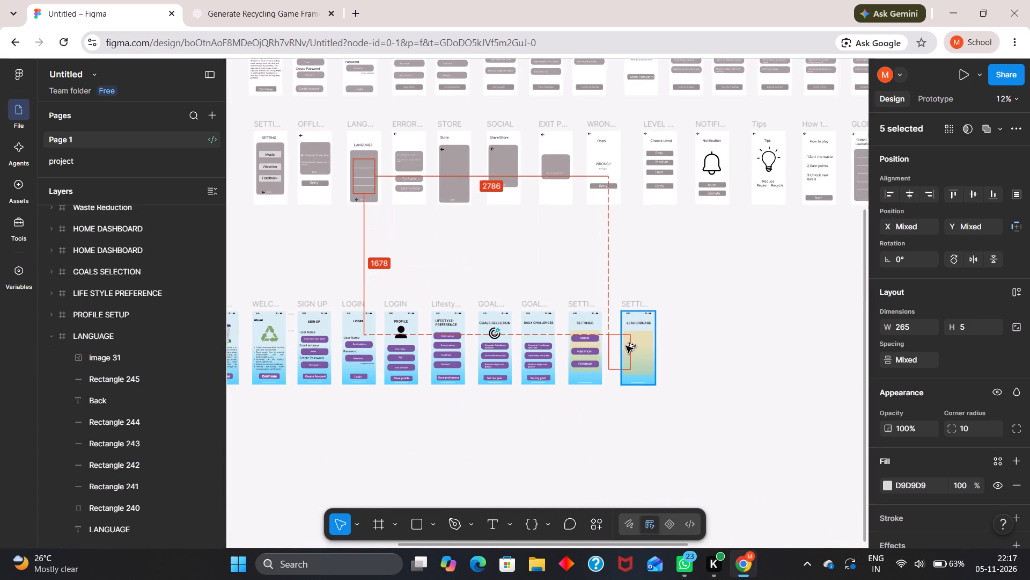
{"action": "left_click_drag", "start_coordinate": [626, 346], "coordinate": [643, 347], "text": "alt"}
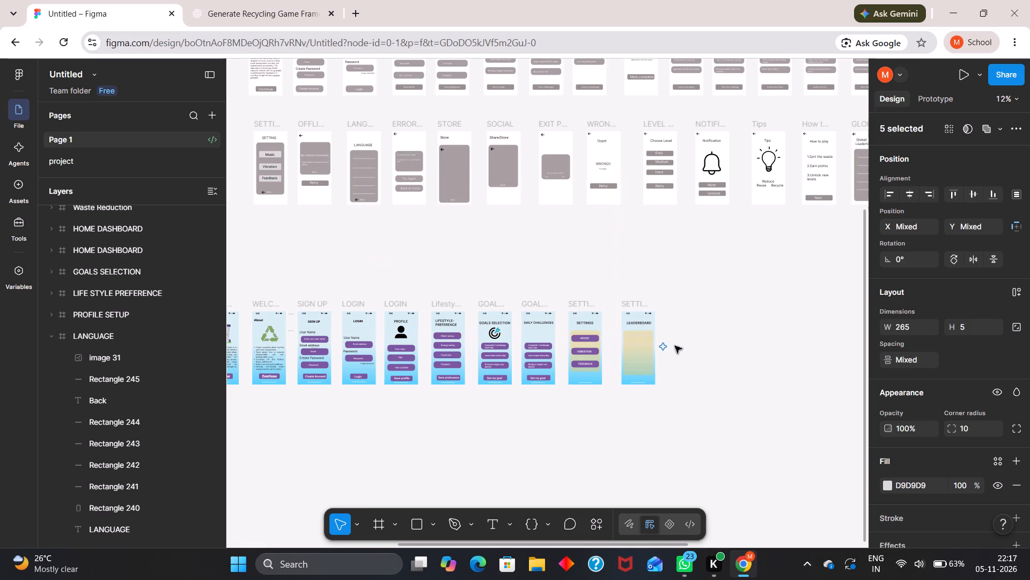
Recolor the five divider lines on the LEADERBOARD screen's yellow panel to the dark fill 210505.
{"action": "left_click", "coordinate": [717, 335]}
{"action": "scroll", "coordinate": [717, 335], "scroll_direction": "up", "scroll_amount": 8, "text": "ctrl"}
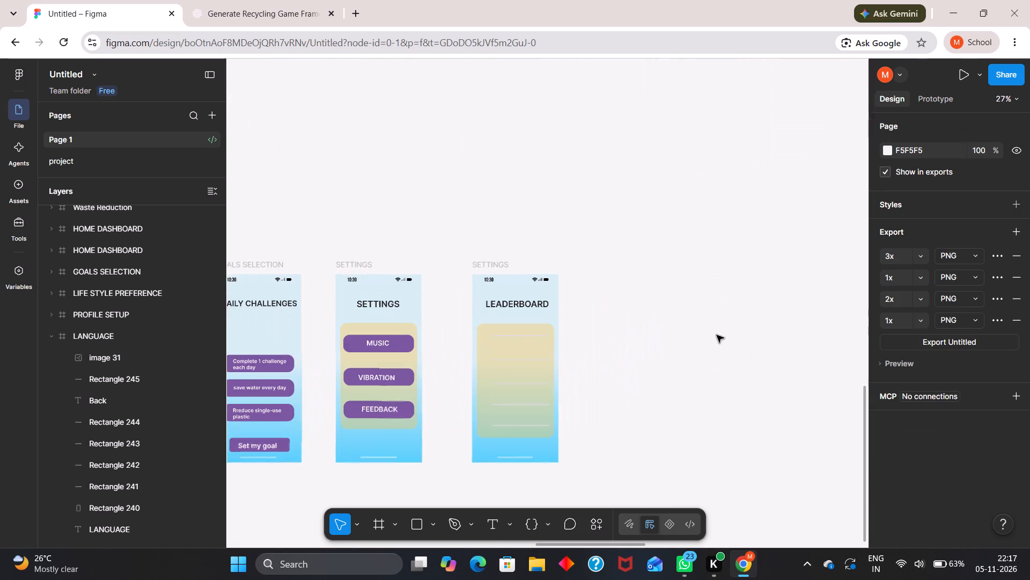
{"action": "middle_click_drag", "start_coordinate": [668, 345], "coordinate": [708, 291], "text": "ctrl"}
{"action": "scroll", "coordinate": [669, 298], "scroll_direction": "up", "scroll_amount": 6, "text": "ctrl"}
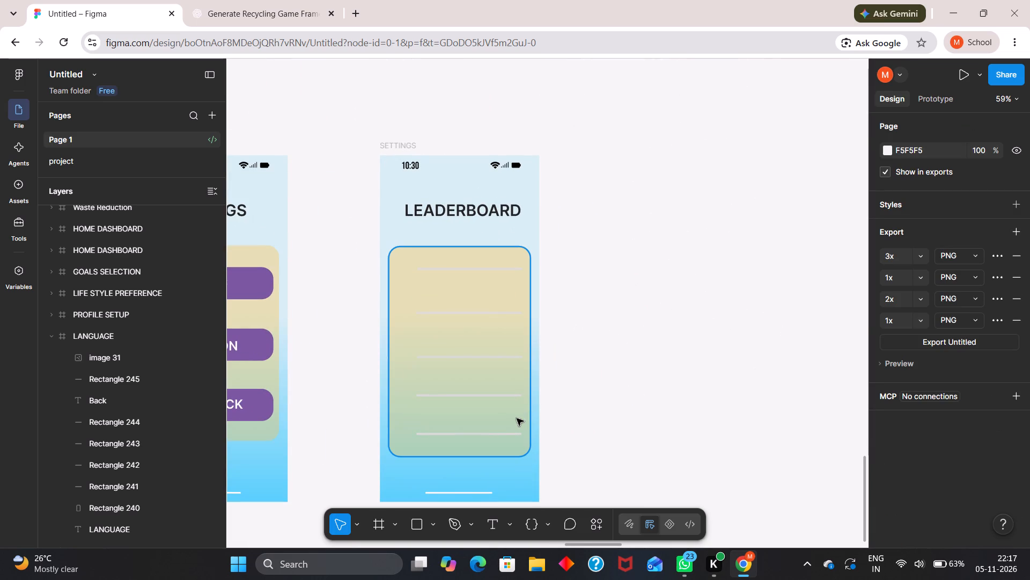
{"action": "left_click", "coordinate": [498, 430]}
{"action": "left_click", "coordinate": [498, 394]}
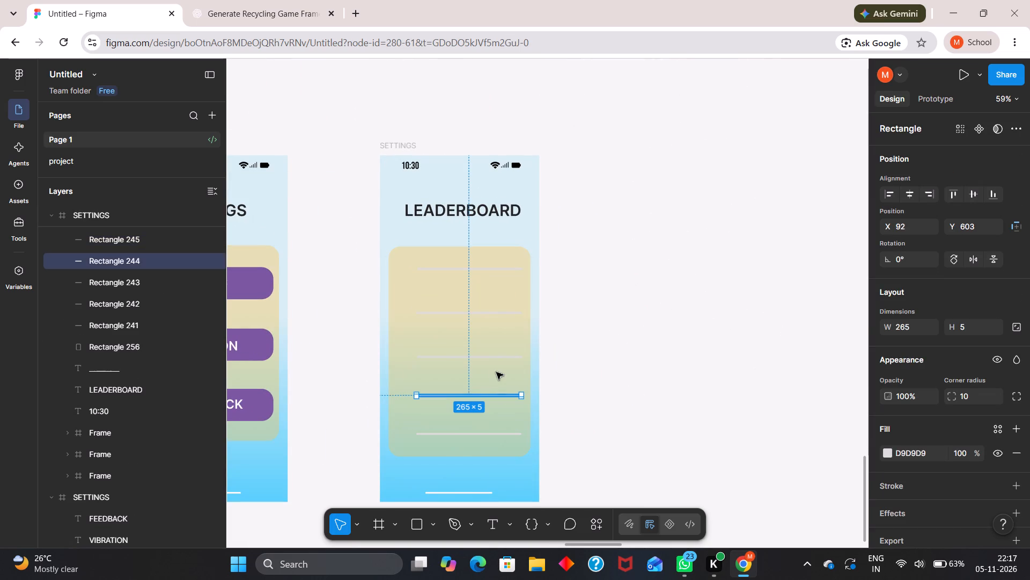
{"action": "left_click", "coordinate": [484, 434], "text": "shift"}
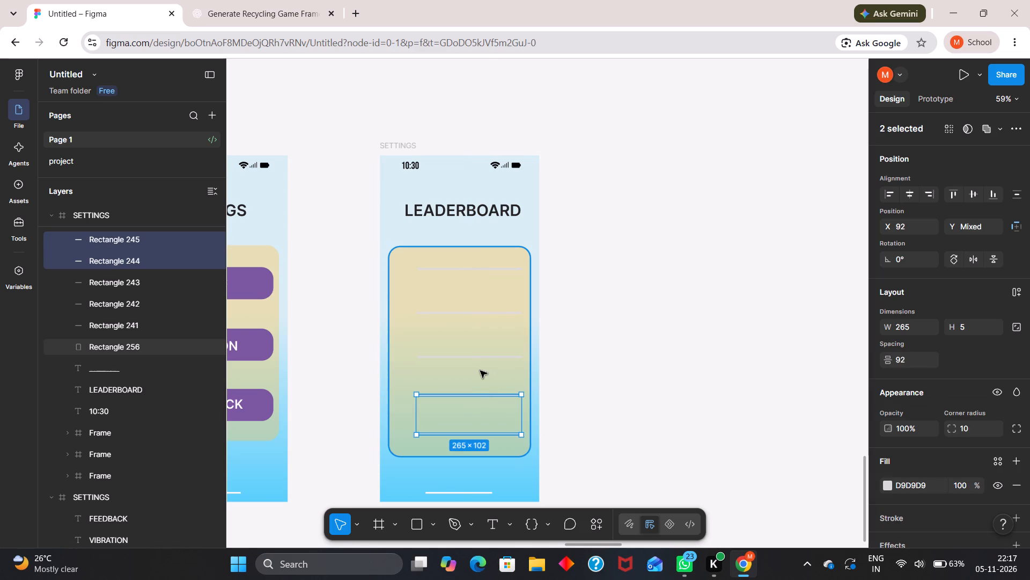
{"action": "left_click", "coordinate": [482, 356], "text": "shift"}
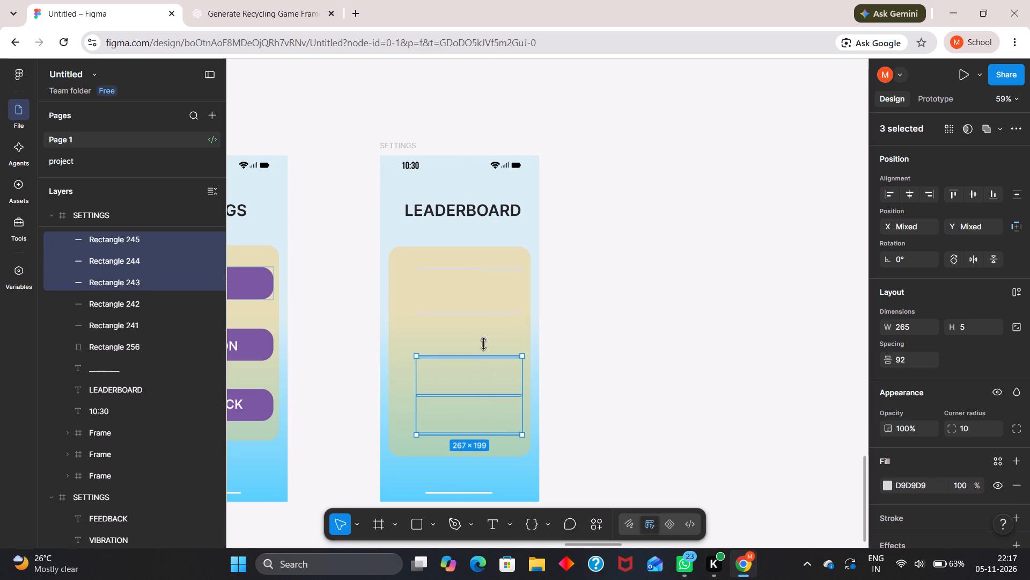
{"action": "left_click", "coordinate": [492, 316], "text": "shift"}
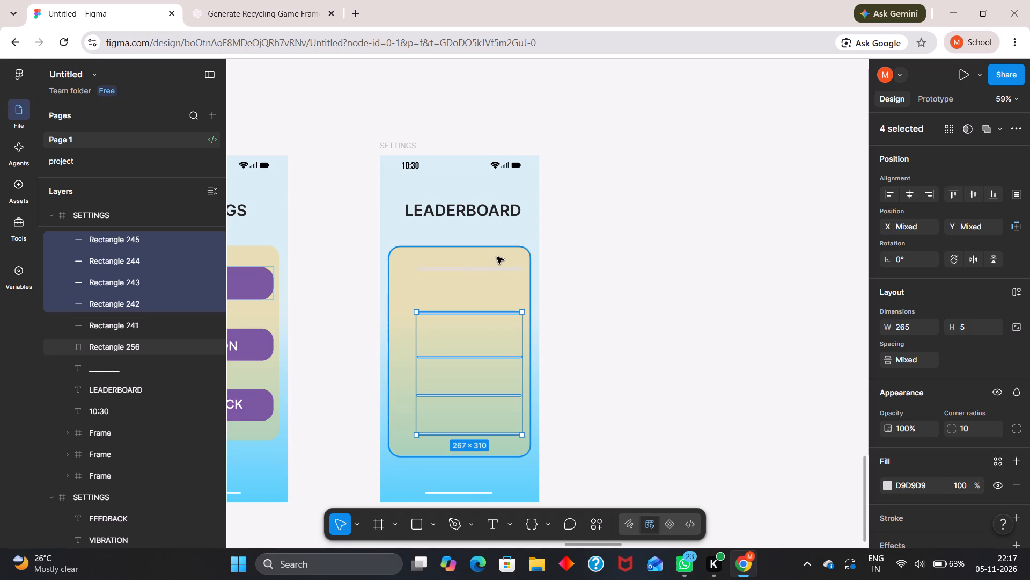
{"action": "left_click", "coordinate": [493, 271], "text": "shift"}
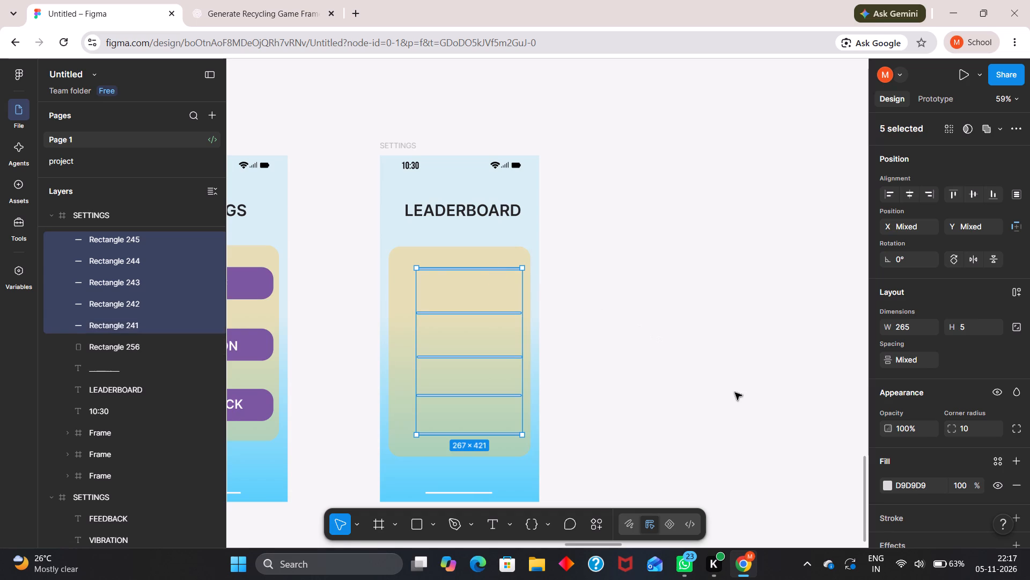
{"action": "left_click", "coordinate": [890, 481]}
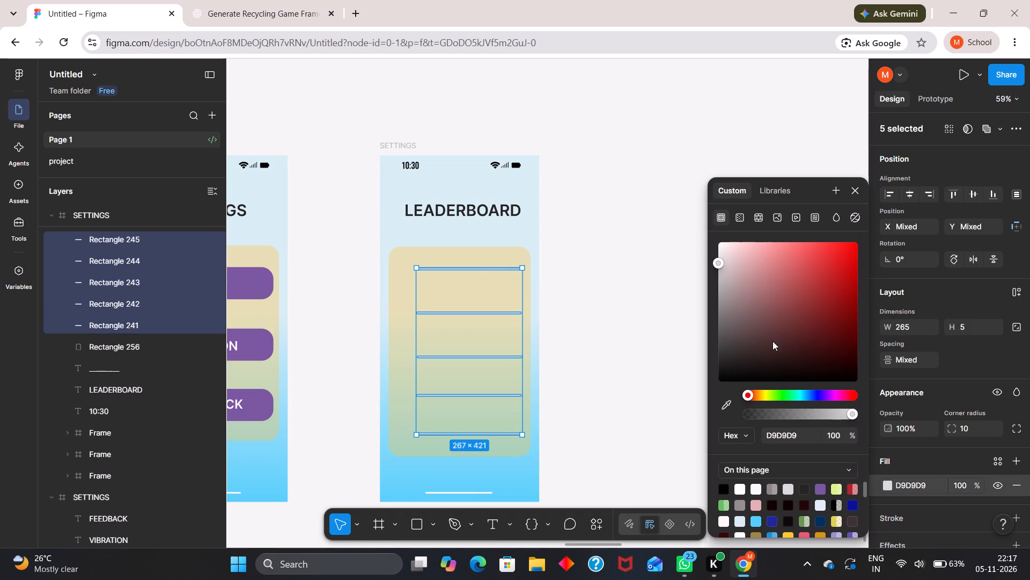
{"action": "left_click", "coordinate": [838, 364]}
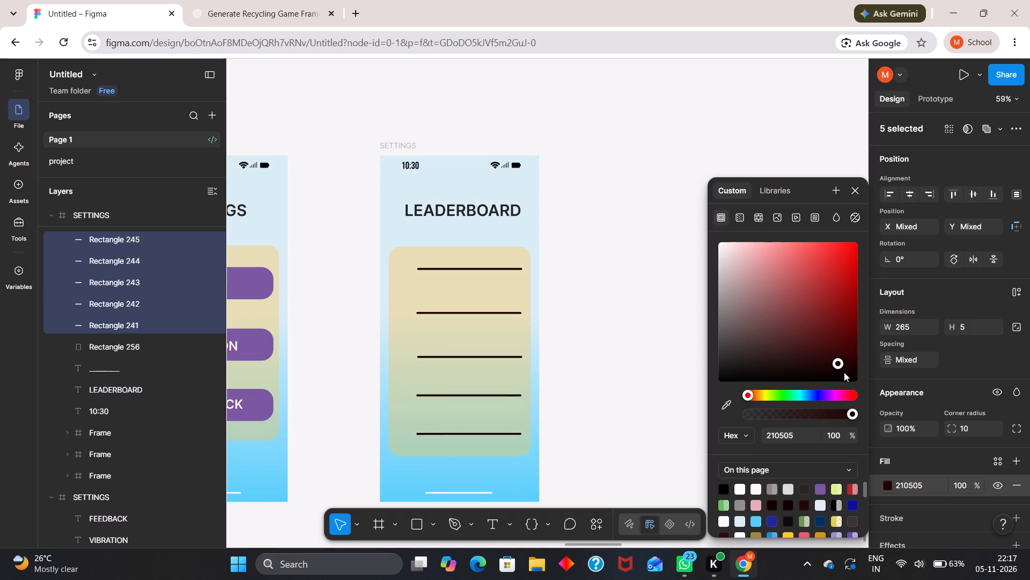
{"action": "left_click", "coordinate": [649, 259]}
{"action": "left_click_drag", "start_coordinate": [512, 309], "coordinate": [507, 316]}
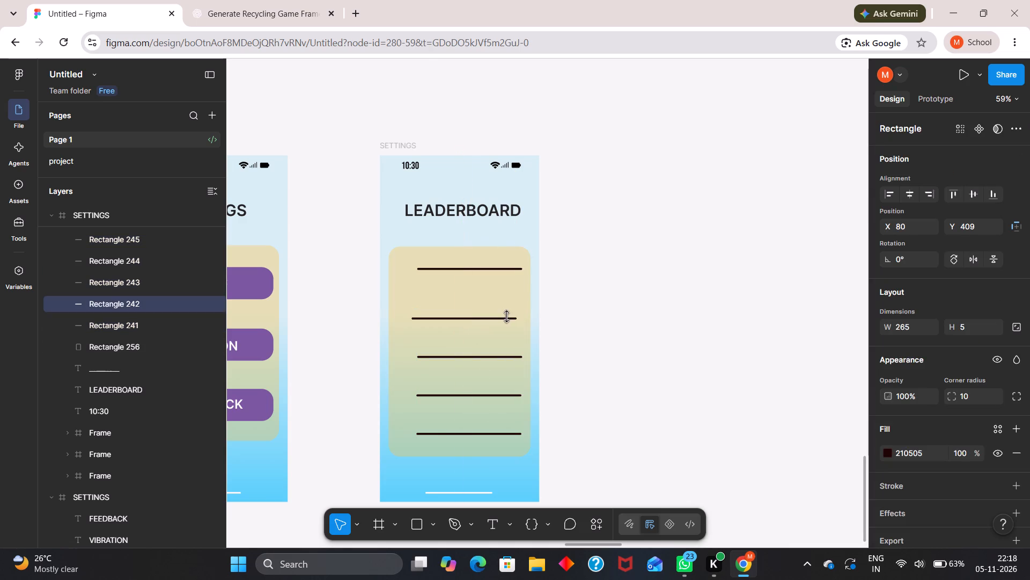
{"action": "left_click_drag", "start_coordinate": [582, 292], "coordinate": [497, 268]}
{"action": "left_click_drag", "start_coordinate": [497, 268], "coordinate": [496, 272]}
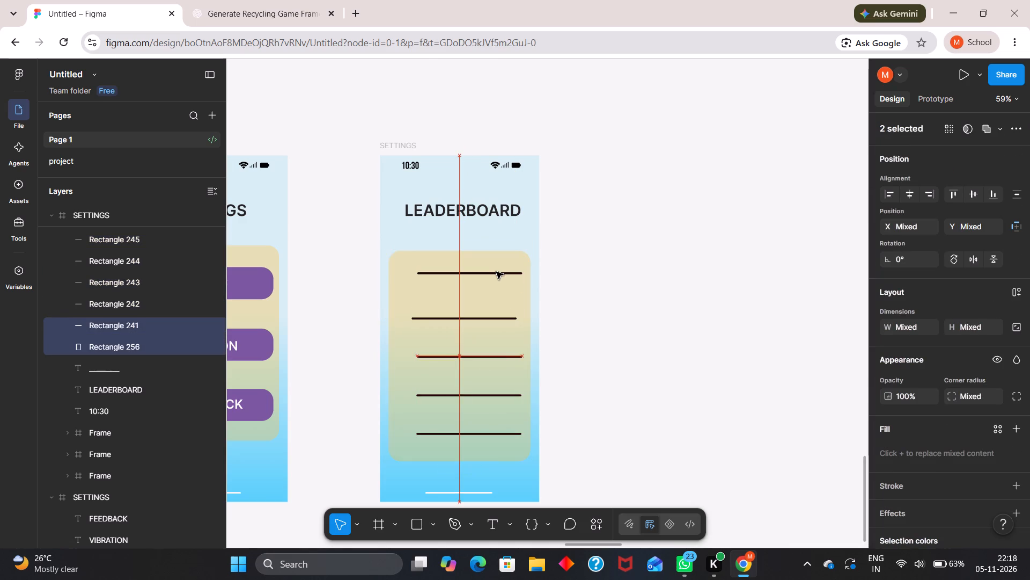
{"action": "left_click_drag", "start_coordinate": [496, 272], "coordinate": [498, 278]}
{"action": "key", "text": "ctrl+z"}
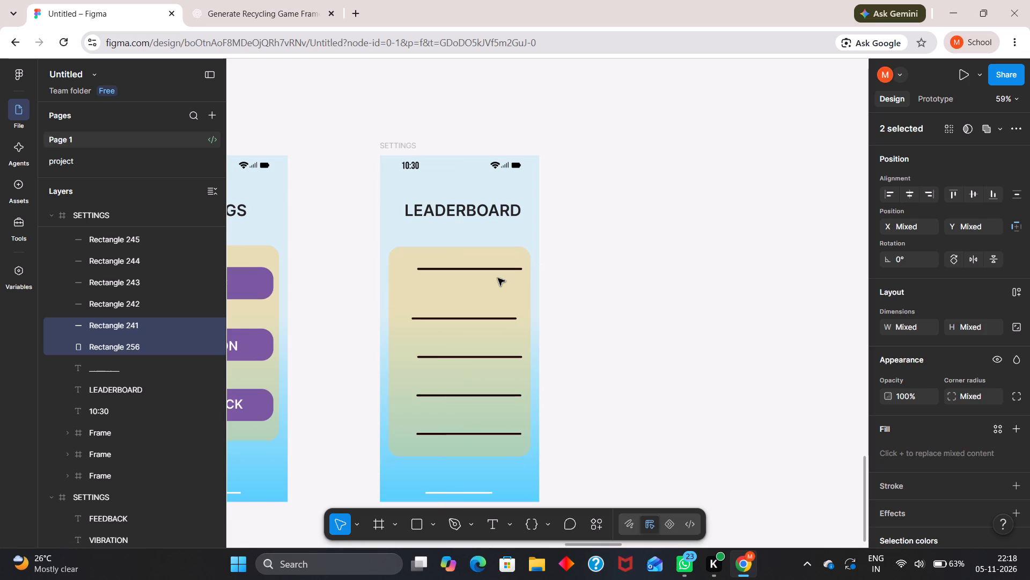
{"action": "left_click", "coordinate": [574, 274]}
Reposition the five dark divider lines so they are stacked and horizontally centred on the yellow panel at X 68.
{"action": "left_click_drag", "start_coordinate": [498, 269], "coordinate": [497, 272]}
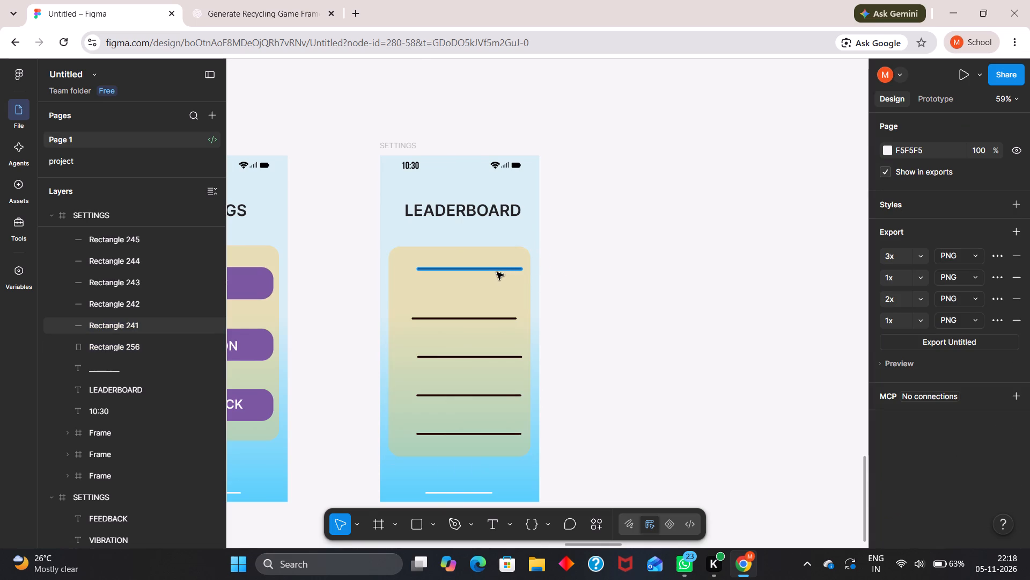
{"action": "left_click_drag", "start_coordinate": [497, 272], "coordinate": [489, 285]}
{"action": "left_click", "coordinate": [580, 301]}
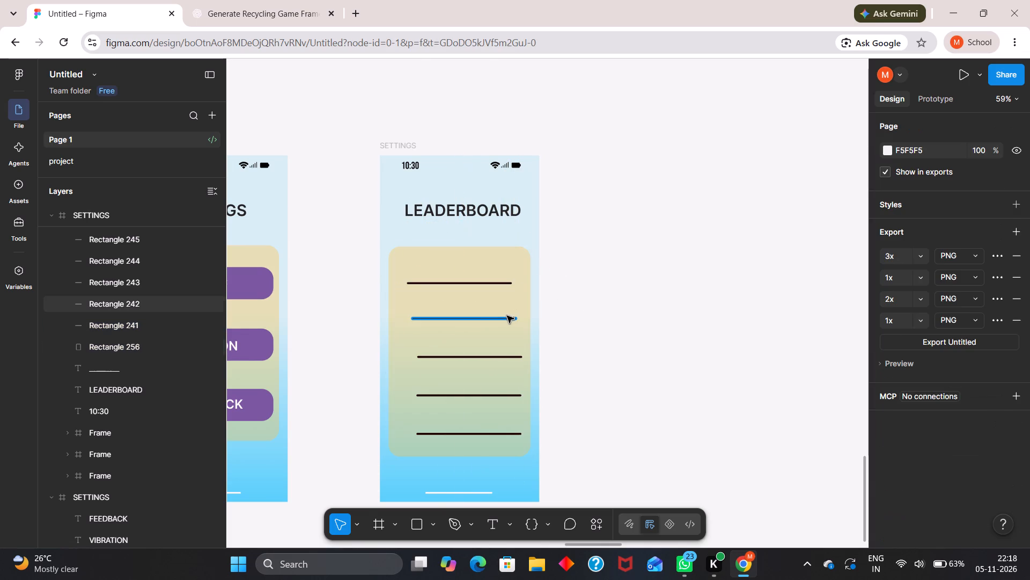
{"action": "left_click", "coordinate": [505, 317]}
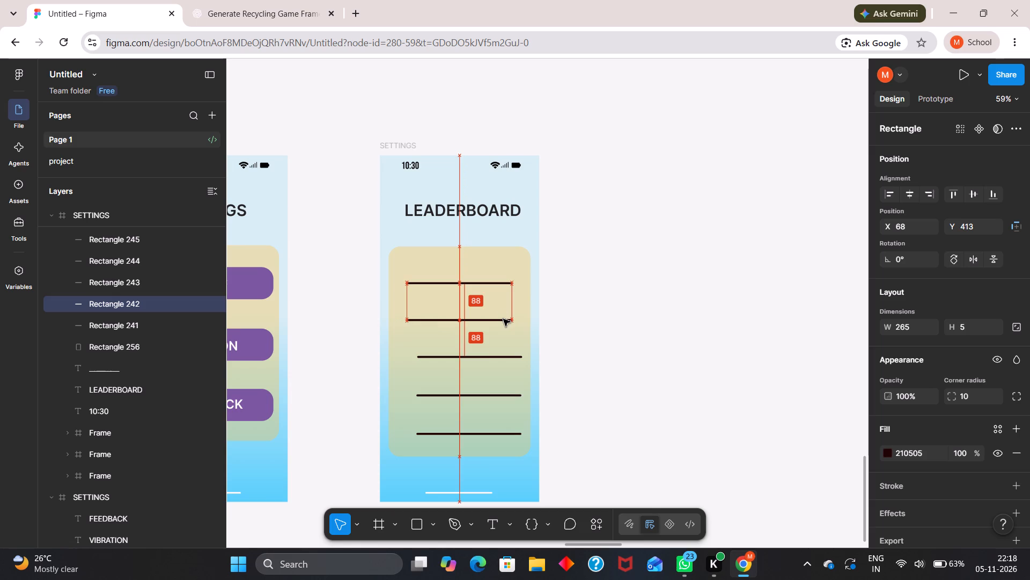
{"action": "left_click_drag", "start_coordinate": [498, 356], "coordinate": [491, 356]}
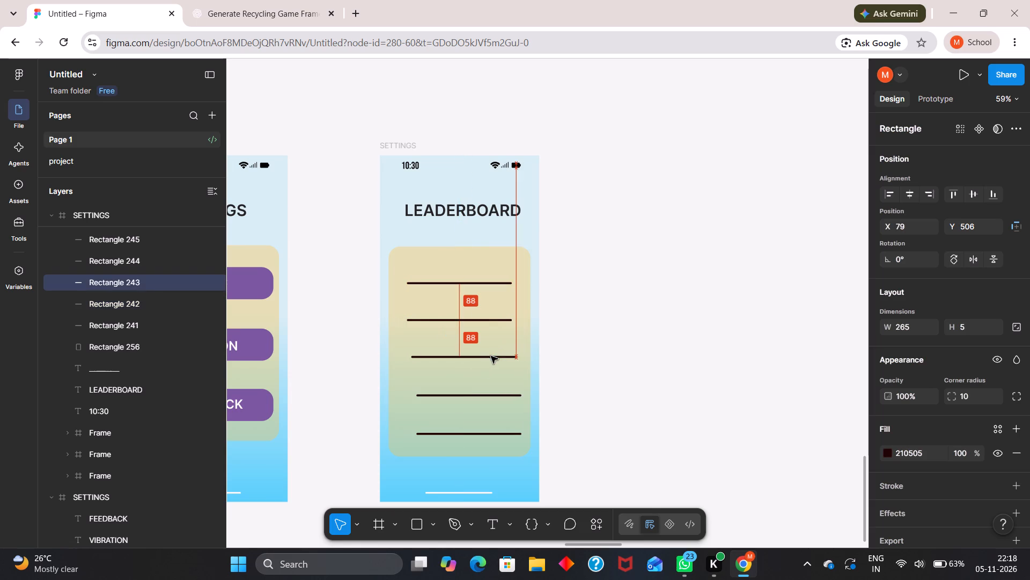
{"action": "left_click_drag", "start_coordinate": [491, 356], "coordinate": [489, 359]}
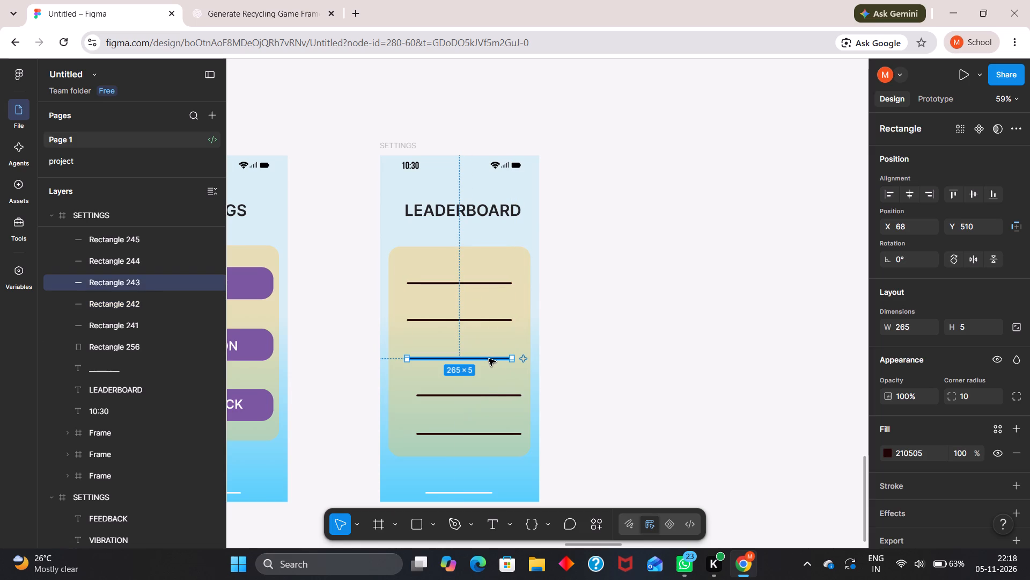
{"action": "left_click_drag", "start_coordinate": [490, 393], "coordinate": [482, 389]}
{"action": "left_click_drag", "start_coordinate": [486, 434], "coordinate": [477, 427]}
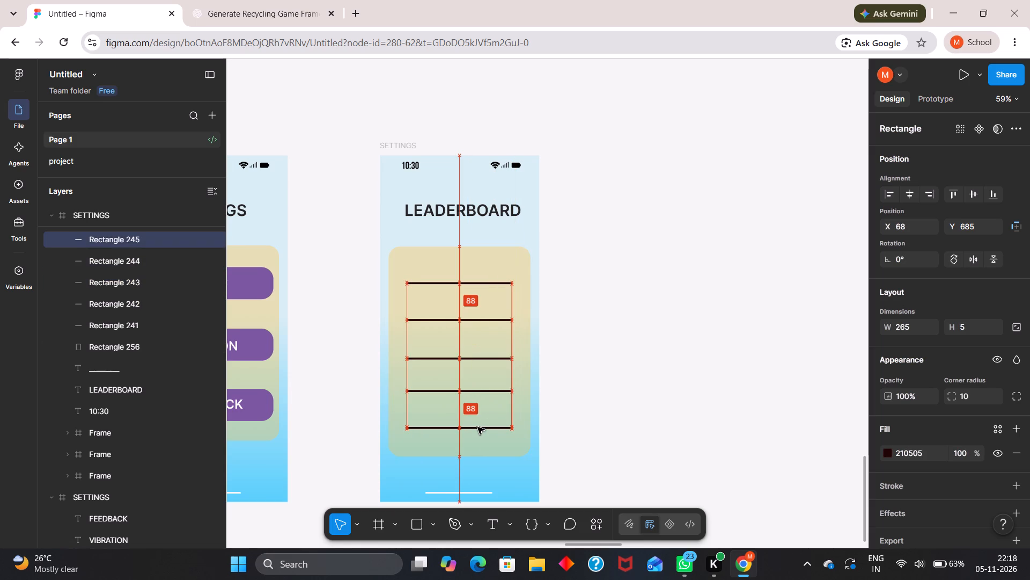
{"action": "left_click_drag", "start_coordinate": [477, 427], "coordinate": [477, 425]}
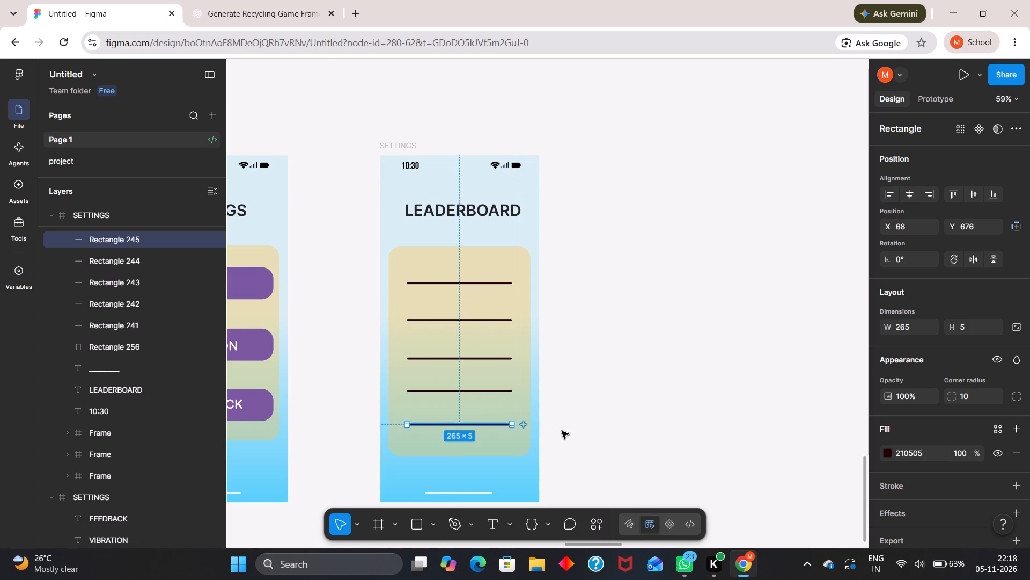
Extend the bottom edge of the LEADERBOARD screen's yellow panel to a height of about 554.
{"action": "scroll", "coordinate": [562, 431], "scroll_direction": "down", "scroll_amount": 1}
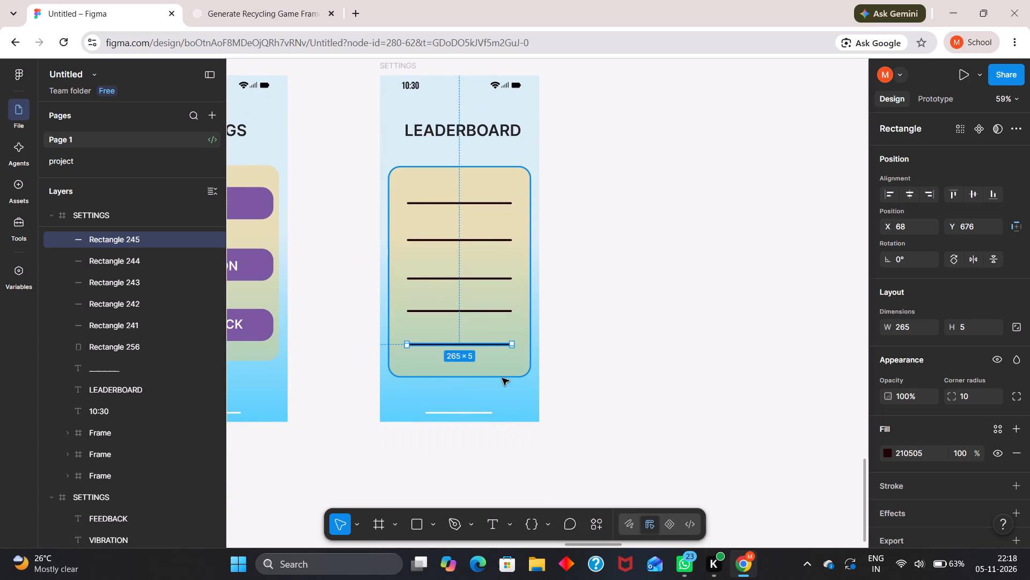
{"action": "left_click", "coordinate": [502, 378]}
{"action": "left_click_drag", "start_coordinate": [503, 375], "coordinate": [503, 386]}
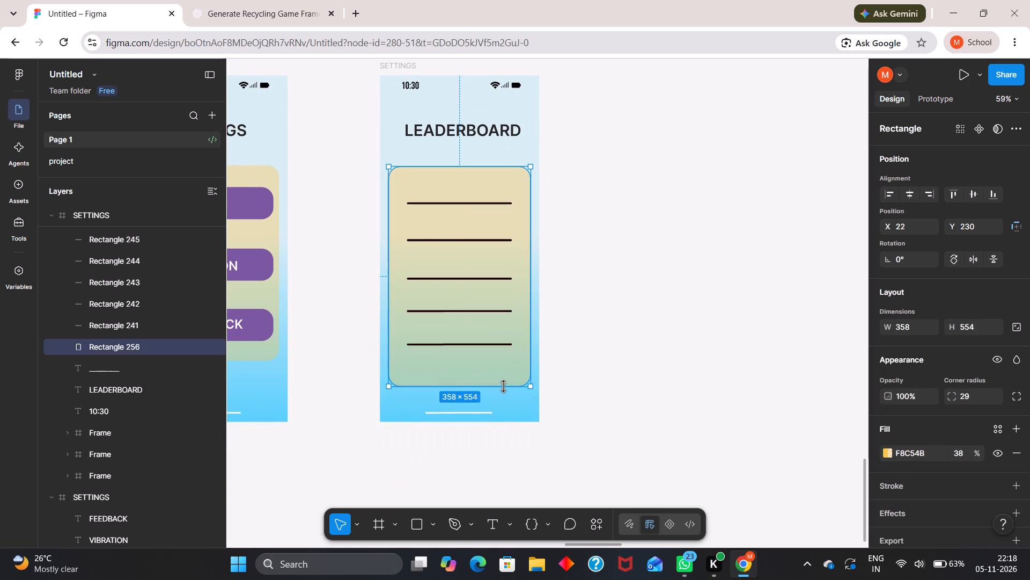
{"action": "left_click_drag", "start_coordinate": [503, 386], "coordinate": [503, 387]}
{"action": "left_click", "coordinate": [590, 363]}
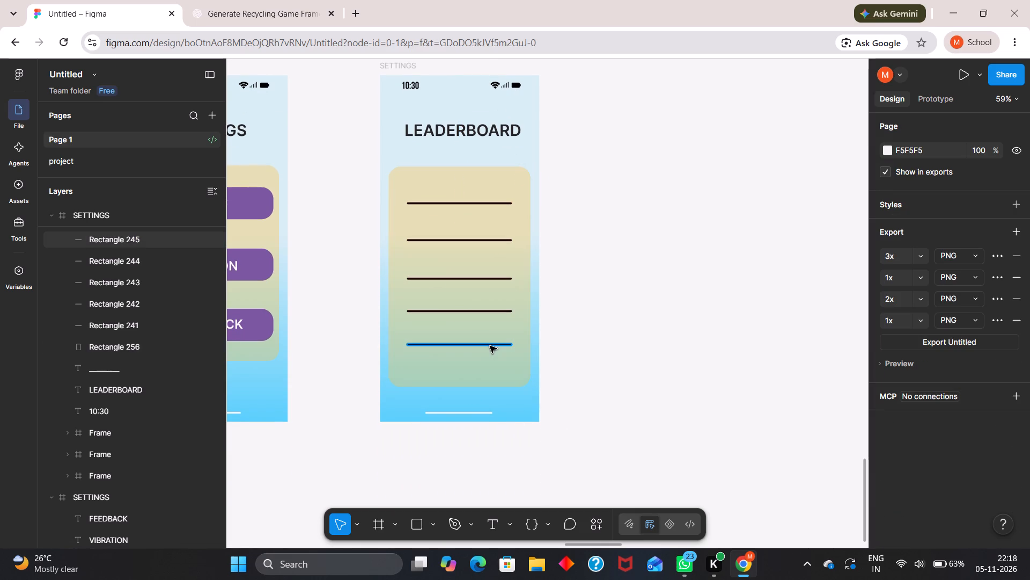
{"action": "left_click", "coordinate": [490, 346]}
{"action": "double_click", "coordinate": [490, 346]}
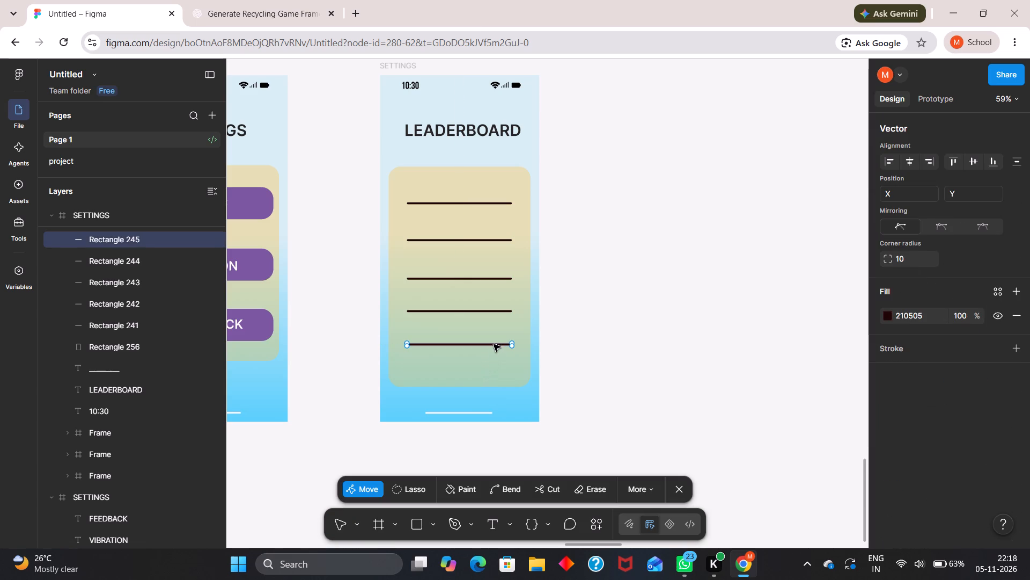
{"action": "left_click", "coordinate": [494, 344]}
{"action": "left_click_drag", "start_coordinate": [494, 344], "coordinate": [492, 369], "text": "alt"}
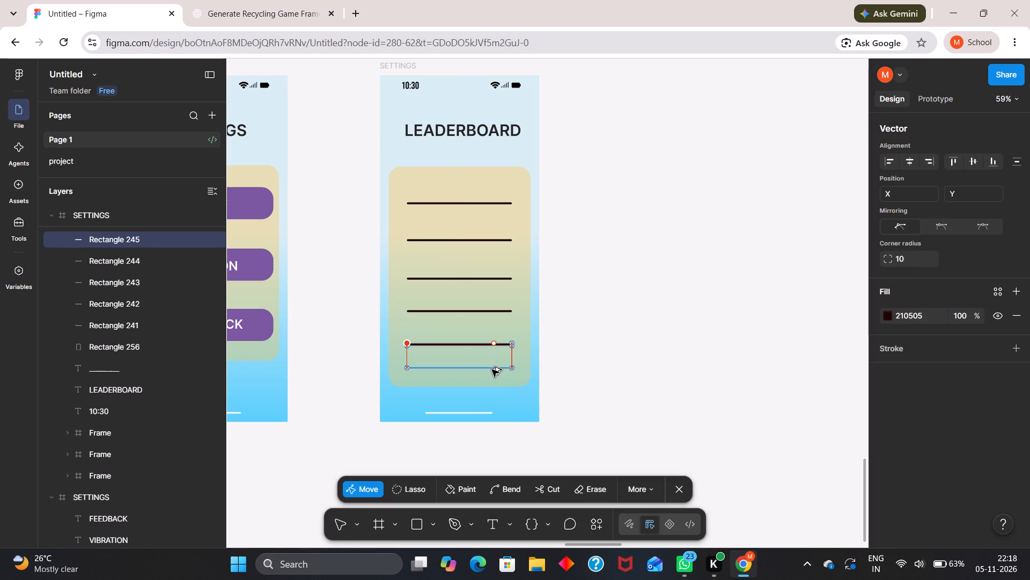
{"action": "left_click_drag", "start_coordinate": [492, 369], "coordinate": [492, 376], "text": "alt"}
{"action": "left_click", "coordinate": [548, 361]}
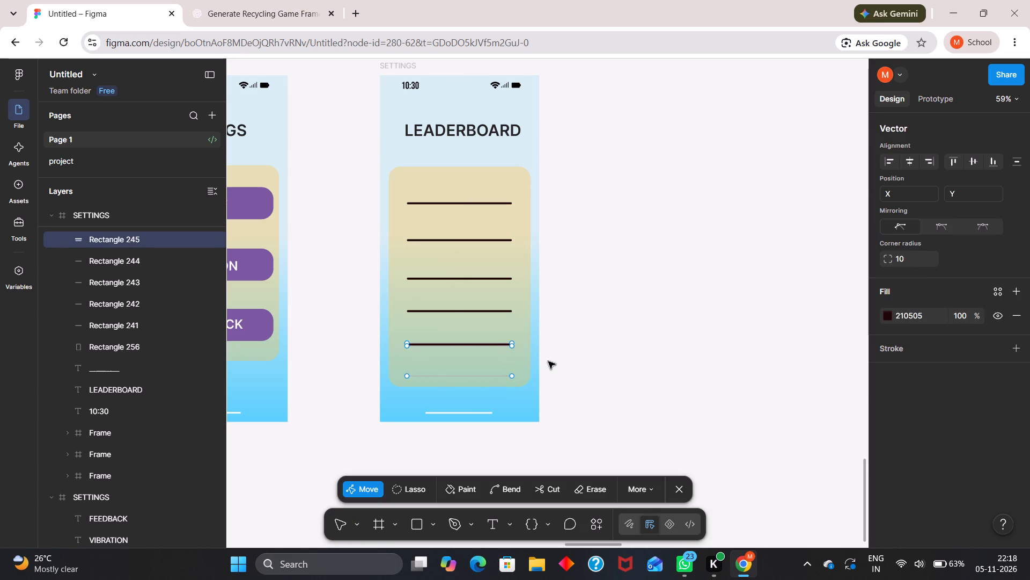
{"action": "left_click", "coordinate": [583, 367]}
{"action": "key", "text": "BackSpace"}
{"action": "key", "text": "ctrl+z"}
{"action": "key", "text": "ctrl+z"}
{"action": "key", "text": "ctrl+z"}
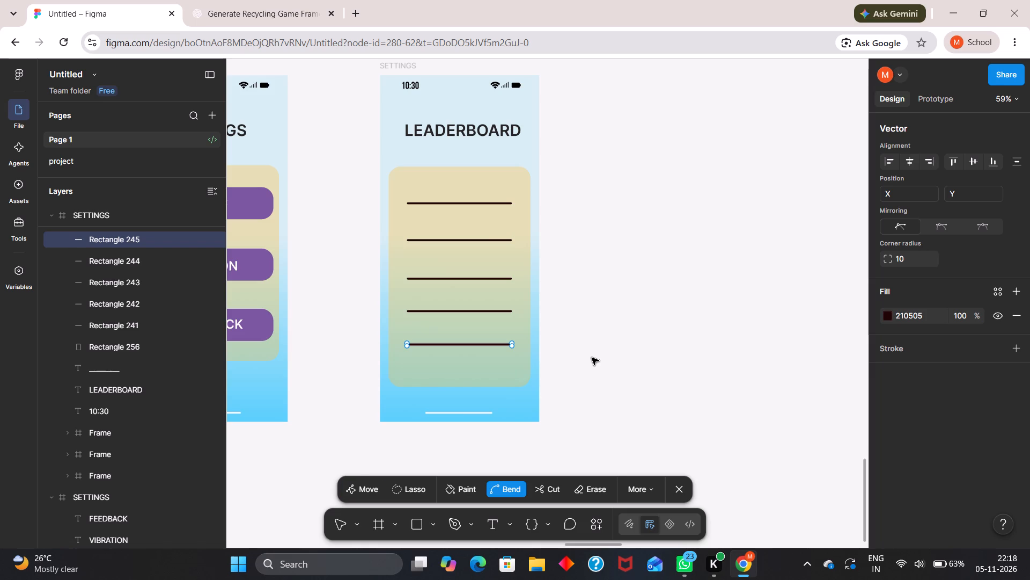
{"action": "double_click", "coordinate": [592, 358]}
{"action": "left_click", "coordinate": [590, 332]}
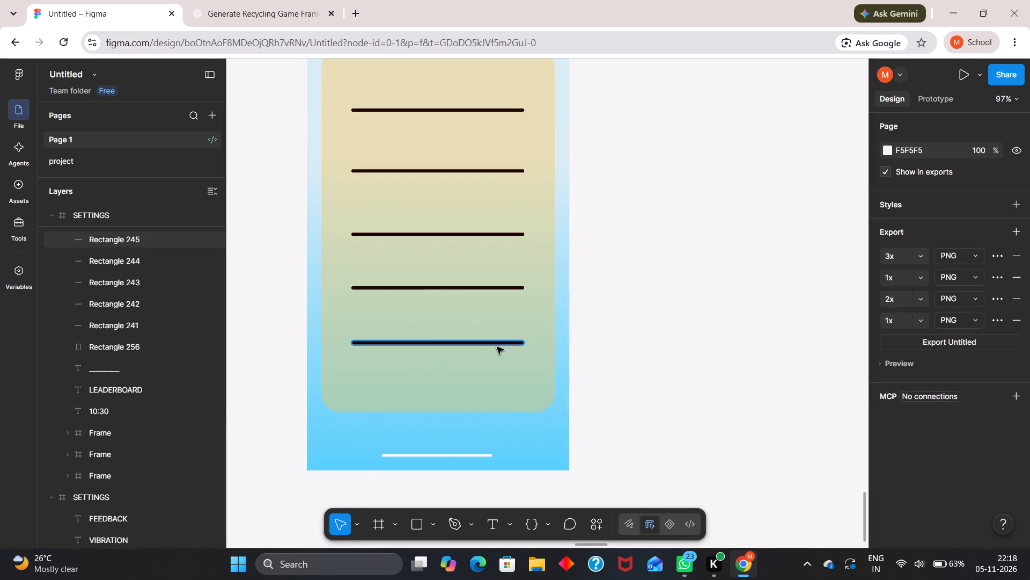
Space the second, third and fourth divider lines on the LEADERBOARD panel evenly at Y 401, 482 and 563.
{"action": "left_click_drag", "start_coordinate": [506, 342], "coordinate": [505, 352]}
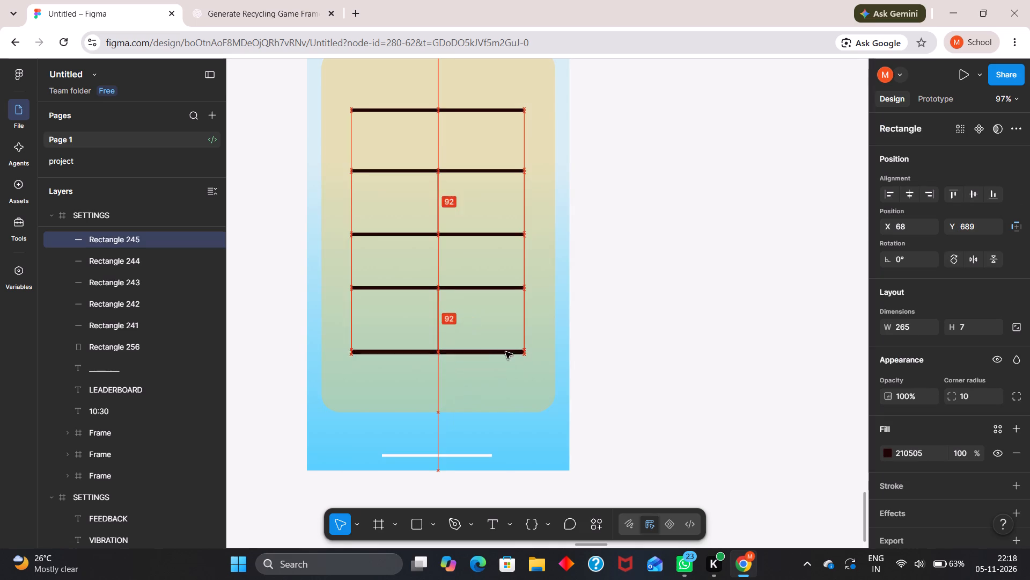
{"action": "left_click_drag", "start_coordinate": [505, 352], "coordinate": [504, 336]}
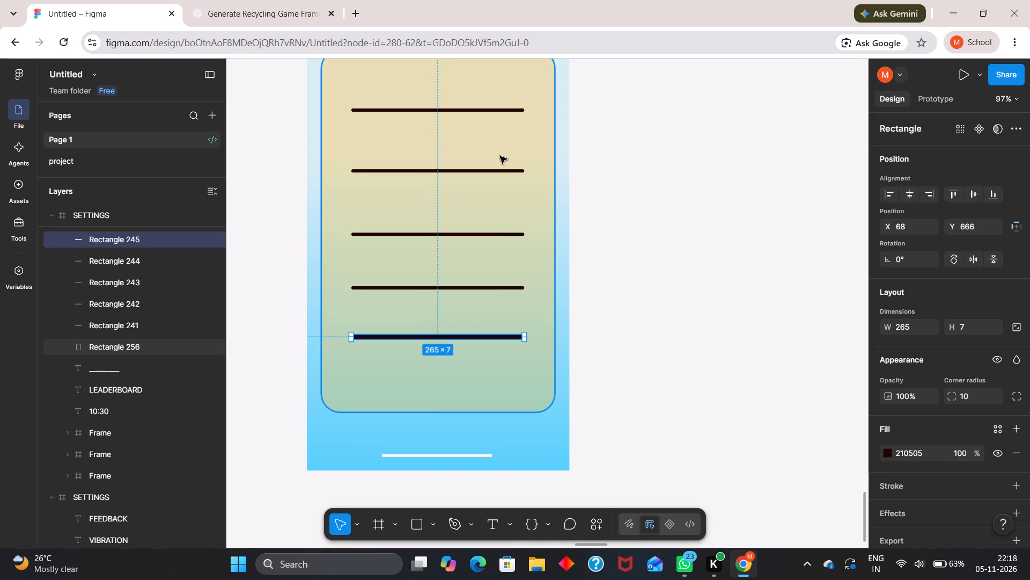
{"action": "left_click_drag", "start_coordinate": [497, 170], "coordinate": [497, 156]}
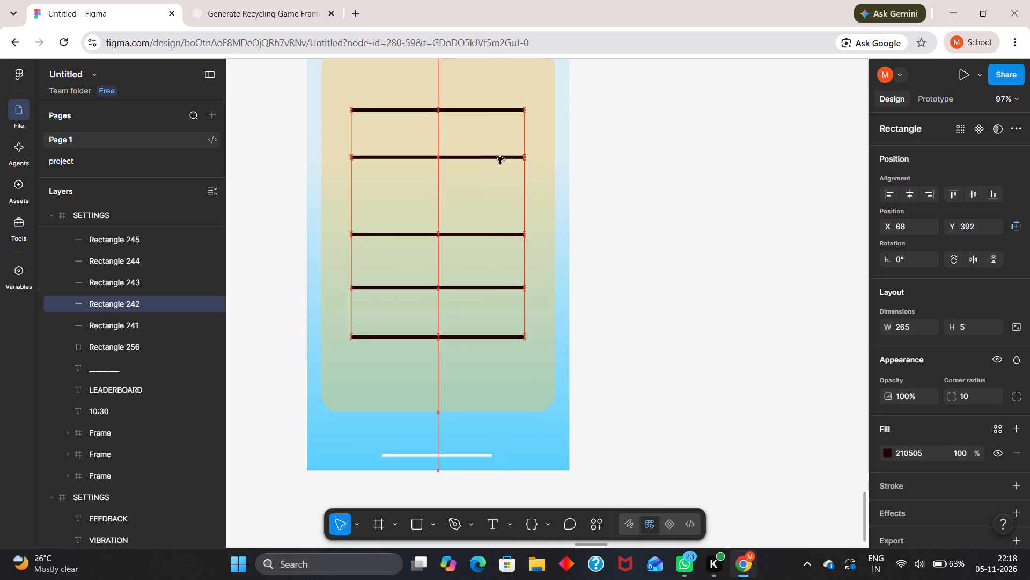
{"action": "left_click_drag", "start_coordinate": [497, 156], "coordinate": [497, 156]}
{"action": "left_click_drag", "start_coordinate": [497, 156], "coordinate": [496, 163]}
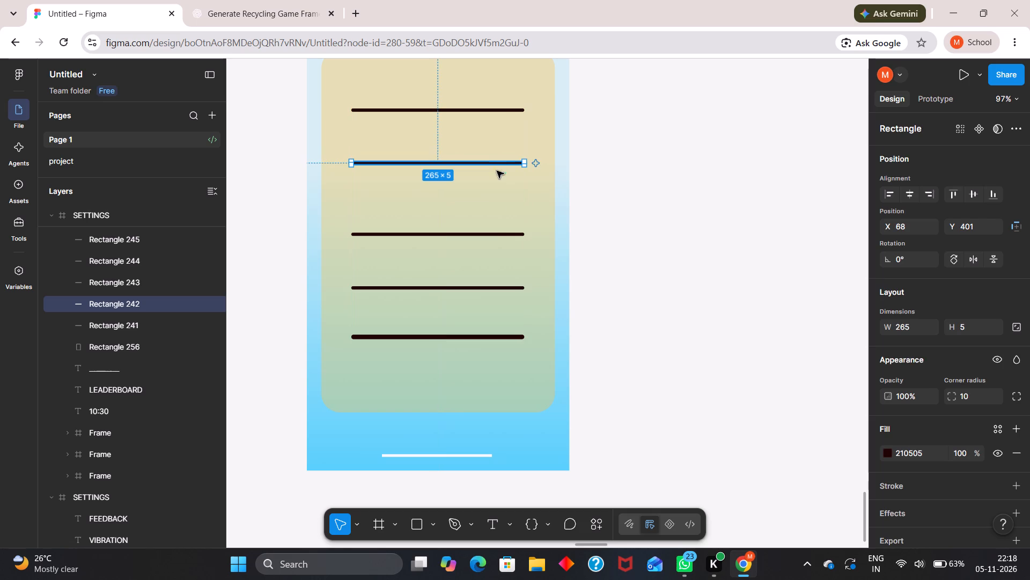
{"action": "left_click_drag", "start_coordinate": [491, 233], "coordinate": [493, 209]}
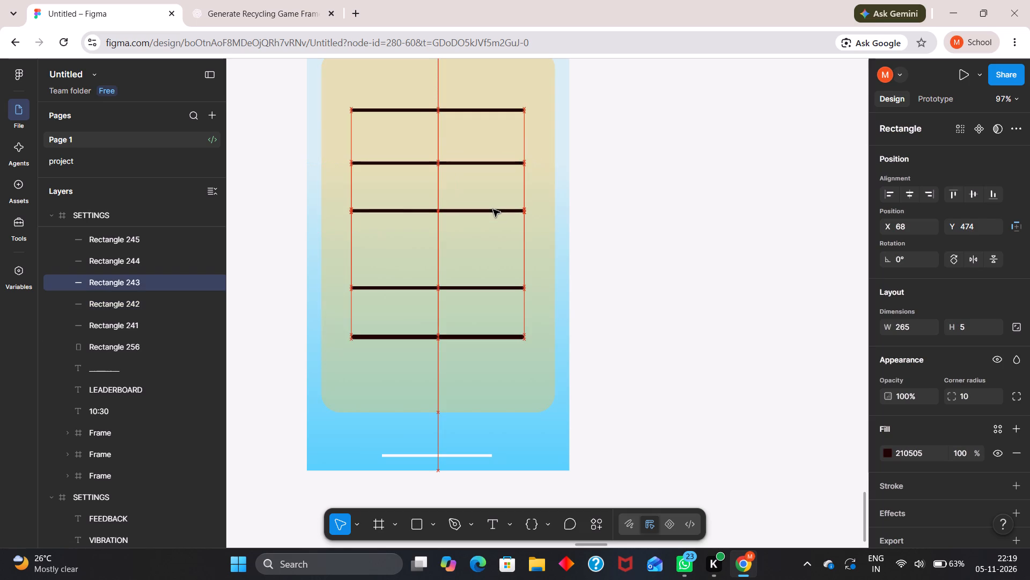
{"action": "left_click_drag", "start_coordinate": [493, 209], "coordinate": [493, 213]}
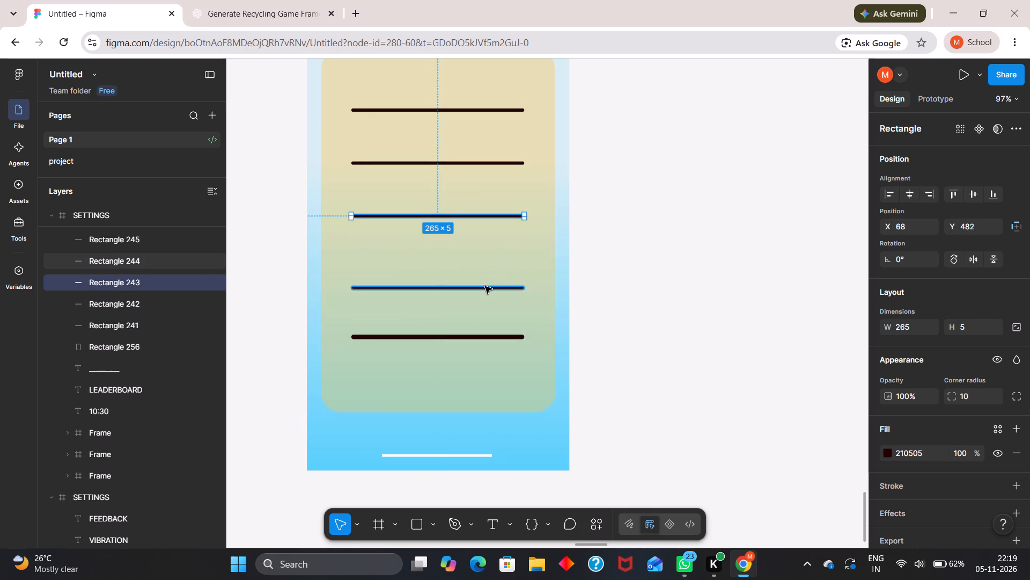
{"action": "left_click_drag", "start_coordinate": [485, 286], "coordinate": [484, 268]}
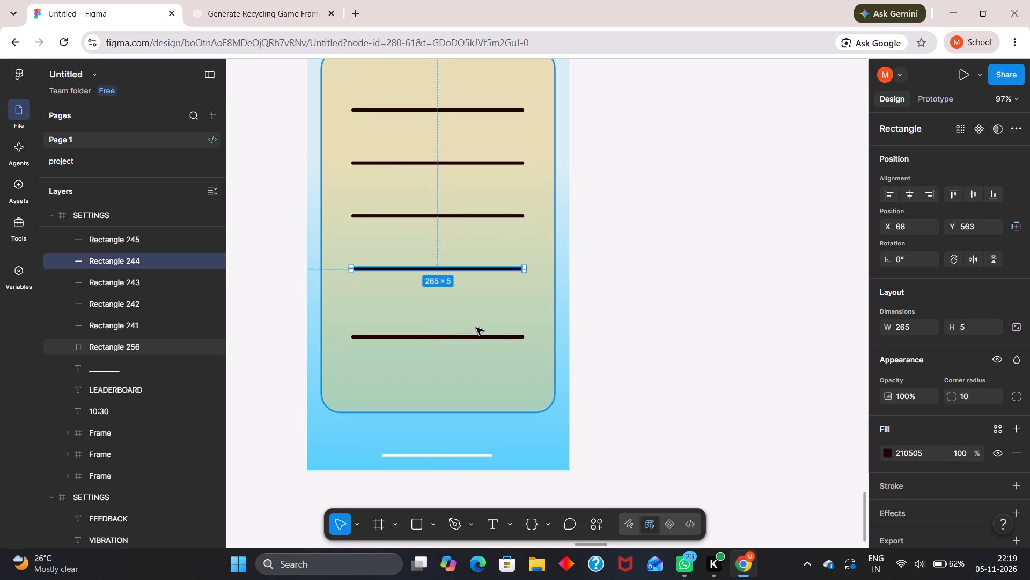
Delete the thicker fifth divider line at the bottom of the LEADERBOARD panel.
{"action": "left_click_drag", "start_coordinate": [474, 333], "coordinate": [475, 318]}
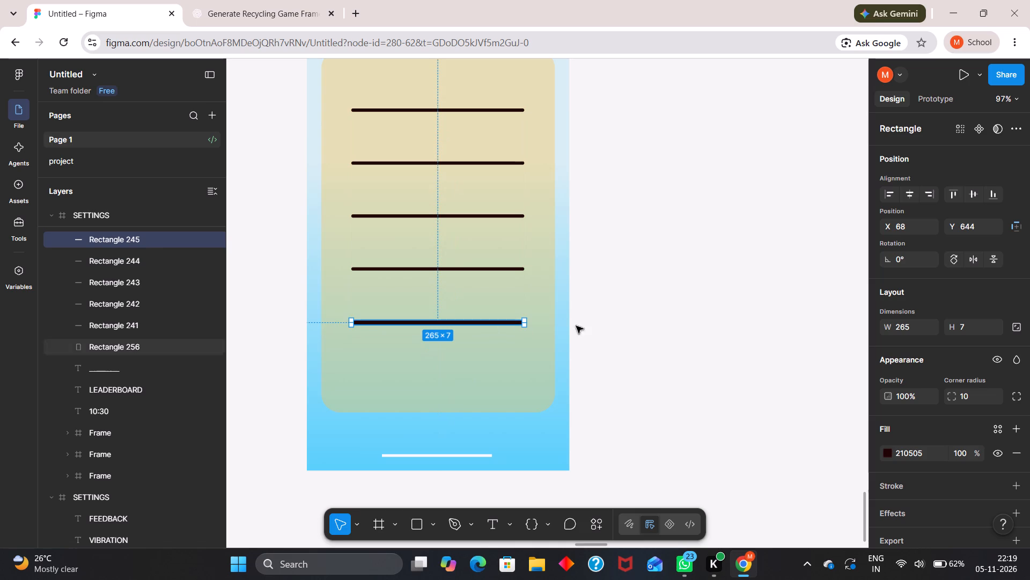
{"action": "key", "text": "ctrl+z"}
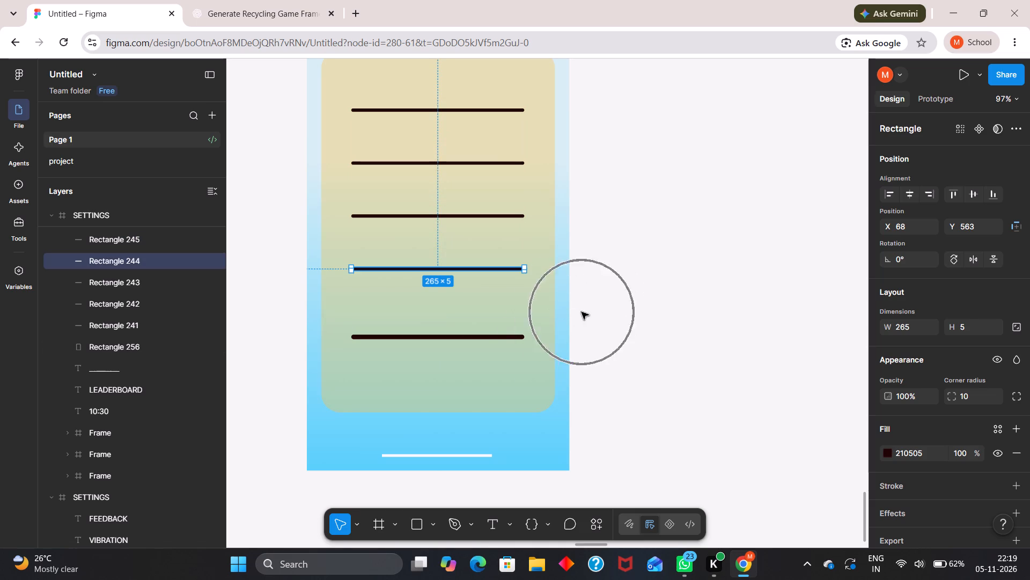
{"action": "left_click", "coordinate": [510, 336]}
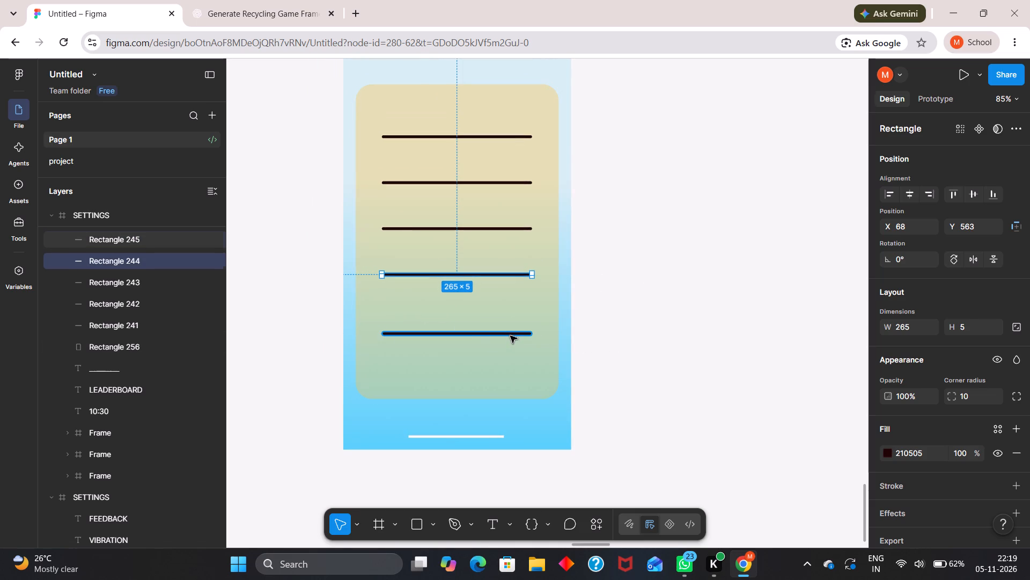
{"action": "key", "text": "BackSpace"}
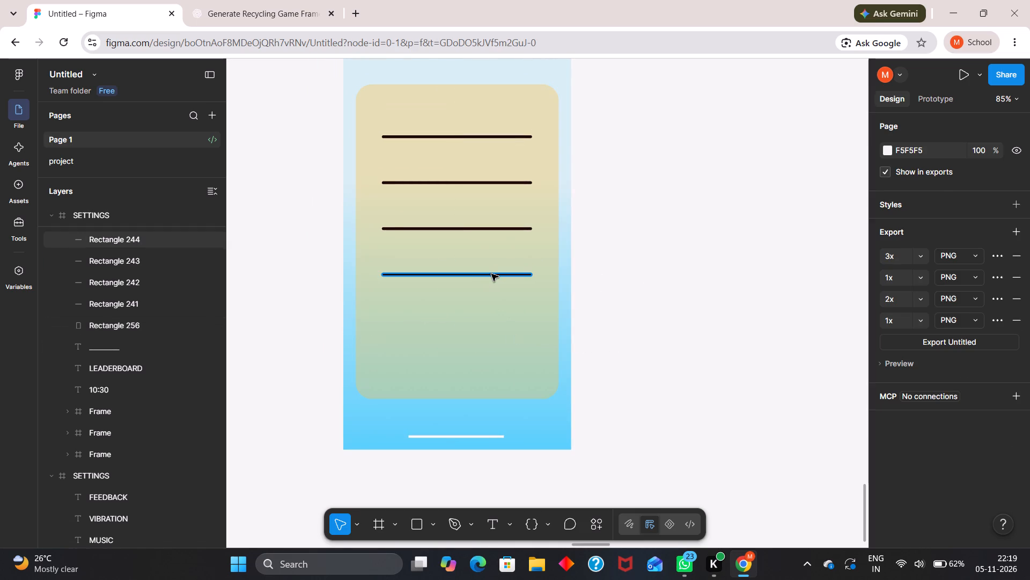
Duplicate the fourth divider line to add two more lines below it, with the lowest at Y 743.
{"action": "left_click", "coordinate": [491, 274]}
{"action": "left_click_drag", "start_coordinate": [491, 274], "coordinate": [489, 318], "text": "alt"}
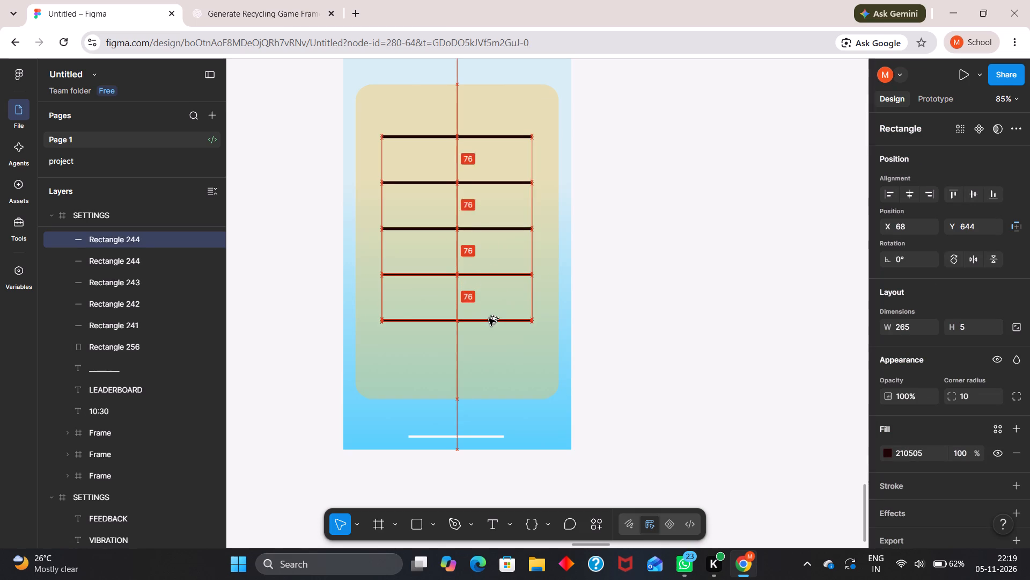
{"action": "left_click_drag", "start_coordinate": [489, 318], "coordinate": [489, 322], "text": "alt"}
{"action": "left_click_drag", "start_coordinate": [489, 322], "coordinate": [489, 354], "text": "alt"}
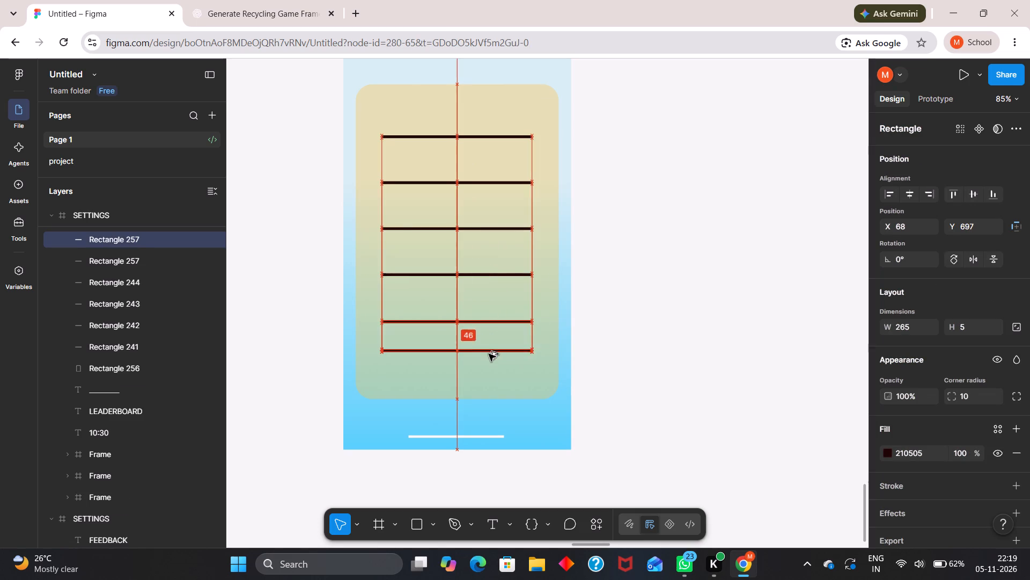
{"action": "left_click_drag", "start_coordinate": [489, 354], "coordinate": [489, 376], "text": "alt"}
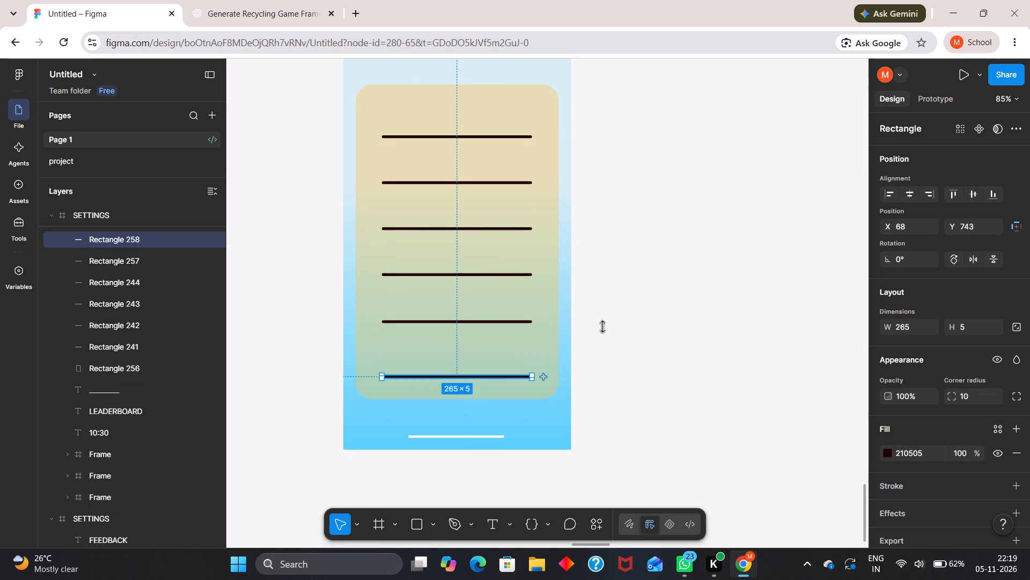
{"action": "left_click", "coordinate": [657, 315]}
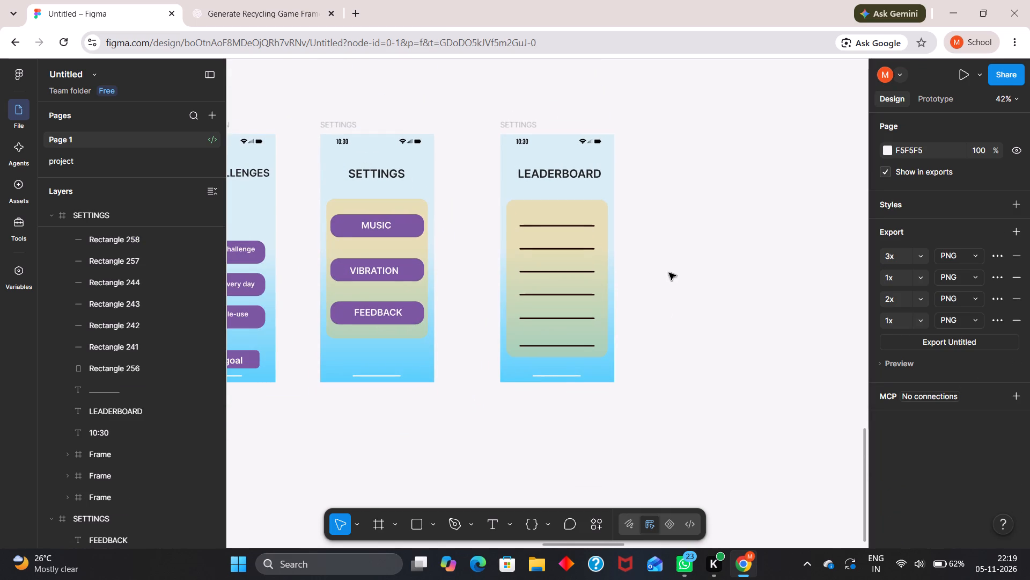
Rename the leaderboard screen's frame as LEADERBOARD, reusing the text of its title.
{"action": "scroll", "coordinate": [669, 272], "scroll_direction": "left", "scroll_amount": 1}
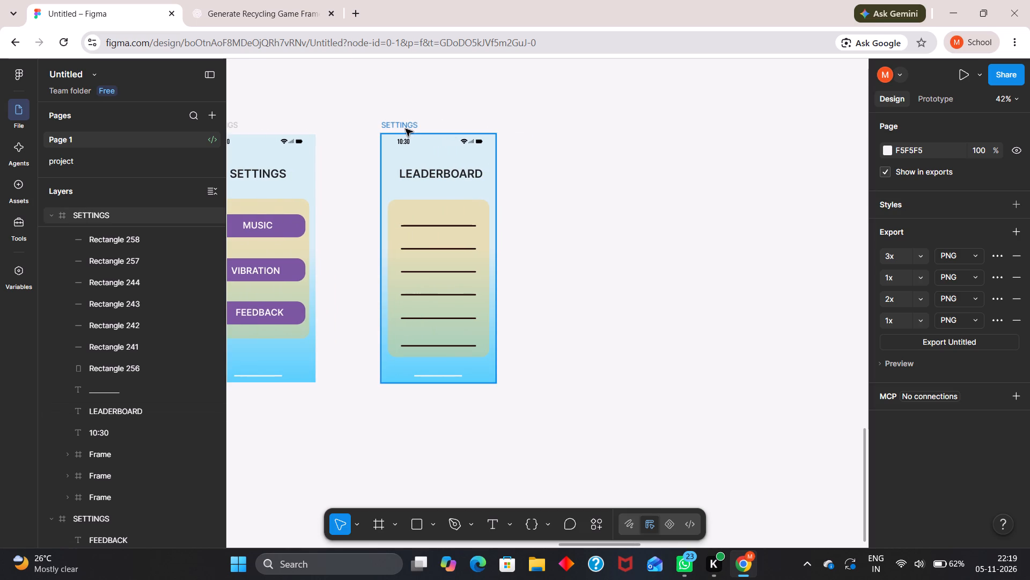
{"action": "double_click", "coordinate": [404, 129]}
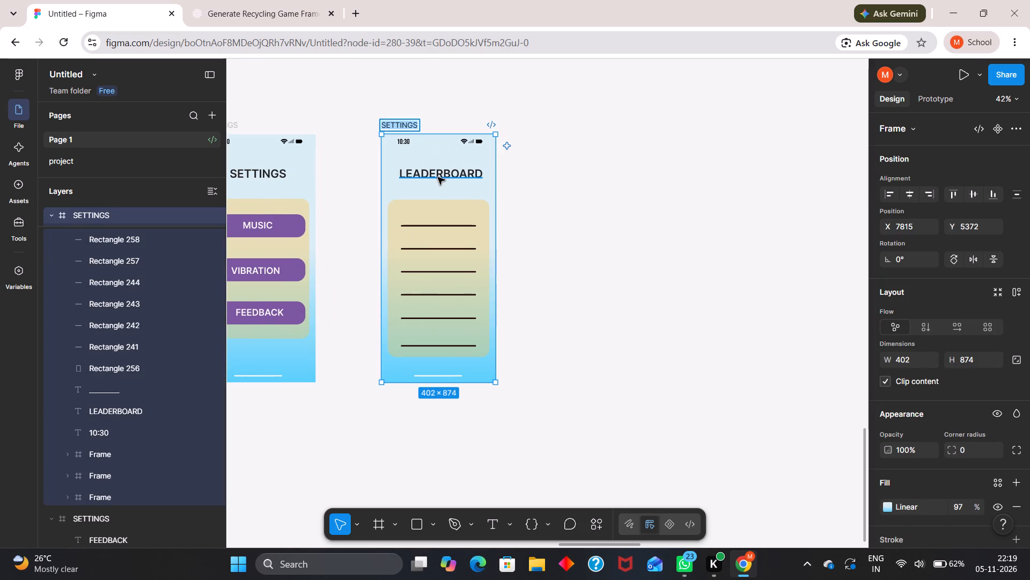
{"action": "double_click", "coordinate": [438, 177]}
{"action": "double_click", "coordinate": [438, 177]}
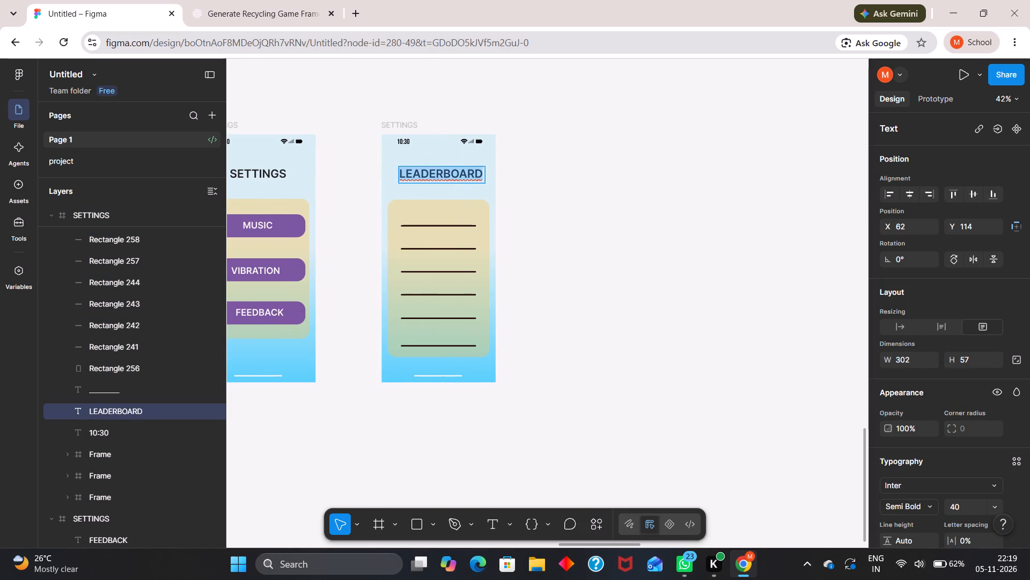
{"action": "key", "text": "ctrl+c"}
{"action": "left_click", "coordinate": [417, 124]}
{"action": "left_click", "coordinate": [413, 123]}
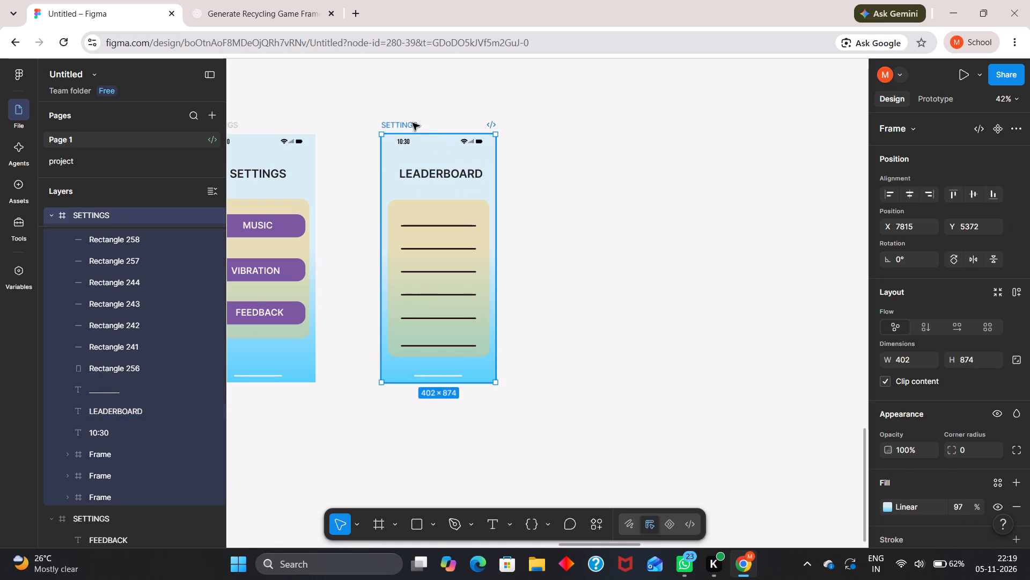
{"action": "double_click", "coordinate": [413, 123]}
{"action": "key", "text": "ctrl+v"}
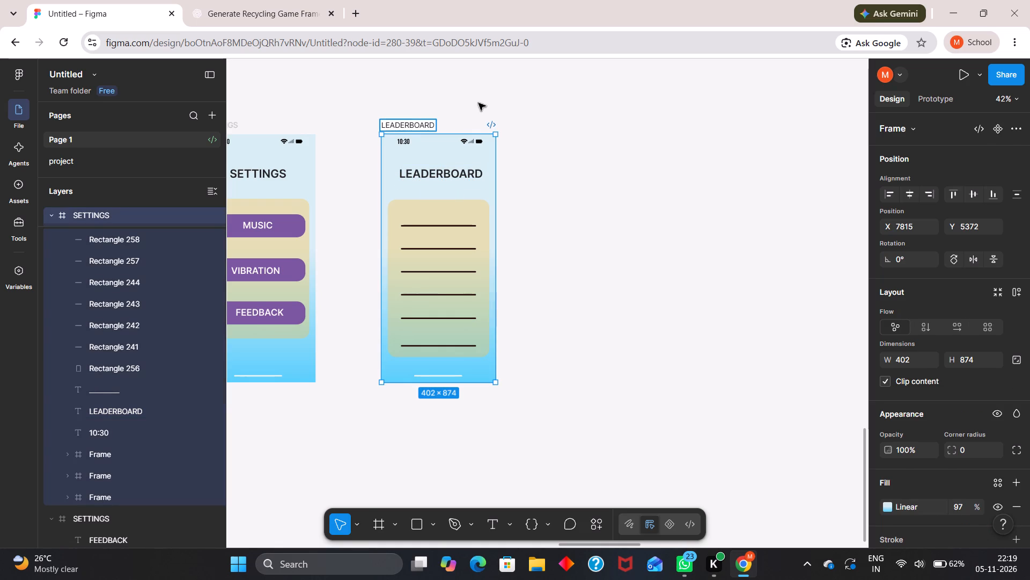
{"action": "key", "text": "Escape"}
{"action": "key", "text": "Escape"}
Duplicate the LEADERBOARD frame and place the copy beside the original at about X 8373, Y 5372.
{"action": "left_click", "coordinate": [417, 128]}
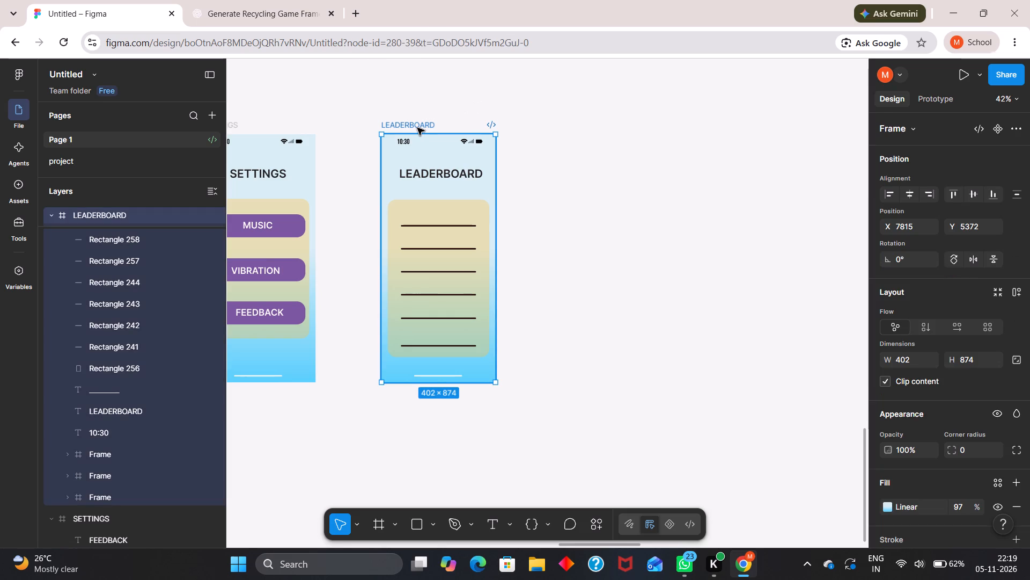
{"action": "left_click_drag", "start_coordinate": [417, 128], "coordinate": [573, 128], "text": "alt"}
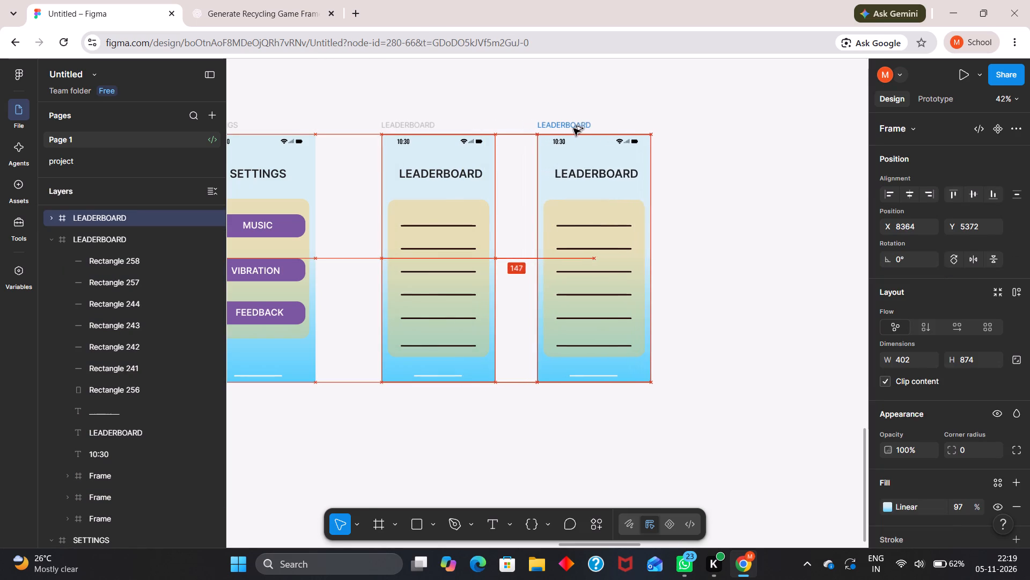
{"action": "left_click_drag", "start_coordinate": [573, 128], "coordinate": [576, 128], "text": "alt"}
Change the copied screen's title to GLOBAL LEADERBOARD and move it to about X 54, Y 100.
{"action": "scroll", "coordinate": [673, 164], "scroll_direction": "left", "scroll_amount": 1}
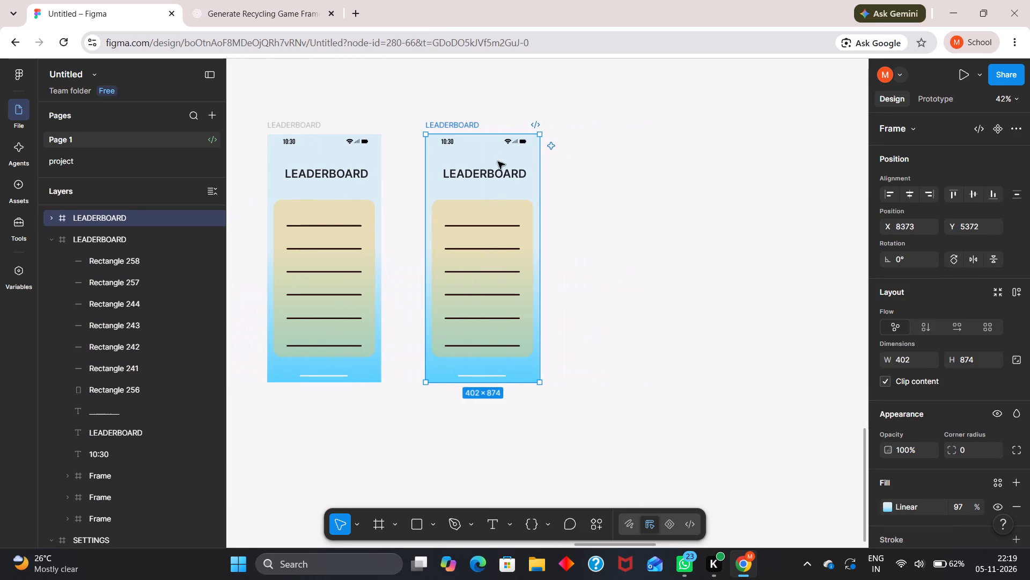
{"action": "double_click", "coordinate": [497, 177]}
{"action": "left_click", "coordinate": [449, 177]}
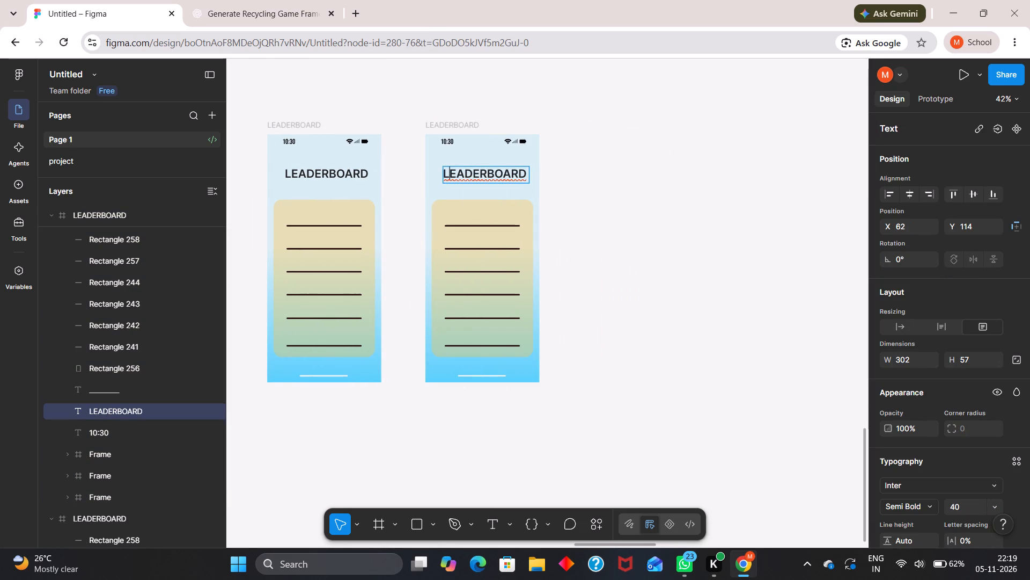
{"action": "key", "text": "Left"}
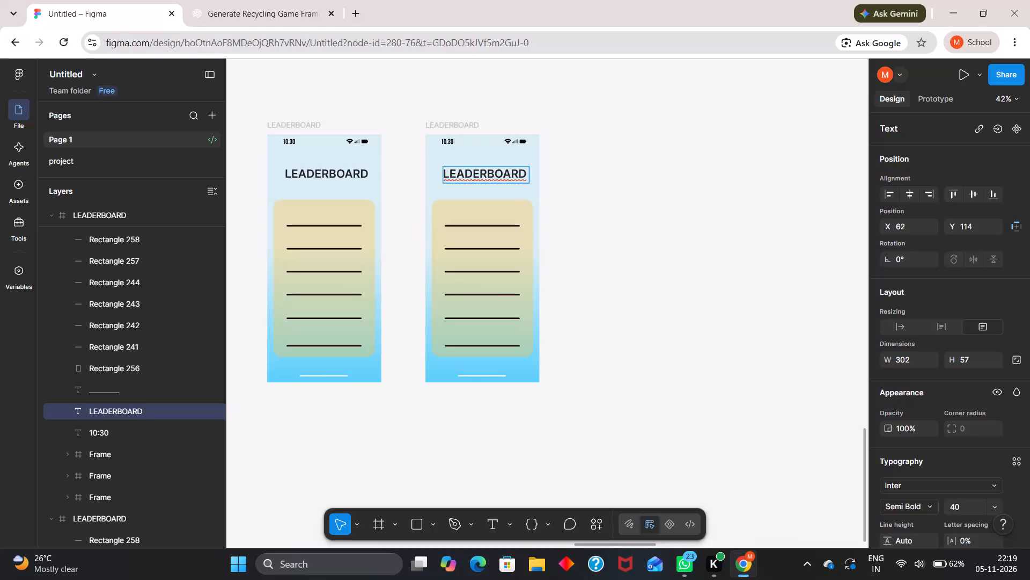
{"action": "key", "text": "g"}
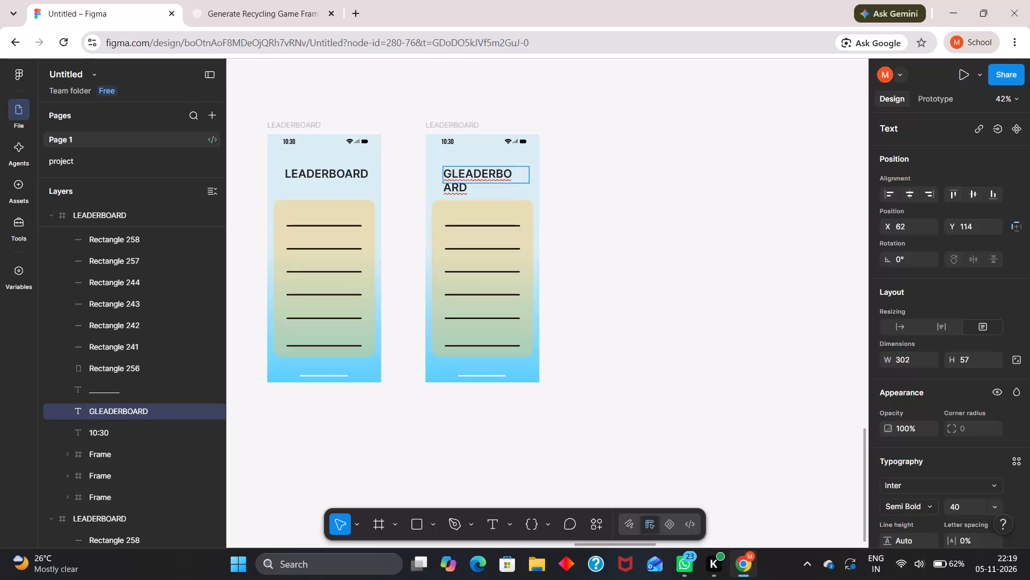
{"action": "type", "text": "LOBAL"}
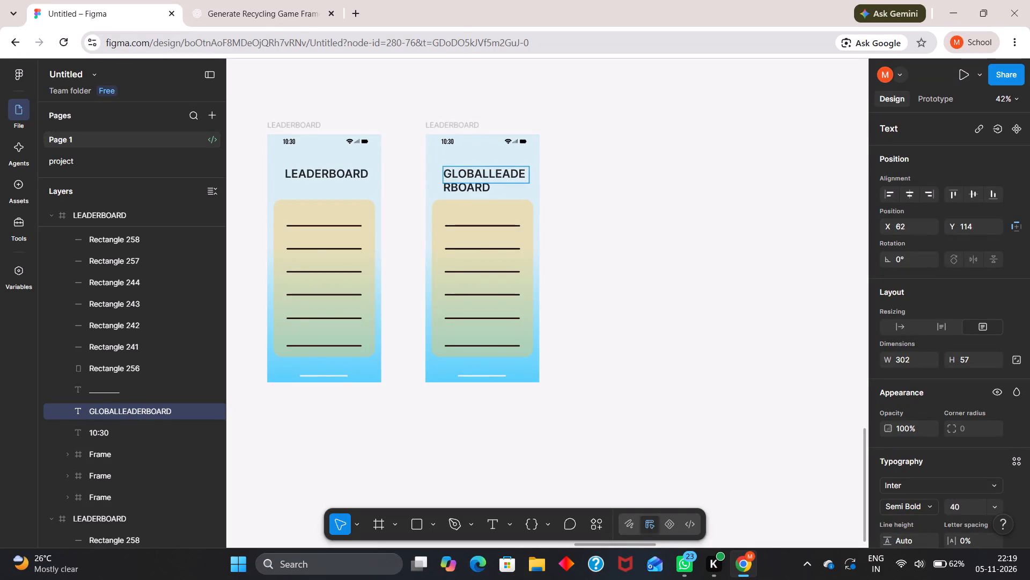
{"action": "key", "text": "Return"}
{"action": "left_click", "coordinate": [588, 176]}
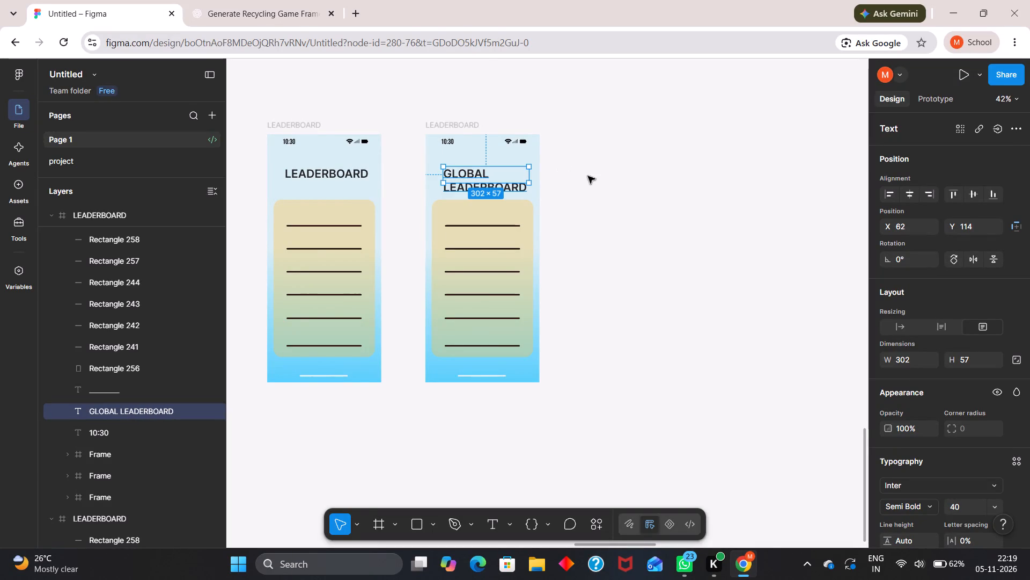
{"action": "left_click", "coordinate": [588, 176]}
{"action": "left_click", "coordinate": [476, 172]}
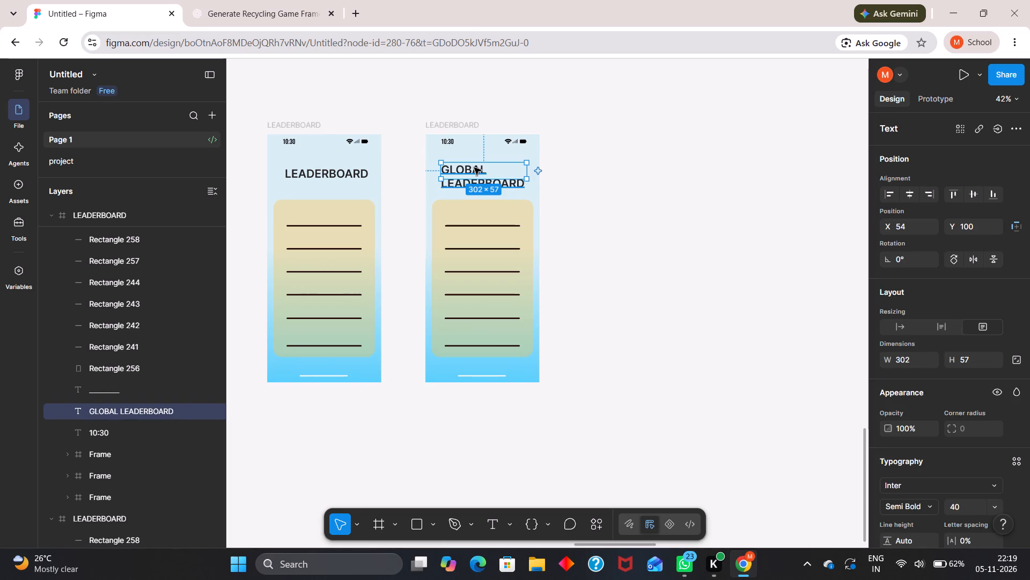
Rename the copied frame as GLOBAL LEADERBOARD, reusing the text of its title.
{"action": "double_click", "coordinate": [473, 171]}
{"action": "key", "text": "ctrl+c"}
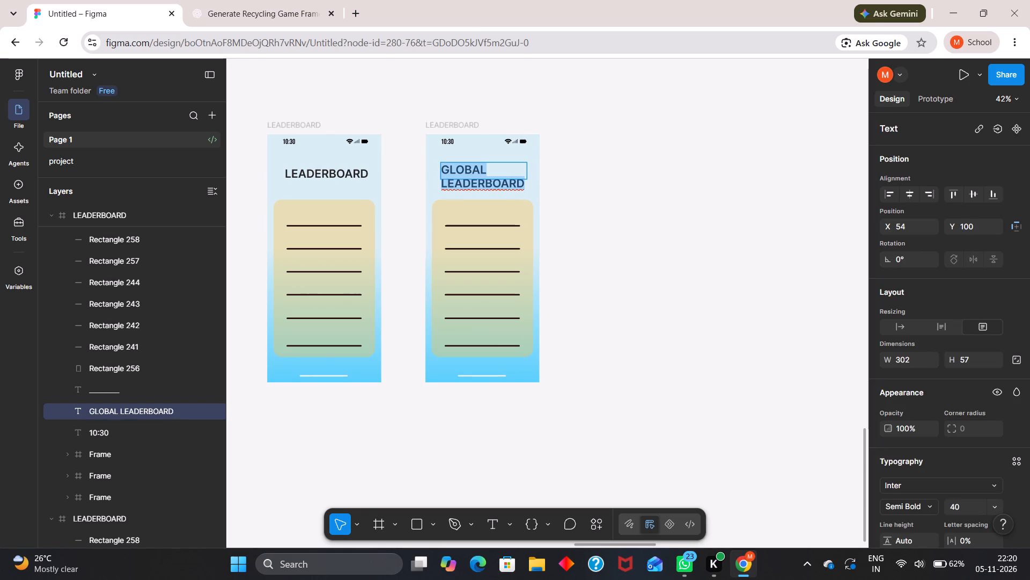
{"action": "double_click", "coordinate": [437, 123]}
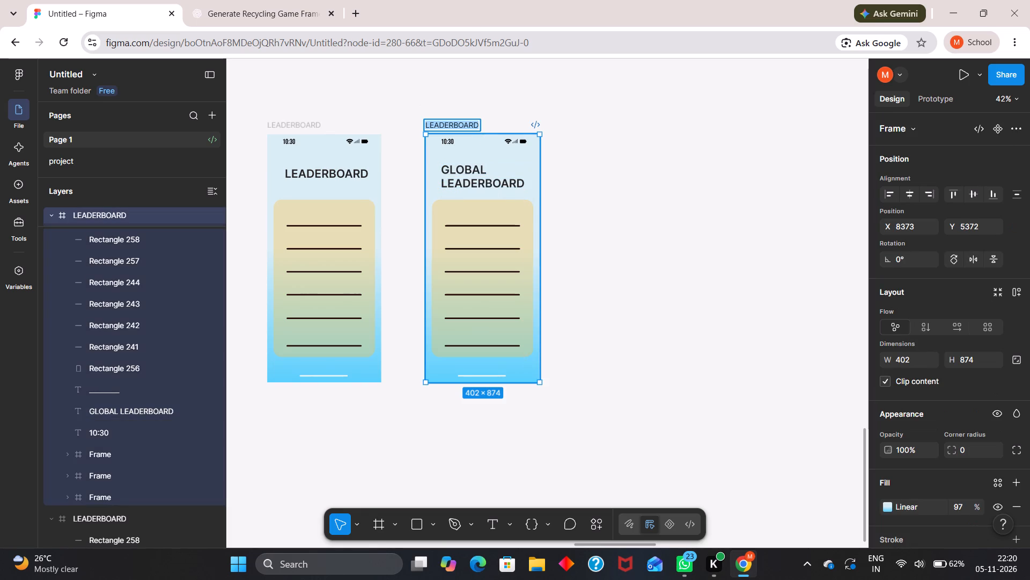
{"action": "left_click", "coordinate": [437, 123]}
{"action": "key", "text": "ctrl+v"}
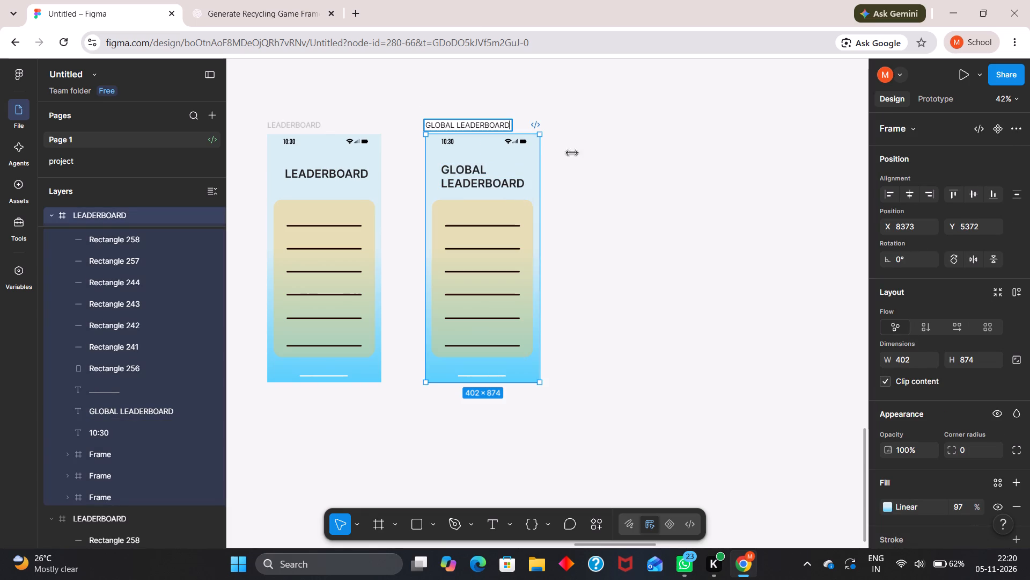
{"action": "left_click", "coordinate": [588, 161]}
{"action": "key", "text": "Return"}
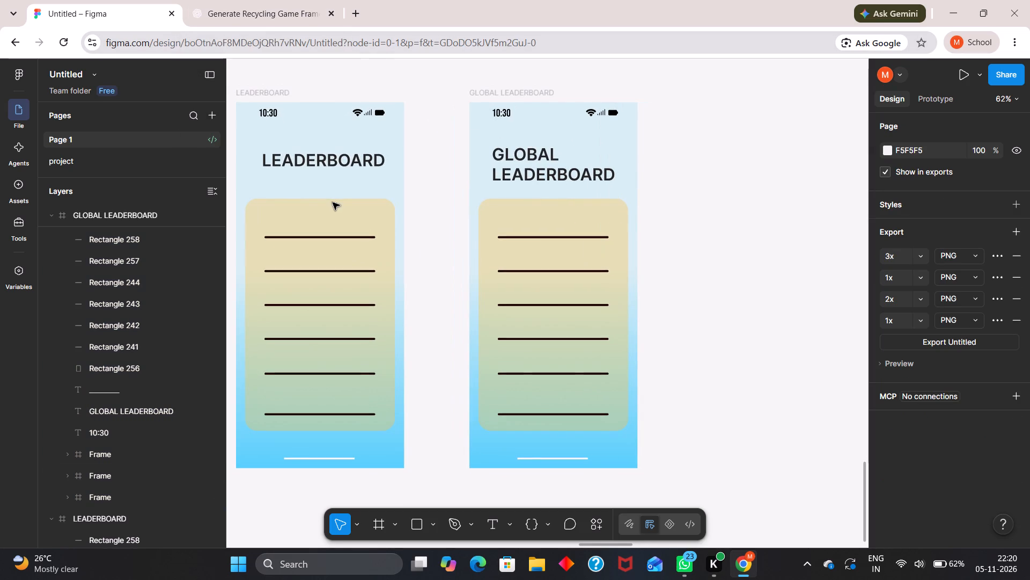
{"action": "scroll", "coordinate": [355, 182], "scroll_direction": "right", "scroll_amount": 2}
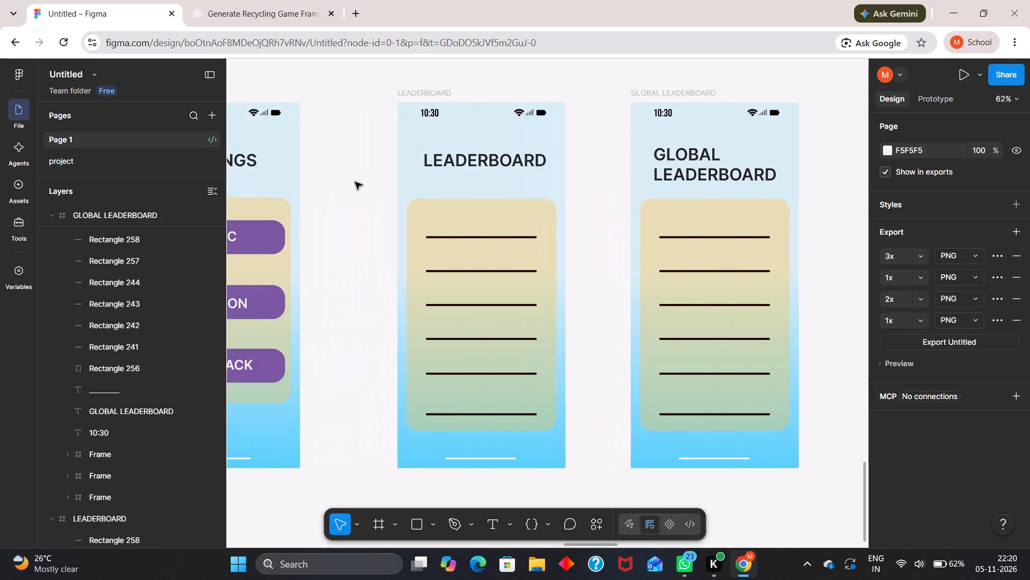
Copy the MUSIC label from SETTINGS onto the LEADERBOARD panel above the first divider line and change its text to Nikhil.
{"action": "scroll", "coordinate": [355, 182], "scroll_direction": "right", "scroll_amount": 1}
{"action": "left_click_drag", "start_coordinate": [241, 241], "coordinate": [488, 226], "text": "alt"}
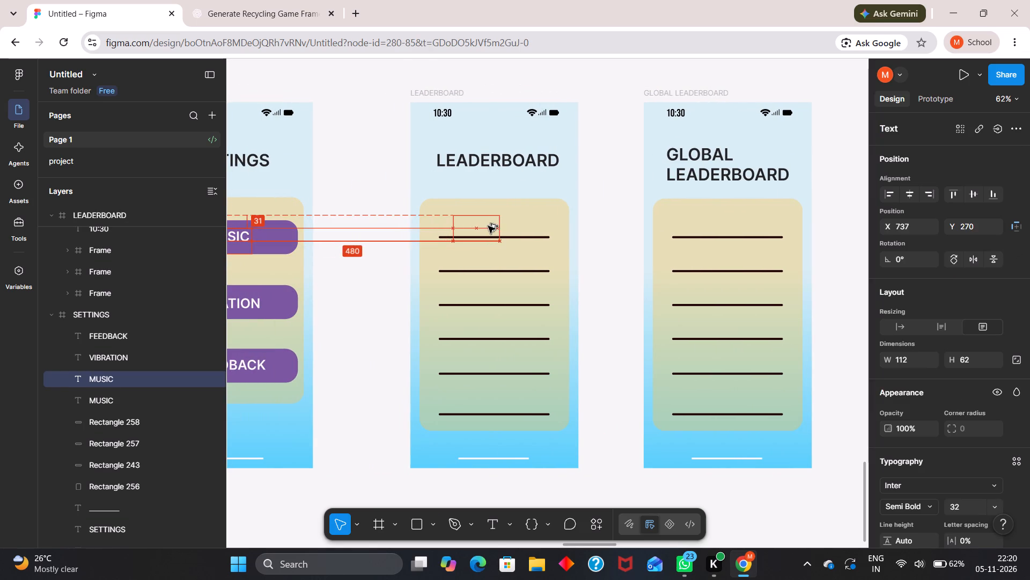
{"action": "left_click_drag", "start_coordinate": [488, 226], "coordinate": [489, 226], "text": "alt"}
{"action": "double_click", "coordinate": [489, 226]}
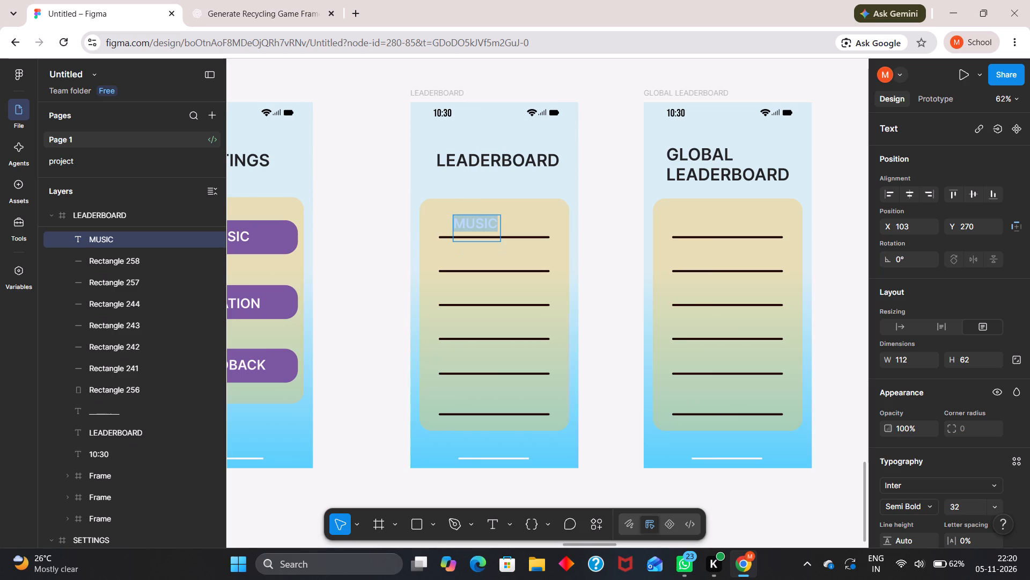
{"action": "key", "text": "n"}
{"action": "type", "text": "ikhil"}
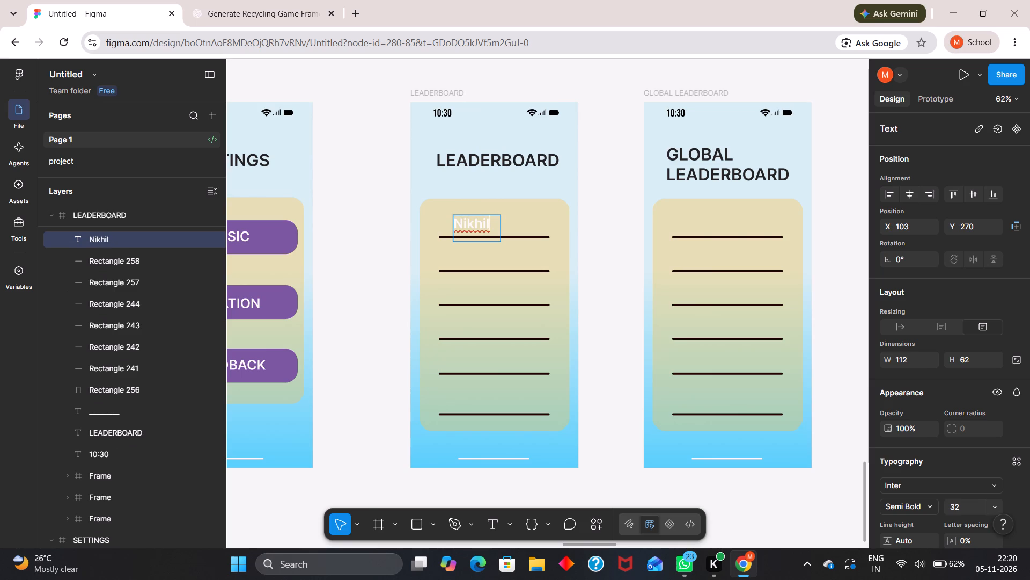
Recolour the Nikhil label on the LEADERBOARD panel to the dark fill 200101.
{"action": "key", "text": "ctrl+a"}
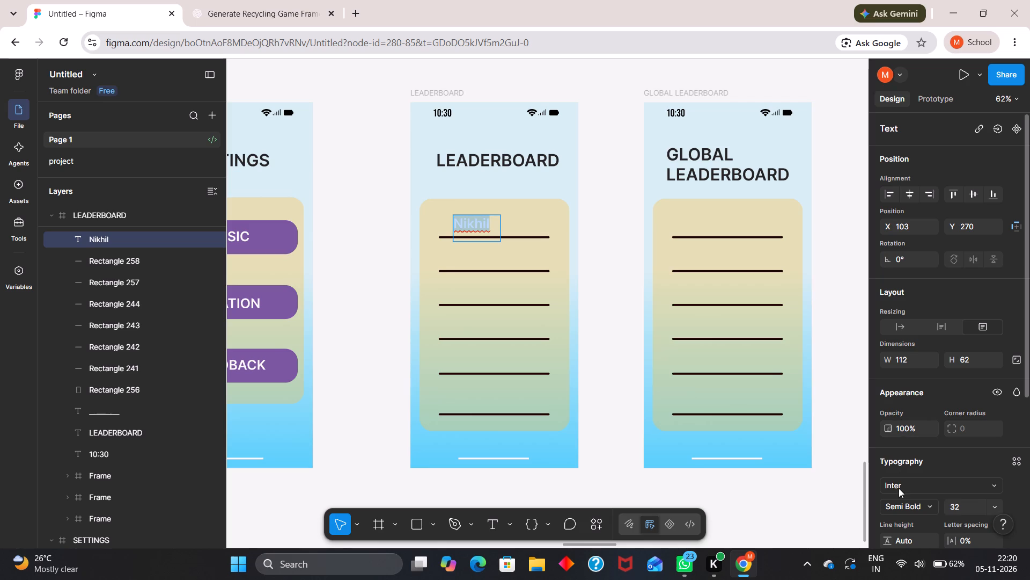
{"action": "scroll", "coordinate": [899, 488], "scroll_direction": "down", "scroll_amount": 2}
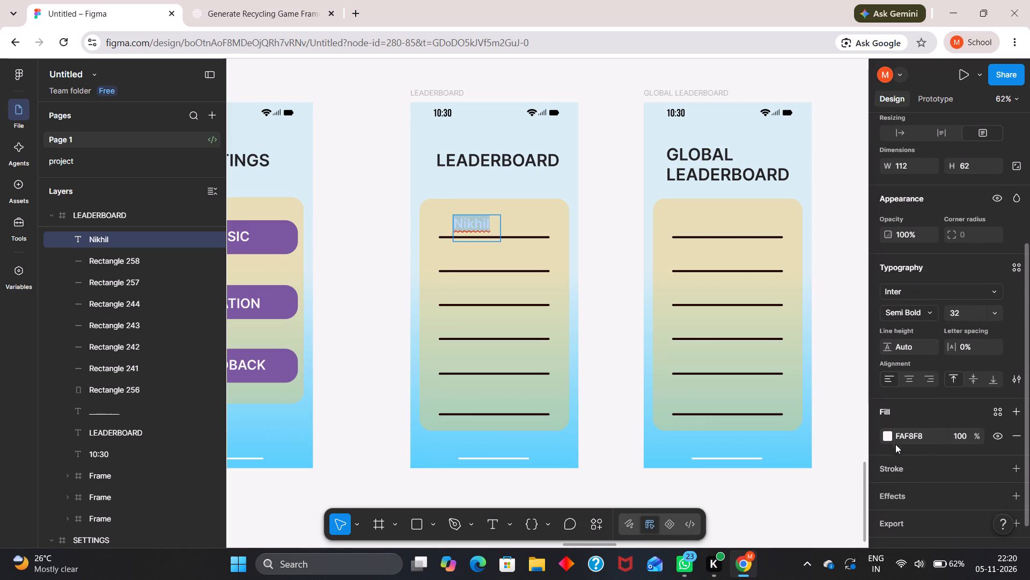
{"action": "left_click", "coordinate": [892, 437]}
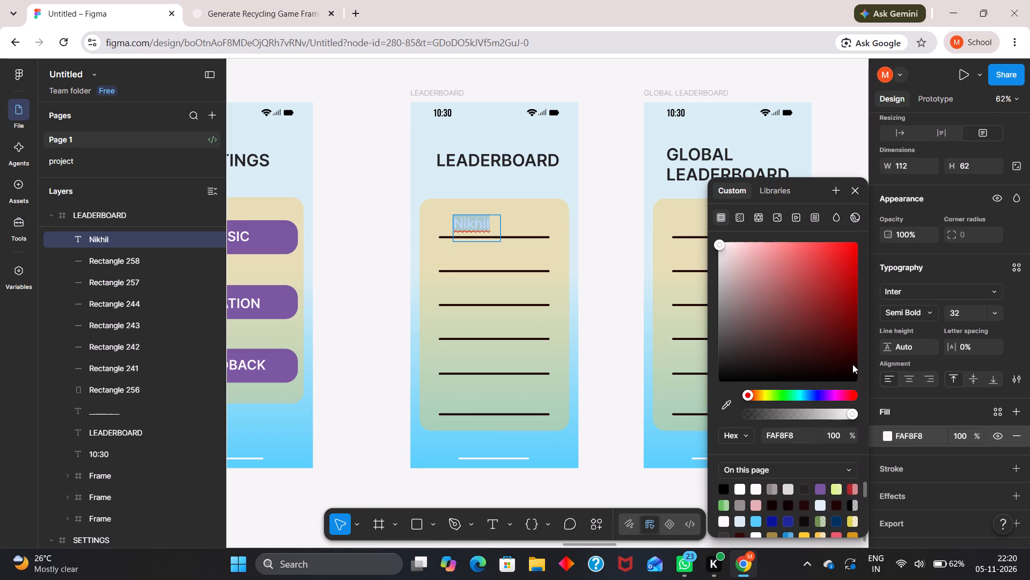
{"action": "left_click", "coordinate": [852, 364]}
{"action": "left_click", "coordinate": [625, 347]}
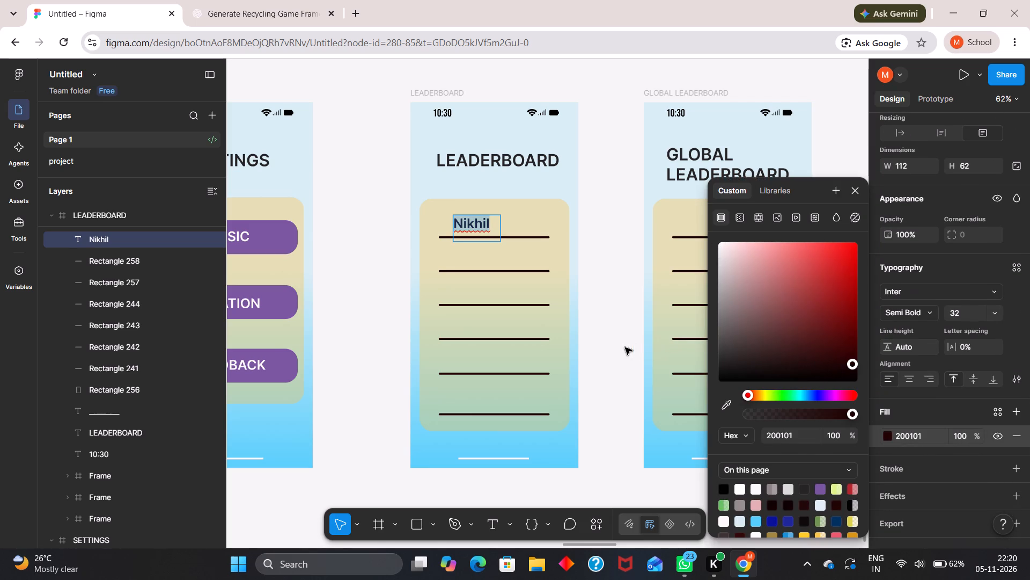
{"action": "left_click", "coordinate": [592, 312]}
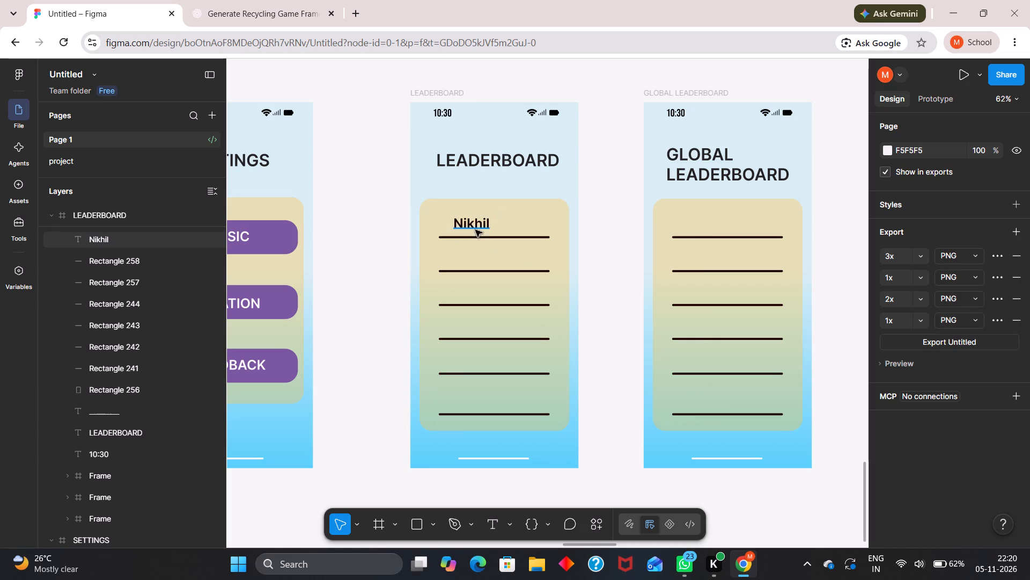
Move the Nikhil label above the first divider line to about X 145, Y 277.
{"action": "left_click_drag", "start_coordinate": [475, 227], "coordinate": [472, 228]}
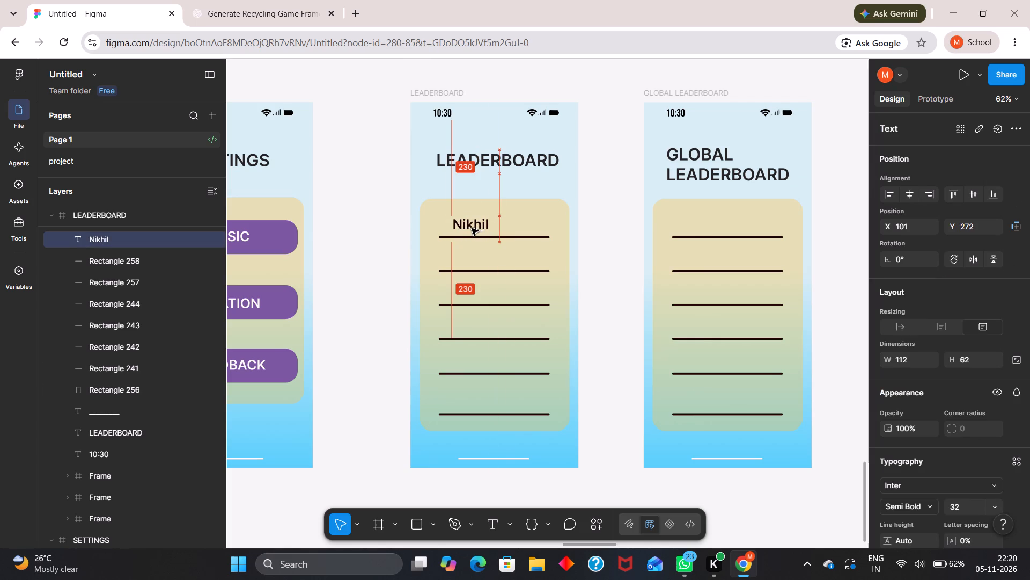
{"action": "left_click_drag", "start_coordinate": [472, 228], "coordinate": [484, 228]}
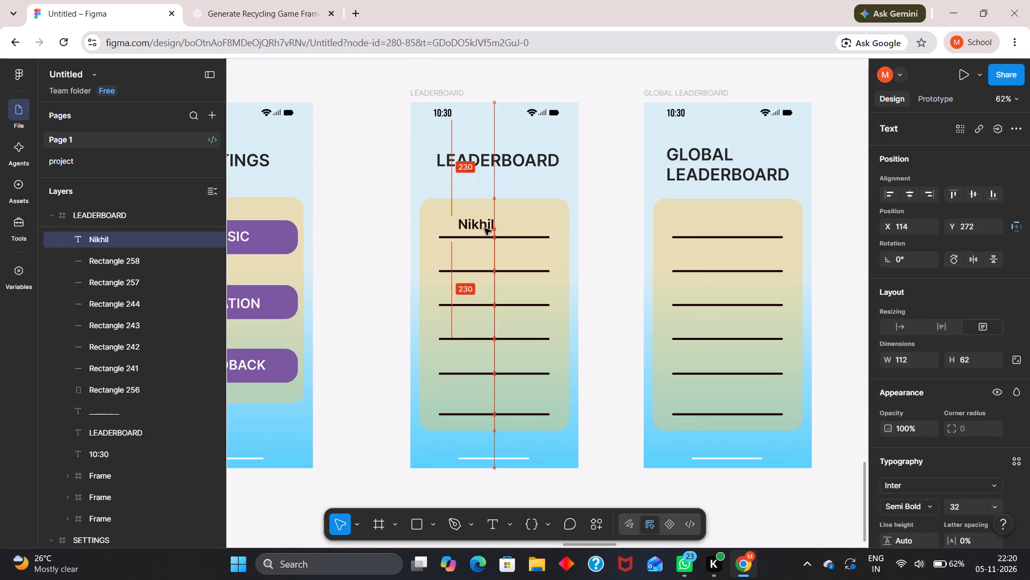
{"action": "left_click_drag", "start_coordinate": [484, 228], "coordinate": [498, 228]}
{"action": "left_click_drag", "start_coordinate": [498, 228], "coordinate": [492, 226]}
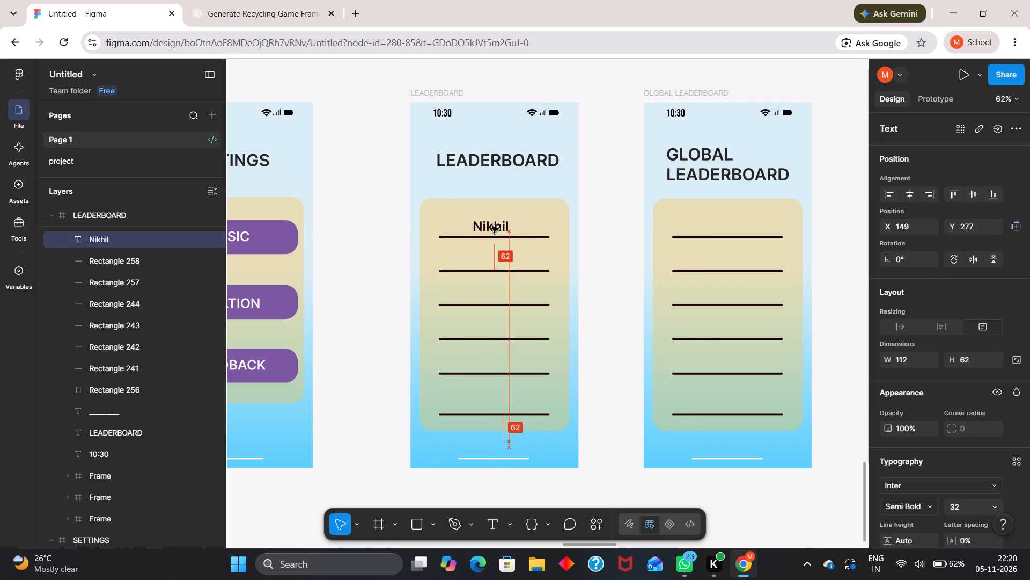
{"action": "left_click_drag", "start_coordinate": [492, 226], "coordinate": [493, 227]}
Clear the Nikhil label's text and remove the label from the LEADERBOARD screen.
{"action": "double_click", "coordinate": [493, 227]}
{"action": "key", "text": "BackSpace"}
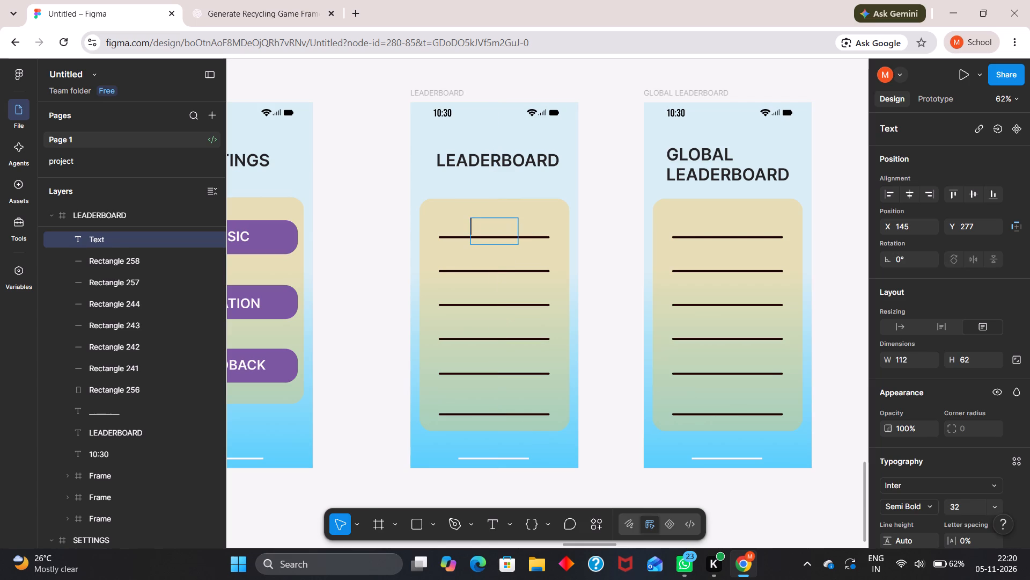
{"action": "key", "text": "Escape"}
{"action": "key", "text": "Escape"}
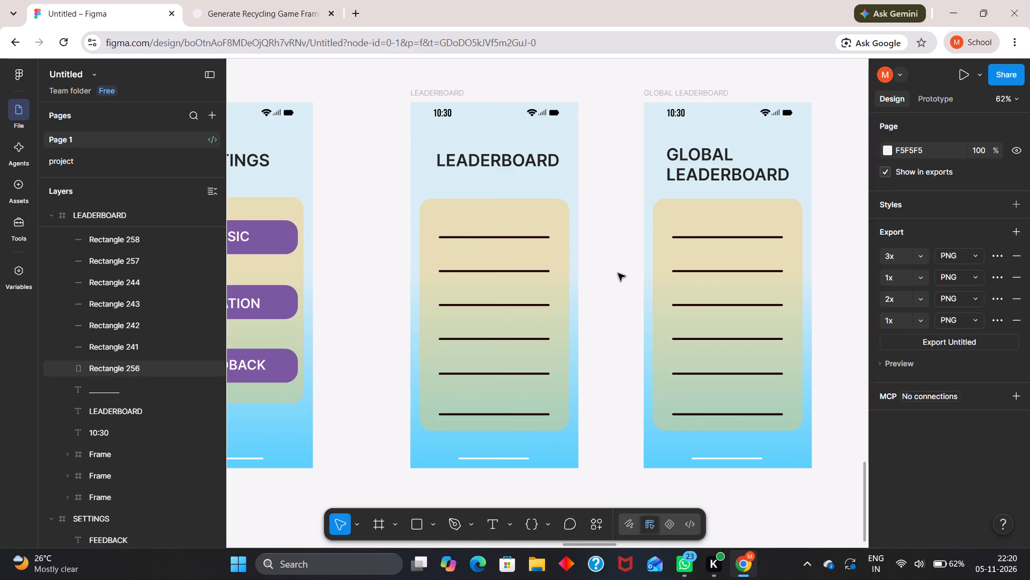
Search Google for svg icons in a new browser tab and open the SVG Repo site.
{"action": "middle_click_drag", "start_coordinate": [620, 273], "coordinate": [465, 226]}
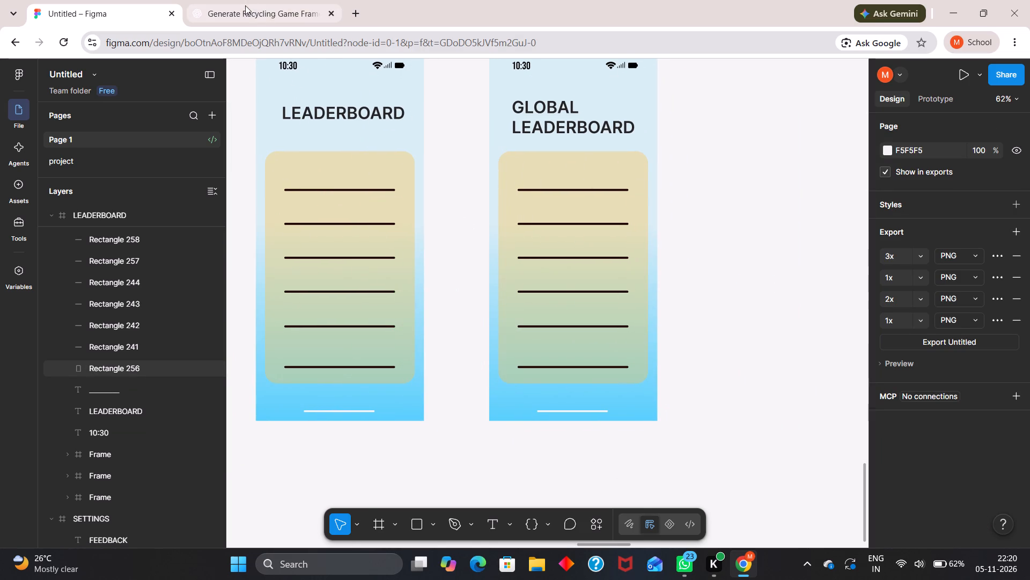
{"action": "left_click", "coordinate": [355, 9]}
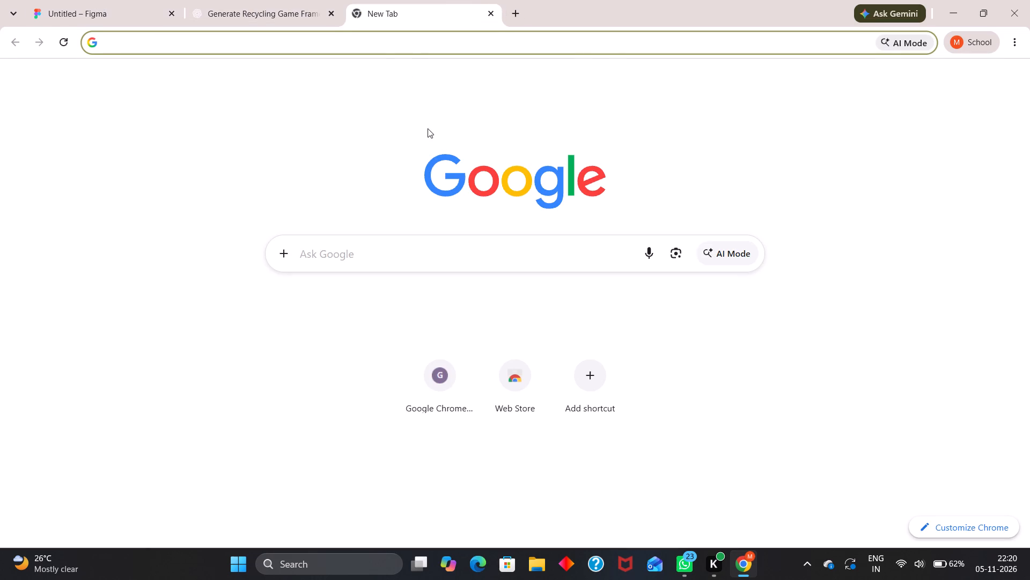
{"action": "left_click", "coordinate": [377, 245]}
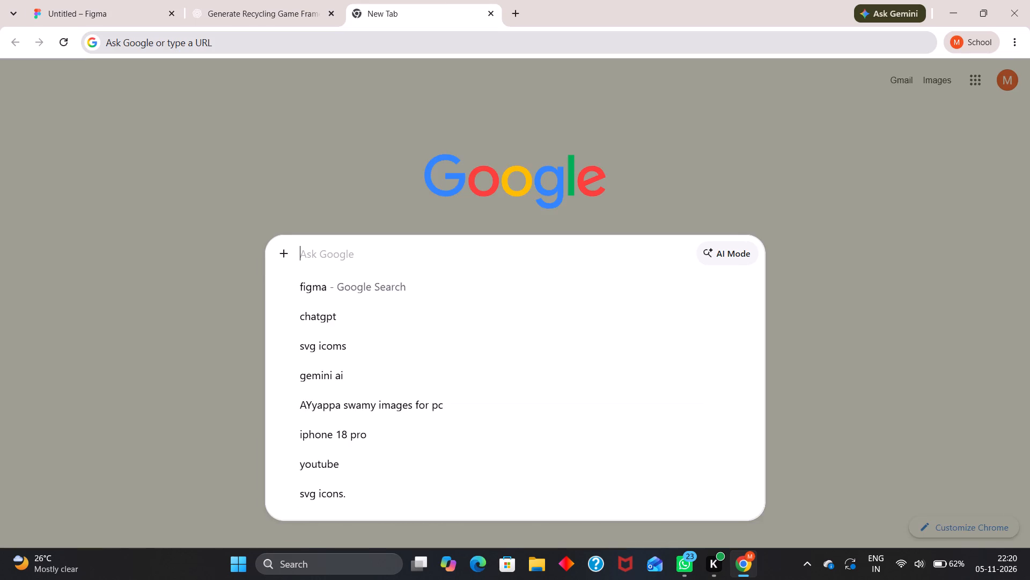
{"action": "type", "text": "svg icon"}
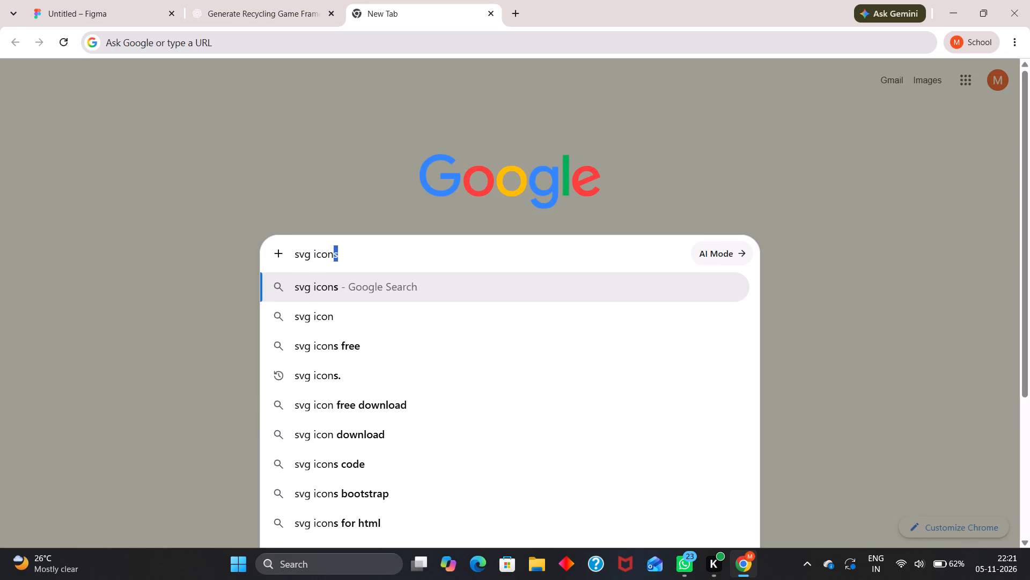
{"action": "left_click", "coordinate": [384, 295]}
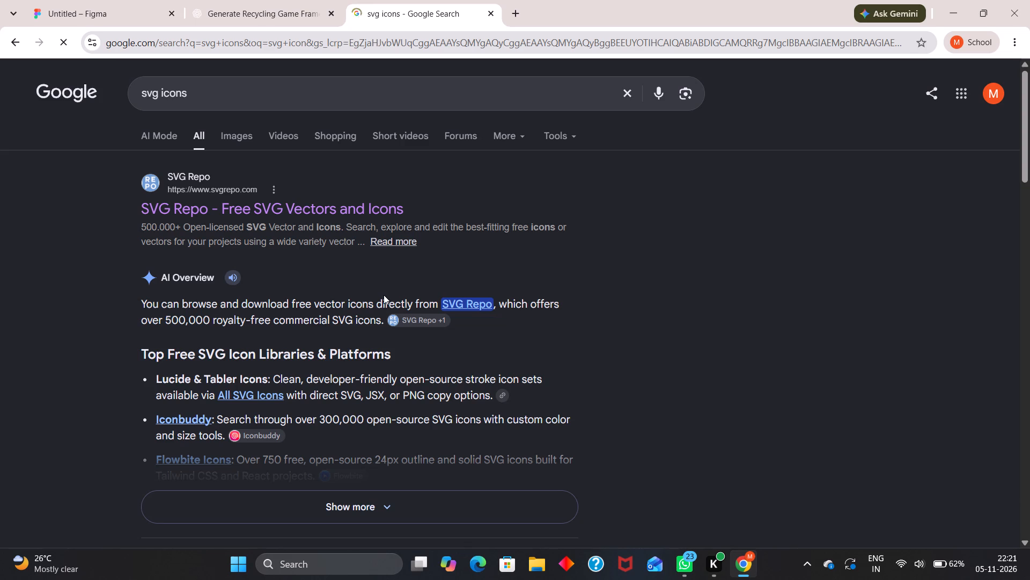
{"action": "left_click", "coordinate": [373, 212]}
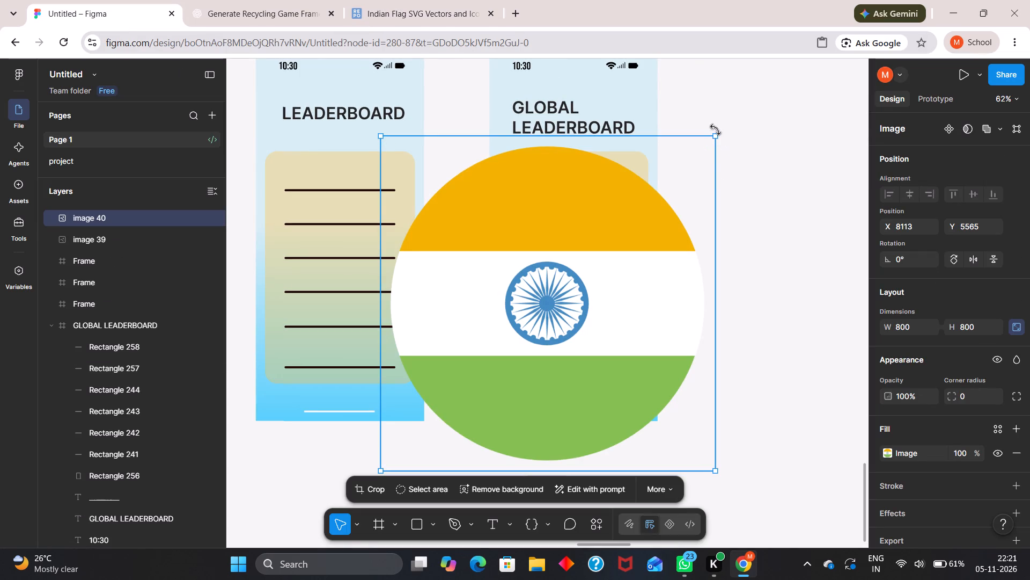
Scale the pasted Indian flag image down to about 125 × 125.
{"action": "left_click_drag", "start_coordinate": [714, 141], "coordinate": [517, 344]}
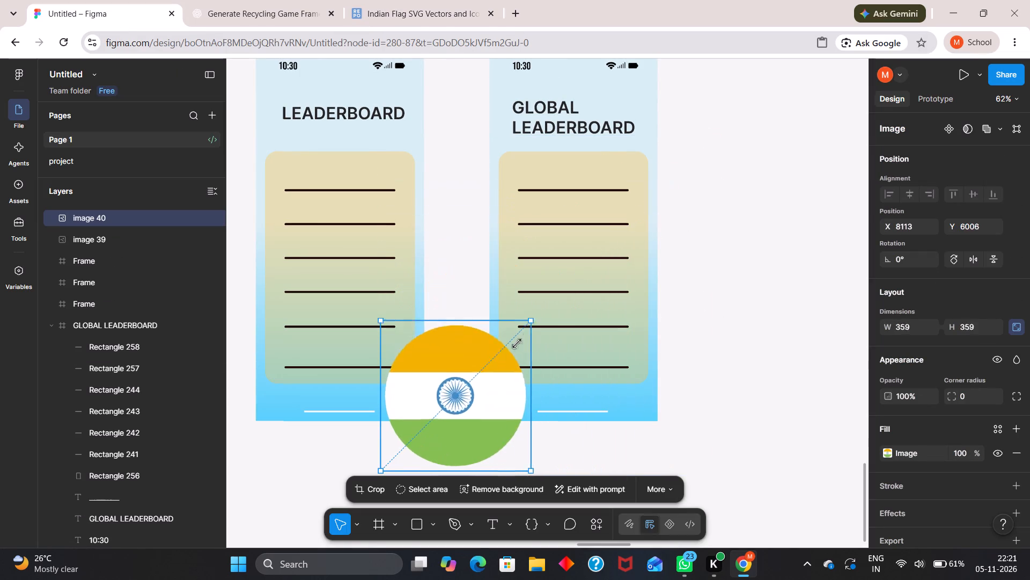
{"action": "left_click_drag", "start_coordinate": [517, 344], "coordinate": [432, 425]}
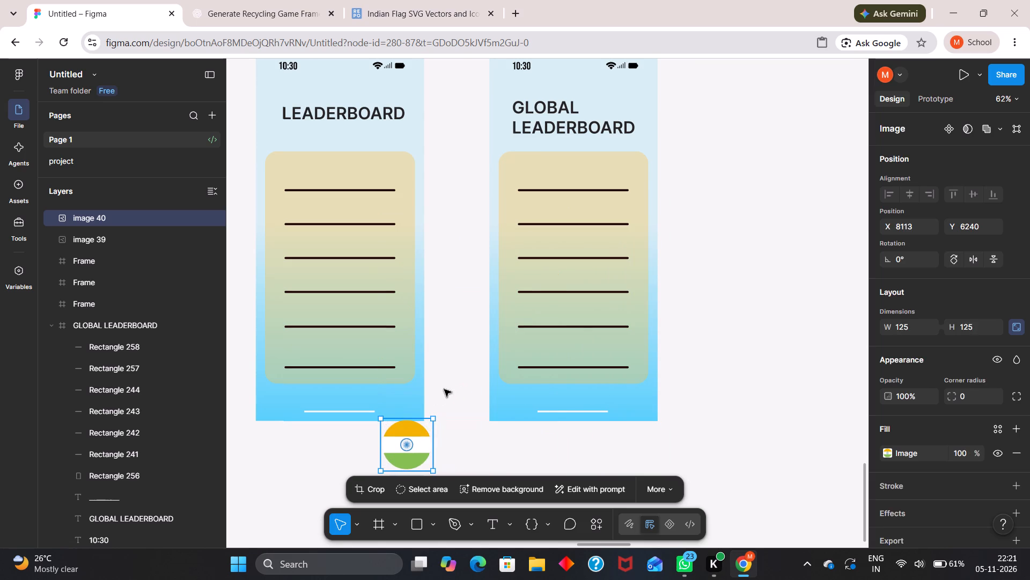
{"action": "left_click", "coordinate": [444, 389]}
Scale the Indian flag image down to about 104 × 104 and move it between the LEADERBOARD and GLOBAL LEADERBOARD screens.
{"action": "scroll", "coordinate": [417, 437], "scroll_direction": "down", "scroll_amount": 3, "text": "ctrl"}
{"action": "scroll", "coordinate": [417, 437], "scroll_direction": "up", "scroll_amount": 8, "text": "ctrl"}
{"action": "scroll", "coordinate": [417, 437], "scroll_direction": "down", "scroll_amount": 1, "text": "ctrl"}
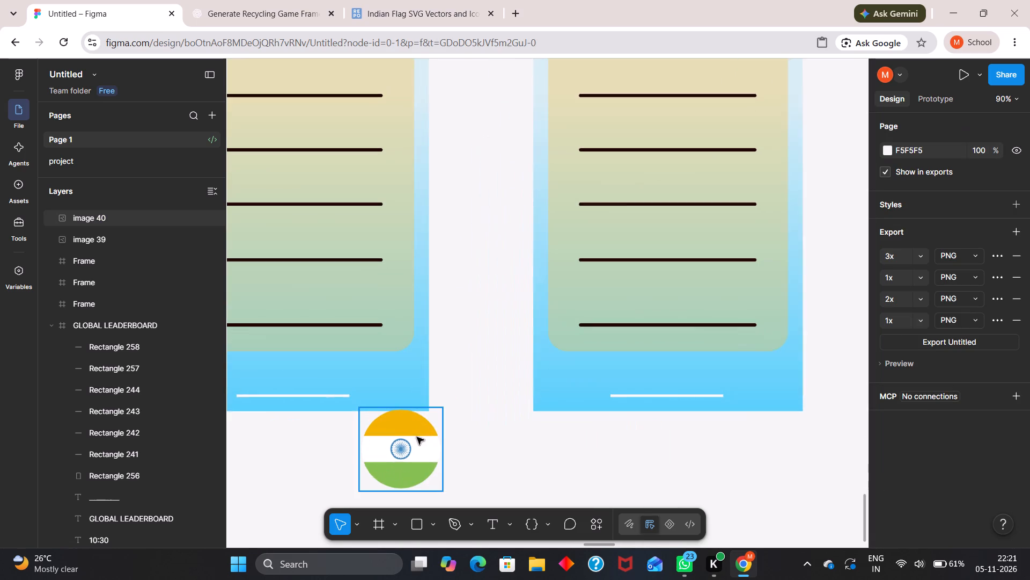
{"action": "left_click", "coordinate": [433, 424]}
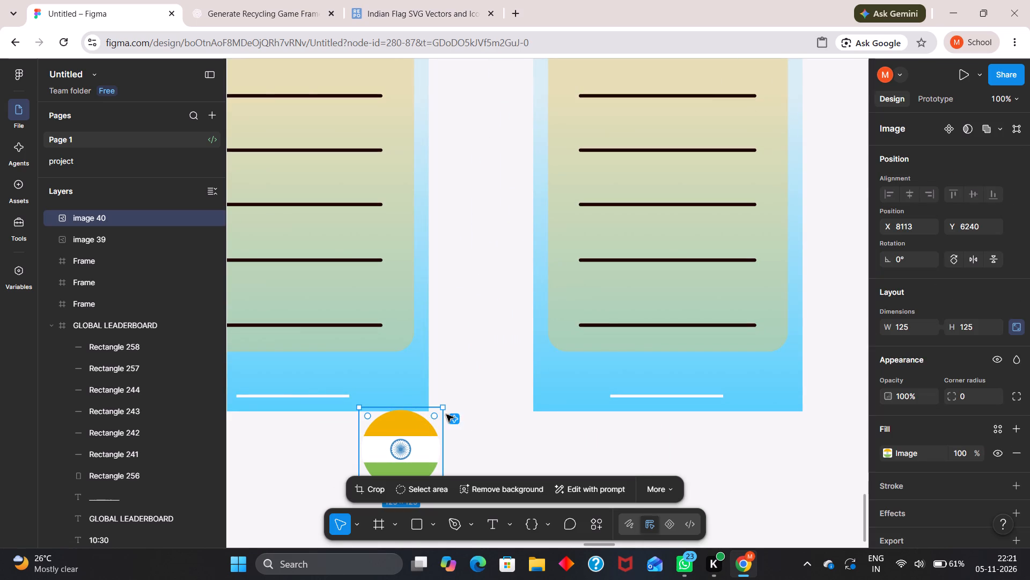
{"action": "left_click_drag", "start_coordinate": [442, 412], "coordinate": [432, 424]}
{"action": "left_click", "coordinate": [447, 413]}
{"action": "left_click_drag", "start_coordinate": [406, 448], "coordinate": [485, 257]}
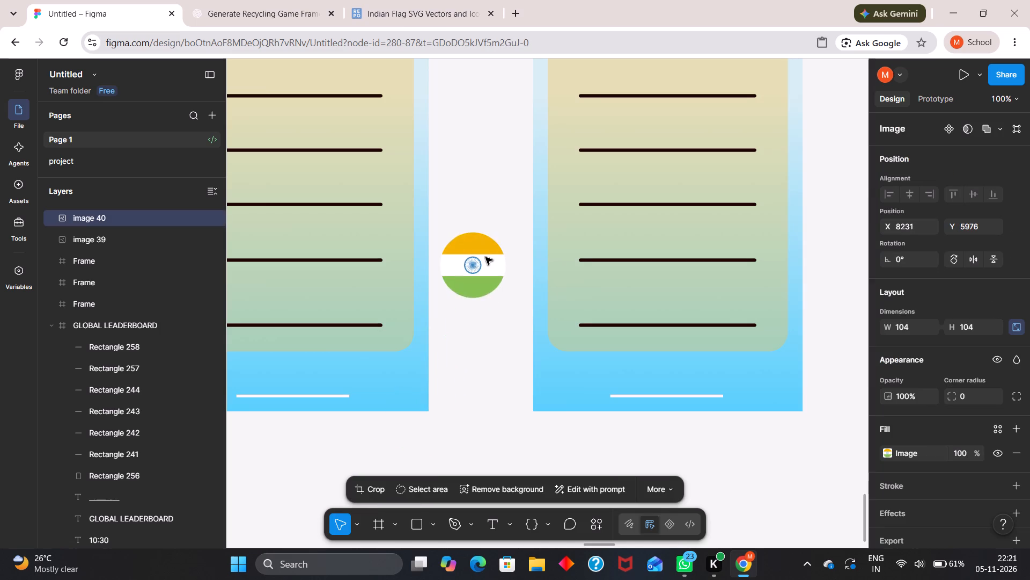
Scale the Indian flag down to about 78 × 78 and place it above the first line of the GLOBAL LEADERBOARD card.
{"action": "scroll", "coordinate": [485, 257], "scroll_direction": "down", "scroll_amount": 2, "text": "ctrl"}
{"action": "scroll", "coordinate": [485, 257], "scroll_direction": "up", "scroll_amount": 2, "text": "ctrl"}
{"action": "scroll", "coordinate": [485, 257], "scroll_direction": "down", "scroll_amount": 1, "text": "ctrl"}
{"action": "scroll", "coordinate": [485, 257], "scroll_direction": "up", "scroll_amount": 1, "text": "ctrl"}
{"action": "scroll", "coordinate": [485, 257], "scroll_direction": "down", "scroll_amount": 1, "text": "ctrl"}
{"action": "scroll", "coordinate": [485, 257], "scroll_direction": "up", "scroll_amount": 3, "text": "ctrl"}
{"action": "scroll", "coordinate": [522, 218], "scroll_direction": "down", "scroll_amount": 10, "text": "ctrl"}
{"action": "scroll", "coordinate": [527, 178], "scroll_direction": "down", "scroll_amount": 1}
{"action": "middle_click_drag", "start_coordinate": [527, 178], "coordinate": [499, 215]}
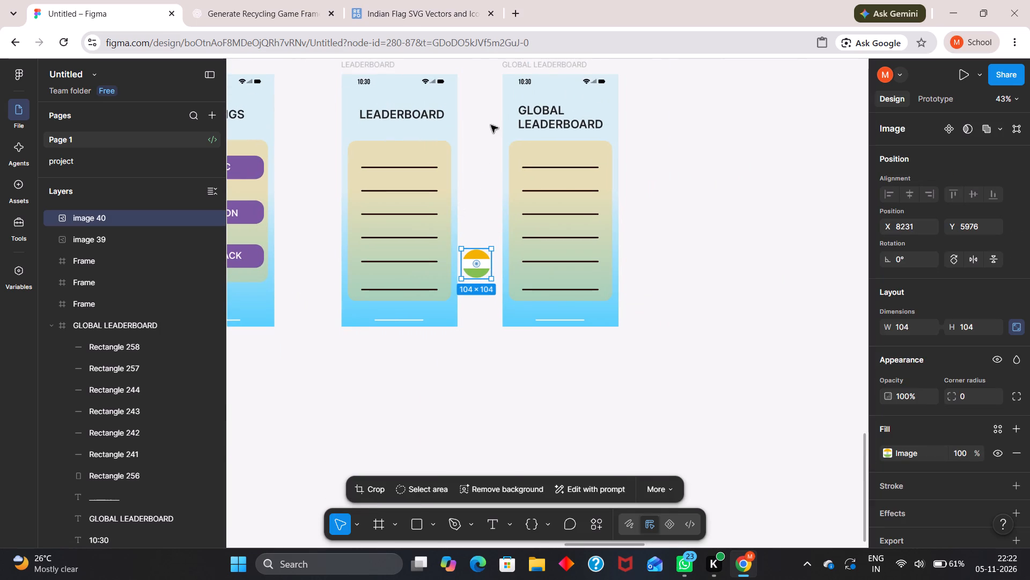
{"action": "middle_click_drag", "start_coordinate": [474, 185], "coordinate": [429, 253]}
{"action": "scroll", "coordinate": [429, 253], "scroll_direction": "up", "scroll_amount": 1}
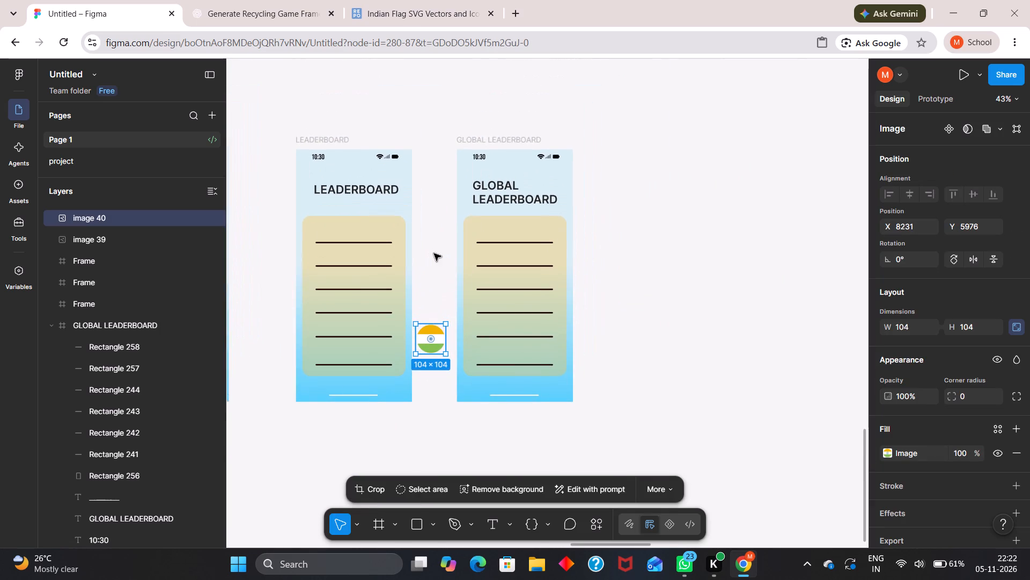
{"action": "scroll", "coordinate": [434, 253], "scroll_direction": "up", "scroll_amount": 1}
{"action": "scroll", "coordinate": [434, 253], "scroll_direction": "down", "scroll_amount": 1, "text": "ctrl"}
{"action": "scroll", "coordinate": [434, 253], "scroll_direction": "up", "scroll_amount": 1, "text": "ctrl"}
{"action": "scroll", "coordinate": [446, 335], "scroll_direction": "down", "scroll_amount": 2, "text": "ctrl"}
{"action": "scroll", "coordinate": [446, 335], "scroll_direction": "up", "scroll_amount": 1, "text": "ctrl"}
{"action": "scroll", "coordinate": [446, 335], "scroll_direction": "down", "scroll_amount": 1, "text": "ctrl"}
{"action": "scroll", "coordinate": [446, 335], "scroll_direction": "up", "scroll_amount": 3, "text": "ctrl"}
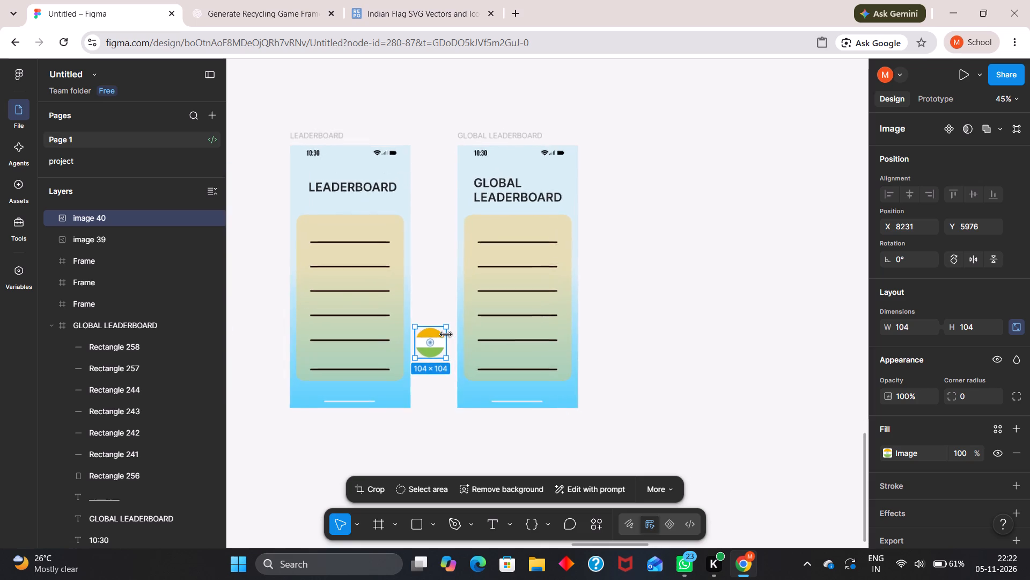
{"action": "scroll", "coordinate": [446, 335], "scroll_direction": "up", "scroll_amount": 6, "text": "ctrl"}
{"action": "left_click_drag", "start_coordinate": [446, 320], "coordinate": [433, 334]}
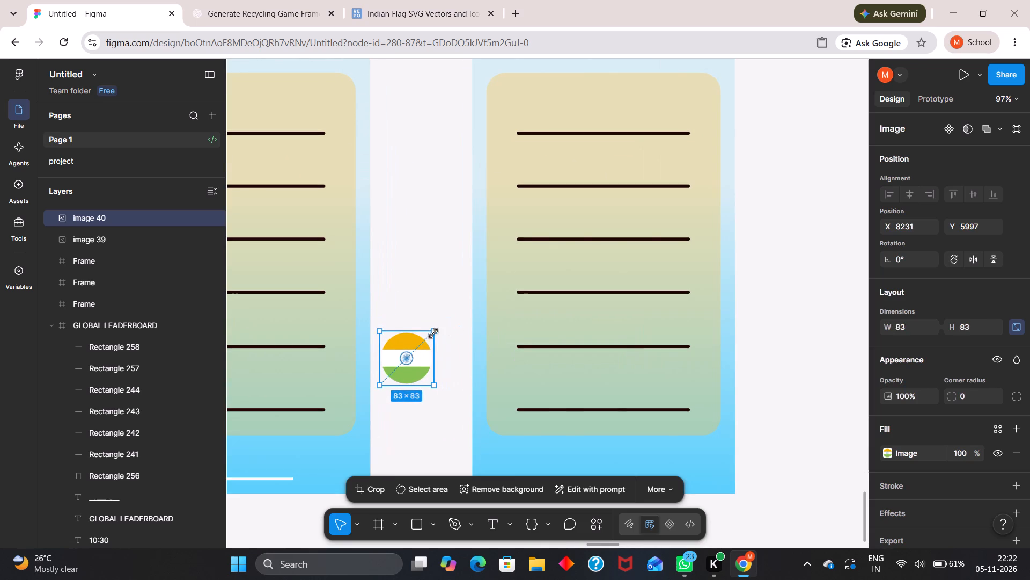
{"action": "left_click_drag", "start_coordinate": [433, 334], "coordinate": [431, 336]}
{"action": "left_click", "coordinate": [431, 327]}
{"action": "left_click_drag", "start_coordinate": [409, 363], "coordinate": [466, 233]}
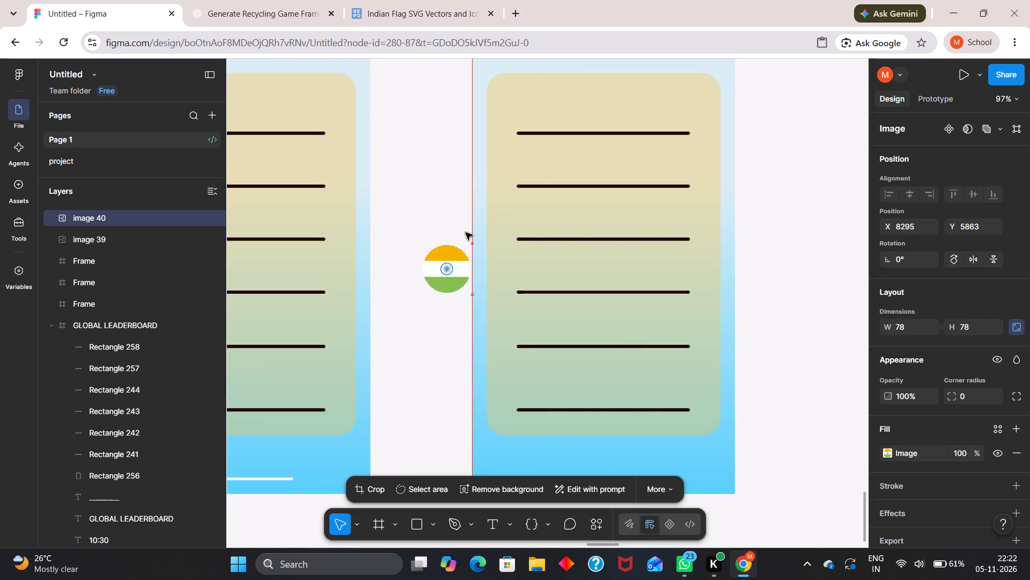
{"action": "left_click_drag", "start_coordinate": [466, 233], "coordinate": [539, 106]}
Scale the Indian flag on the GLOBAL LEADERBOARD card down to about 58 × 58, keeping its lower-left corner fixed.
{"action": "scroll", "coordinate": [589, 135], "scroll_direction": "up", "scroll_amount": 2, "text": "ctrl"}
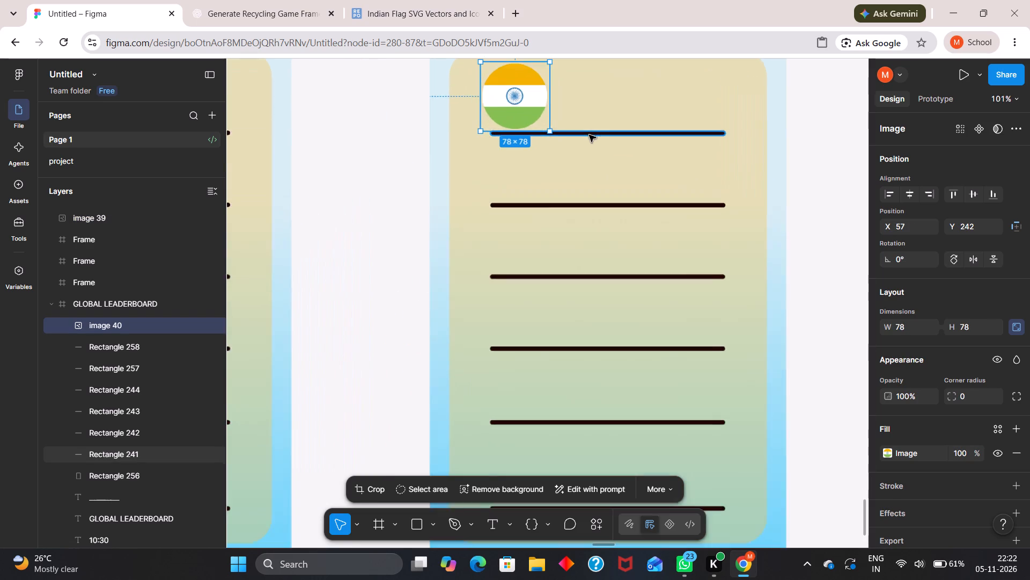
{"action": "scroll", "coordinate": [589, 135], "scroll_direction": "up", "scroll_amount": 3, "text": "ctrl"}
{"action": "scroll", "coordinate": [589, 135], "scroll_direction": "down", "scroll_amount": 8, "text": "ctrl"}
{"action": "scroll", "coordinate": [589, 133], "scroll_direction": "down", "scroll_amount": 1}
{"action": "middle_click_drag", "start_coordinate": [589, 133], "coordinate": [534, 303]}
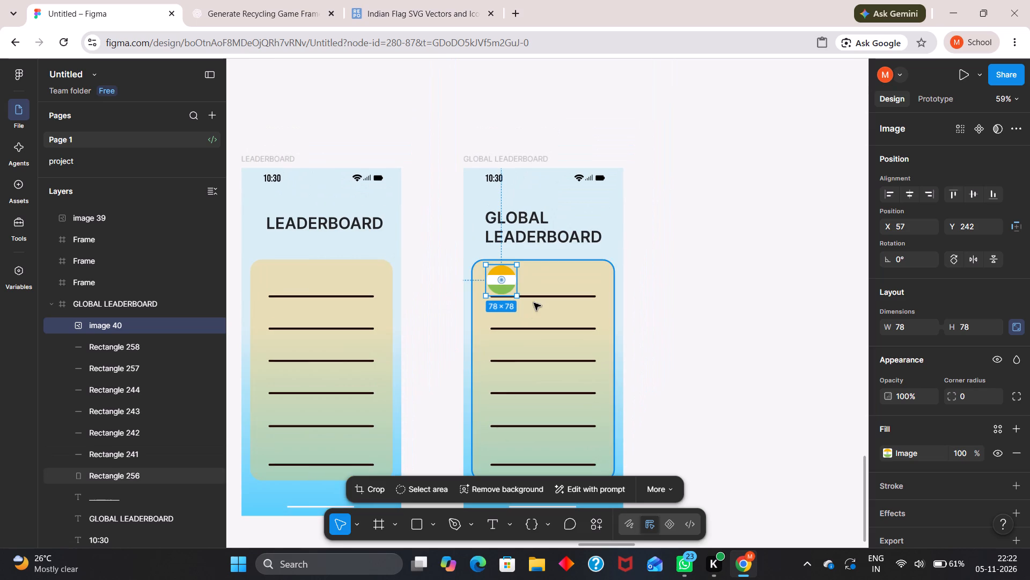
{"action": "scroll", "coordinate": [524, 293], "scroll_direction": "up", "scroll_amount": 6, "text": "ctrl"}
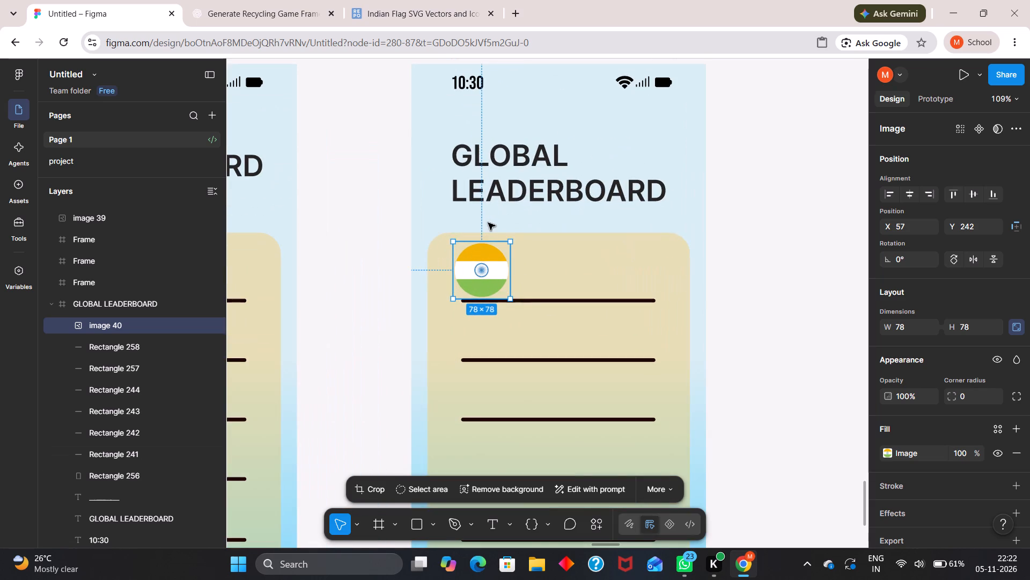
{"action": "left_click_drag", "start_coordinate": [507, 240], "coordinate": [505, 244]}
{"action": "left_click_drag", "start_coordinate": [505, 244], "coordinate": [495, 256]}
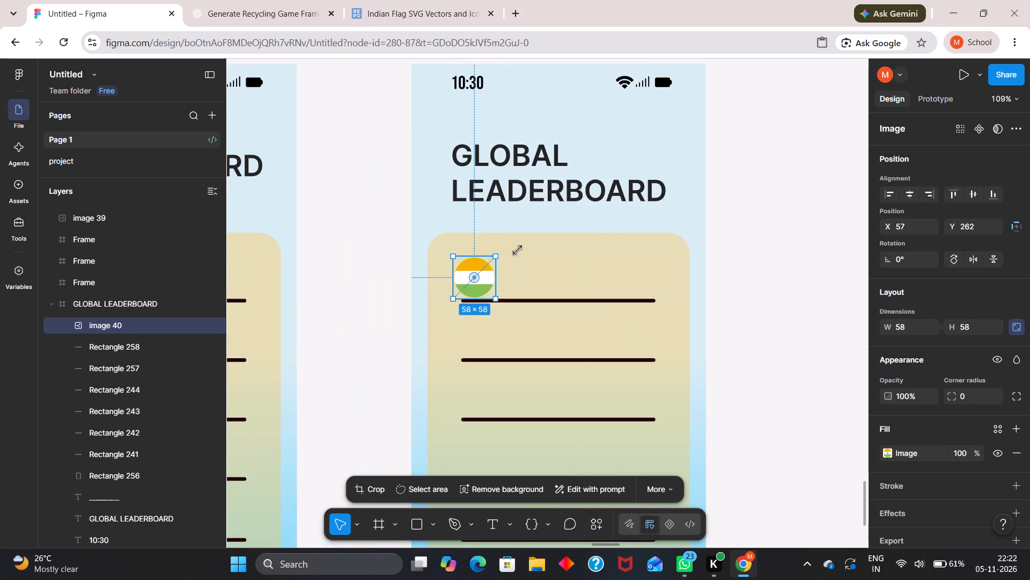
{"action": "left_click", "coordinate": [748, 213]}
Delete the first line under the Indian flag on the GLOBAL LEADERBOARD card.
{"action": "scroll", "coordinate": [748, 213], "scroll_direction": "down", "scroll_amount": 5, "text": "ctrl"}
{"action": "scroll", "coordinate": [748, 213], "scroll_direction": "up", "scroll_amount": 1, "text": "ctrl"}
{"action": "scroll", "coordinate": [748, 213], "scroll_direction": "down", "scroll_amount": 1}
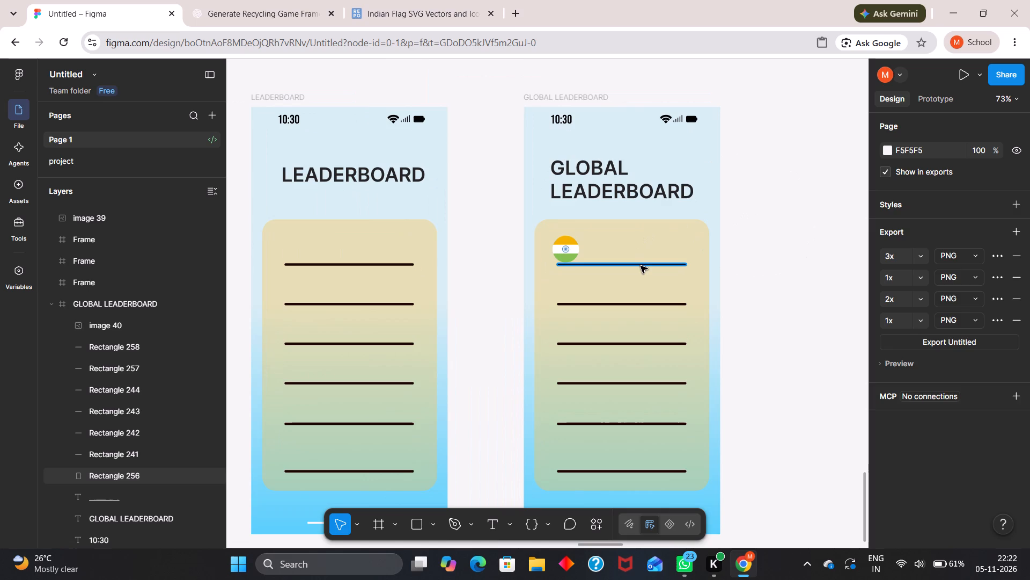
{"action": "left_click", "coordinate": [641, 266]}
{"action": "key", "text": "BackSpace"}
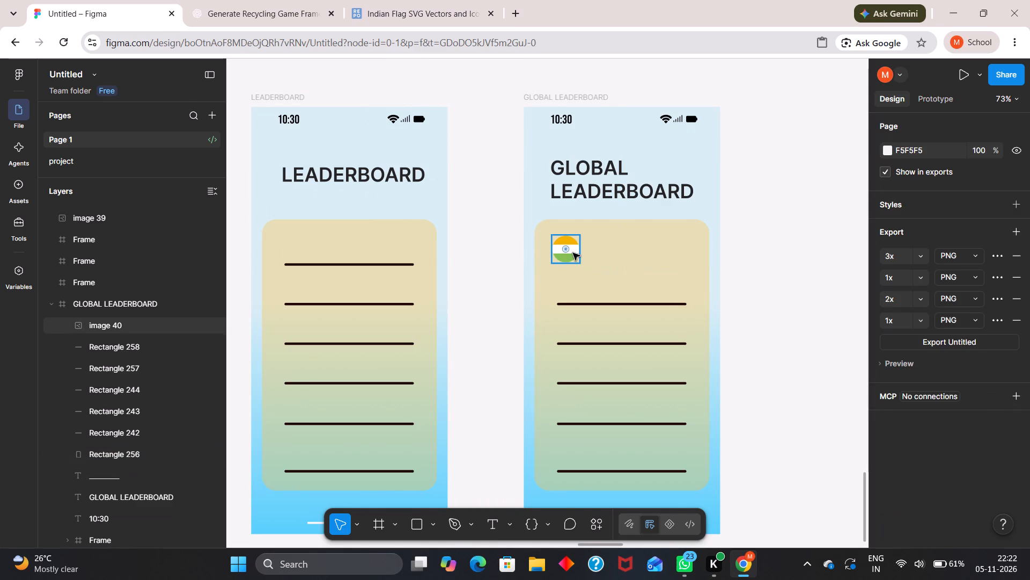
Nudge the Indian flag down to Y 265 and move the topmost remaining GLOBAL LEADERBOARD line up to just beneath it.
{"action": "left_click", "coordinate": [573, 253]}
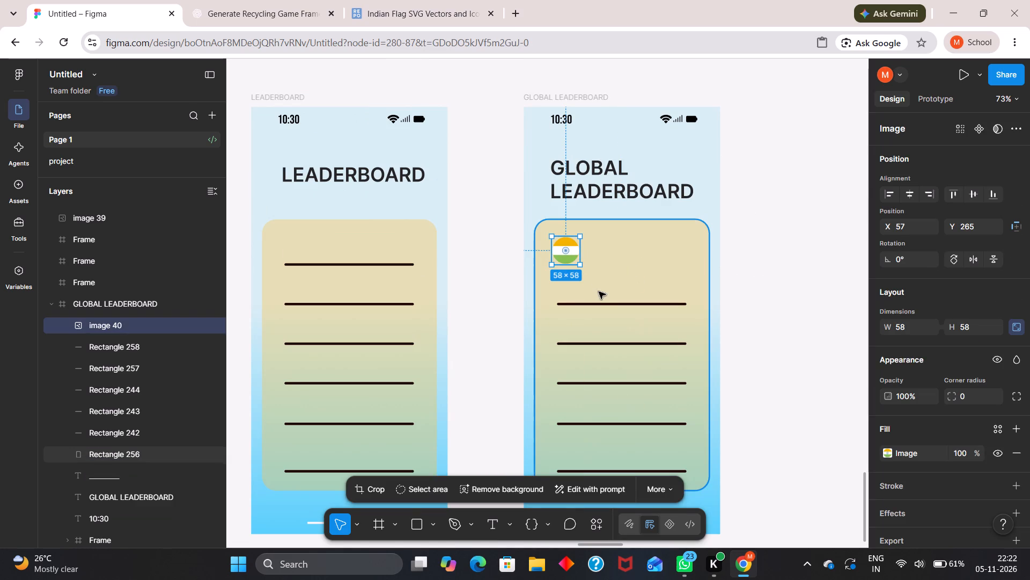
{"action": "left_click_drag", "start_coordinate": [600, 306], "coordinate": [608, 284]}
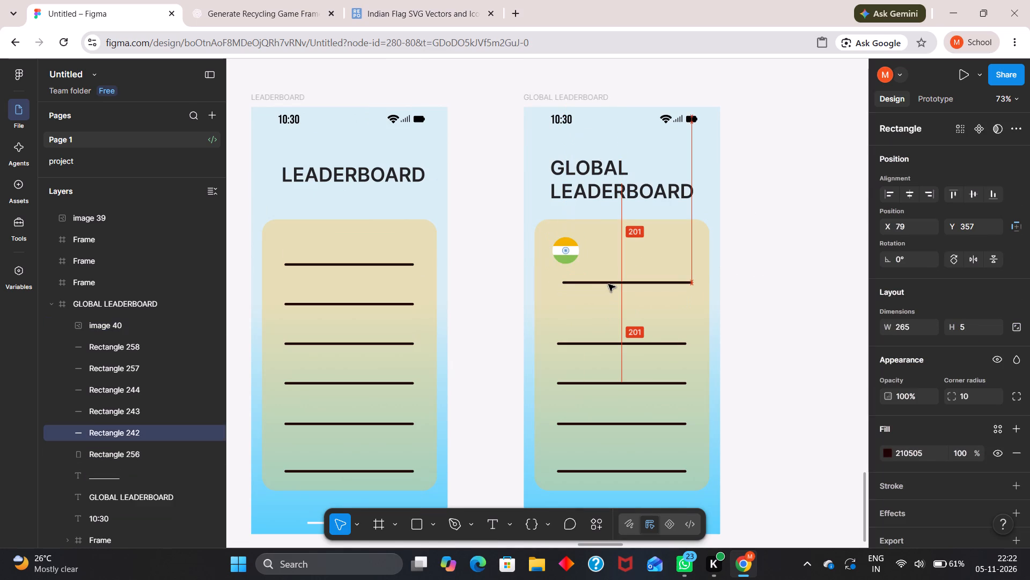
{"action": "left_click_drag", "start_coordinate": [608, 284], "coordinate": [608, 275]}
{"action": "left_click", "coordinate": [762, 265]}
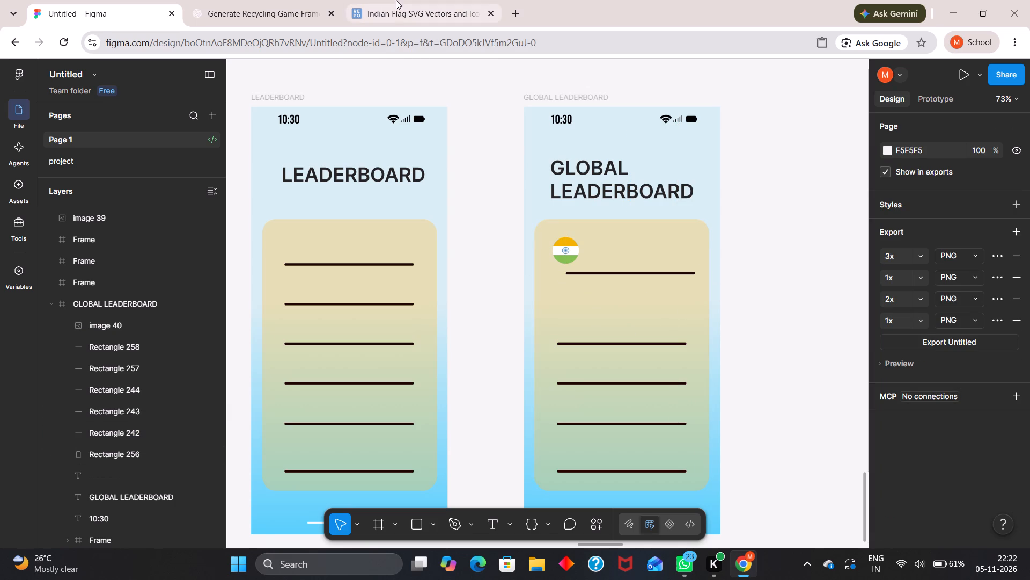
Switch to SVG Repo, search for uk flag and look over the resulting icons.
{"action": "left_click", "coordinate": [399, 15]}
{"action": "scroll", "coordinate": [382, 137], "scroll_direction": "up", "scroll_amount": 4}
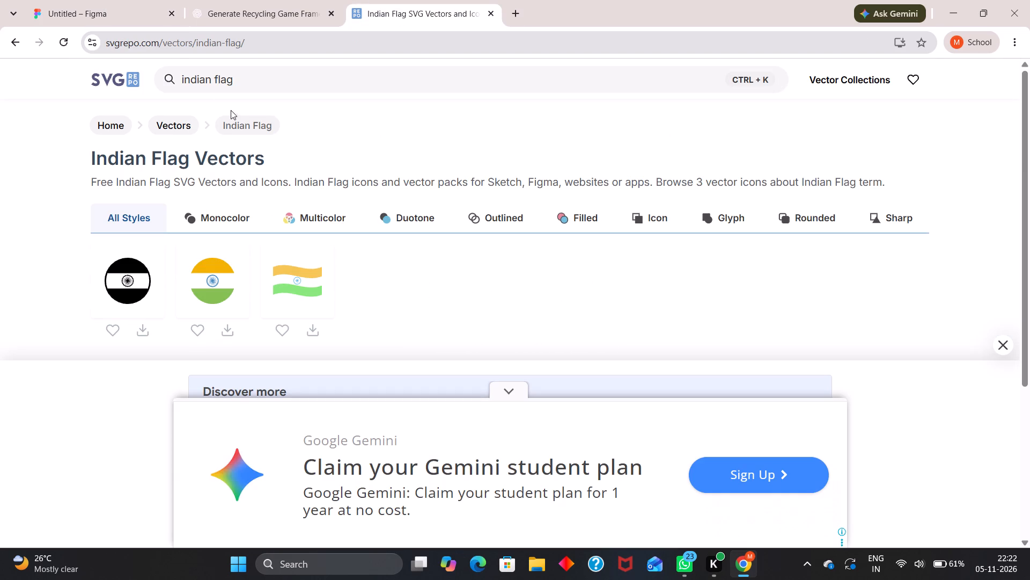
{"action": "double_click", "coordinate": [201, 81]}
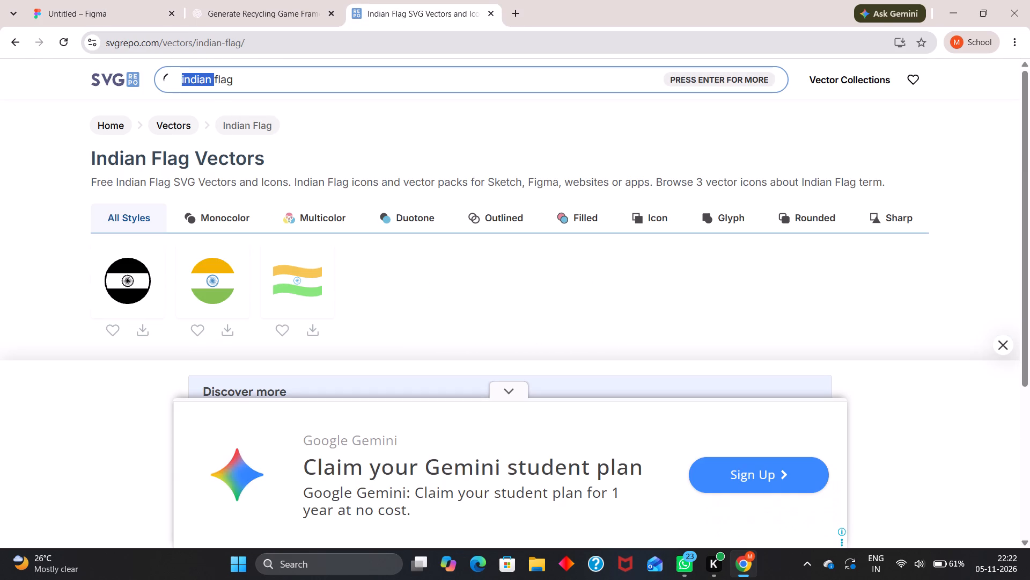
{"action": "type", "text": "uk"}
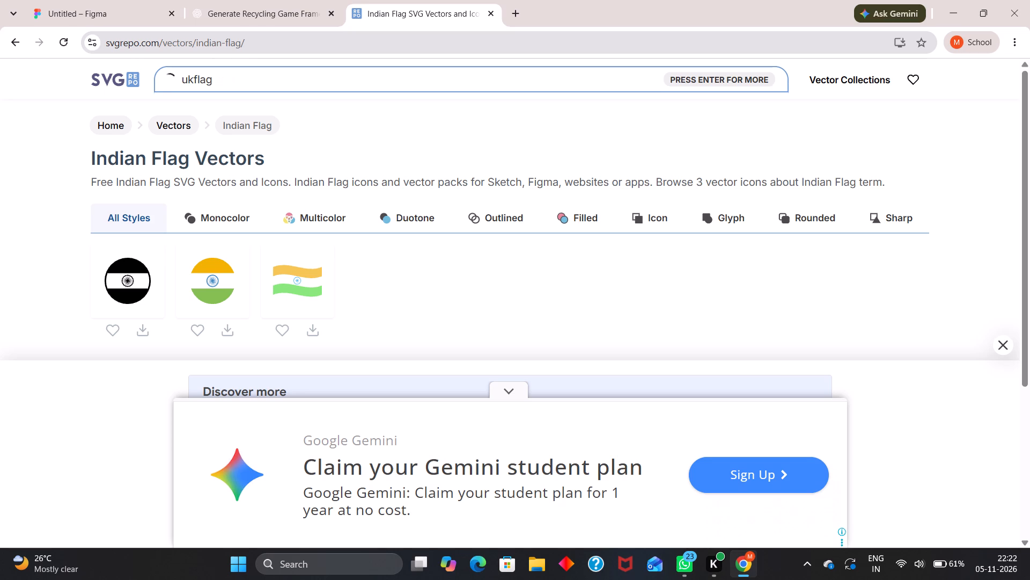
{"action": "key", "text": "space"}
{"action": "key", "text": "Return"}
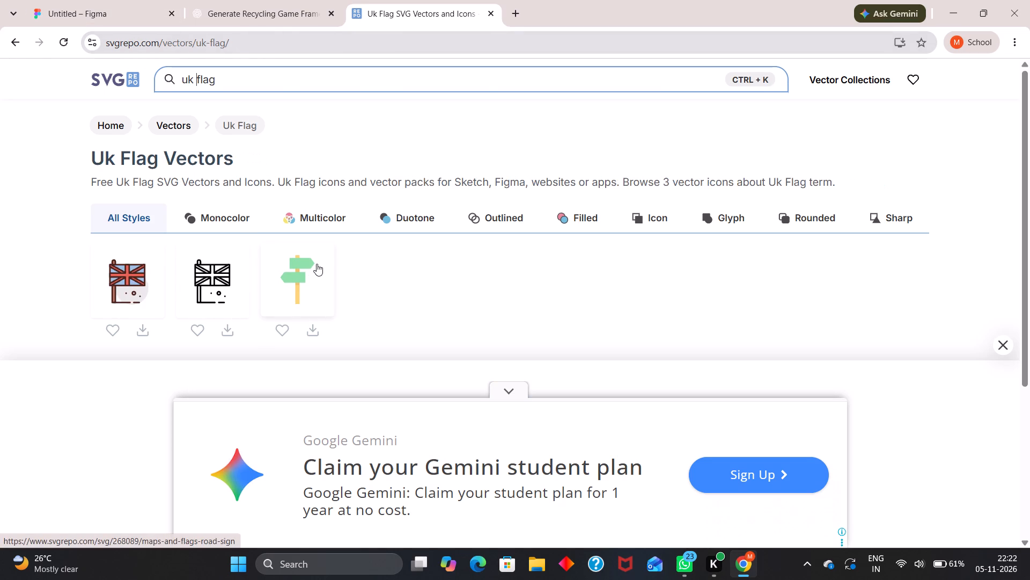
{"action": "scroll", "coordinate": [312, 267], "scroll_direction": "down", "scroll_amount": 2}
{"action": "scroll", "coordinate": [312, 267], "scroll_direction": "up", "scroll_amount": 4}
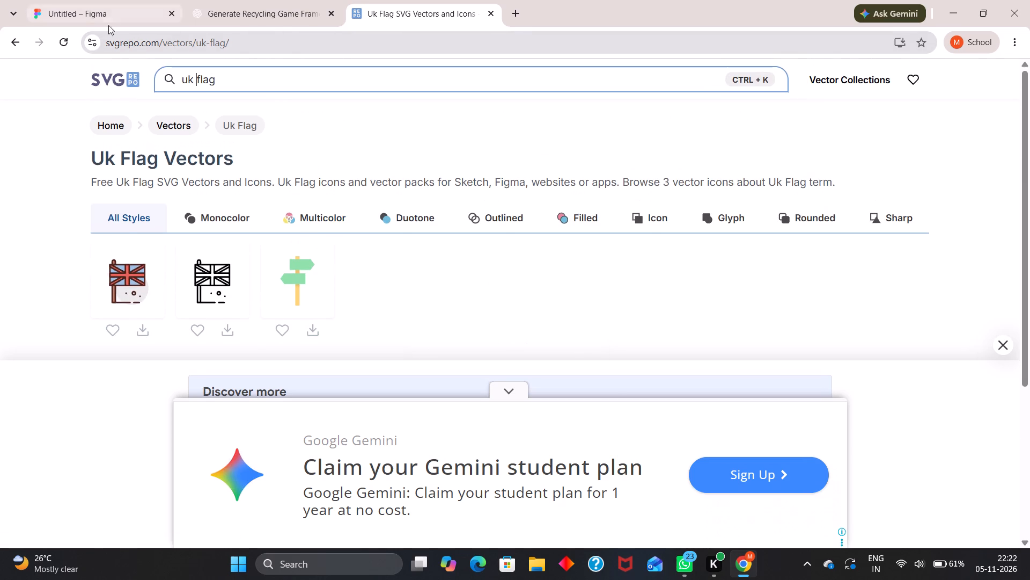
Search SVG Repo for canada flag and look over the resulting icons.
{"action": "double_click", "coordinate": [188, 78]}
{"action": "type", "text": "canada"}
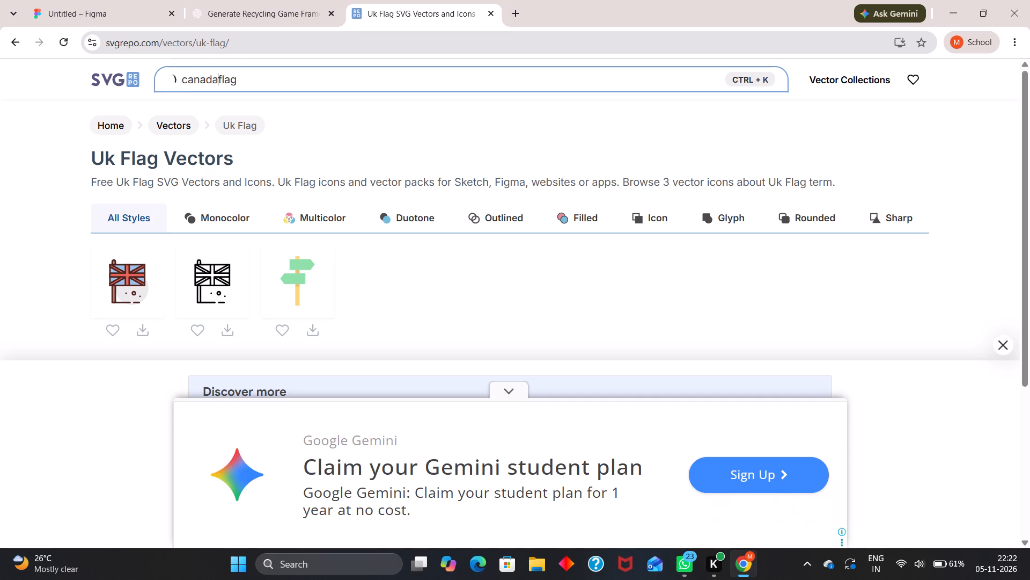
{"action": "key", "text": "space"}
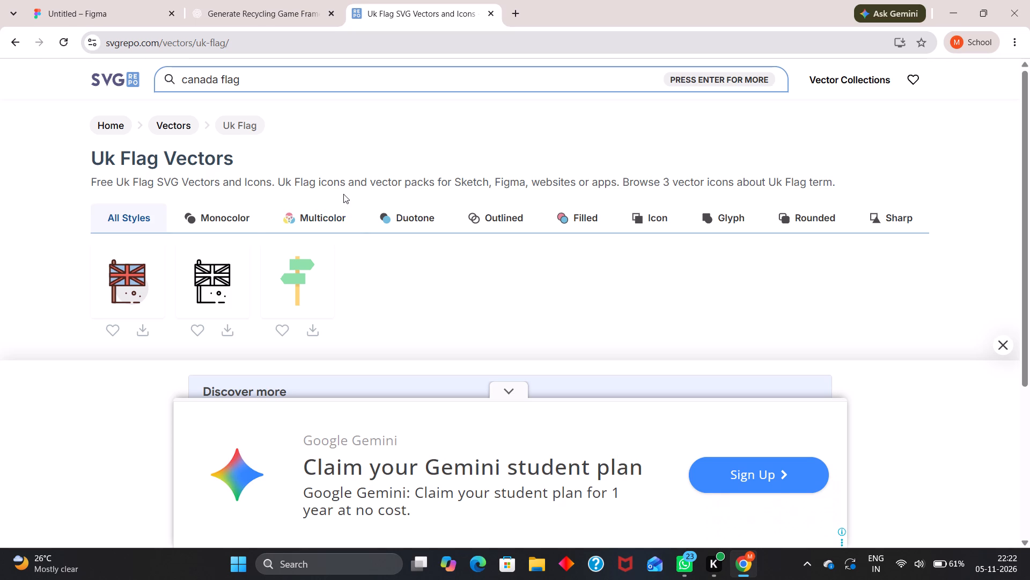
{"action": "key", "text": "Return"}
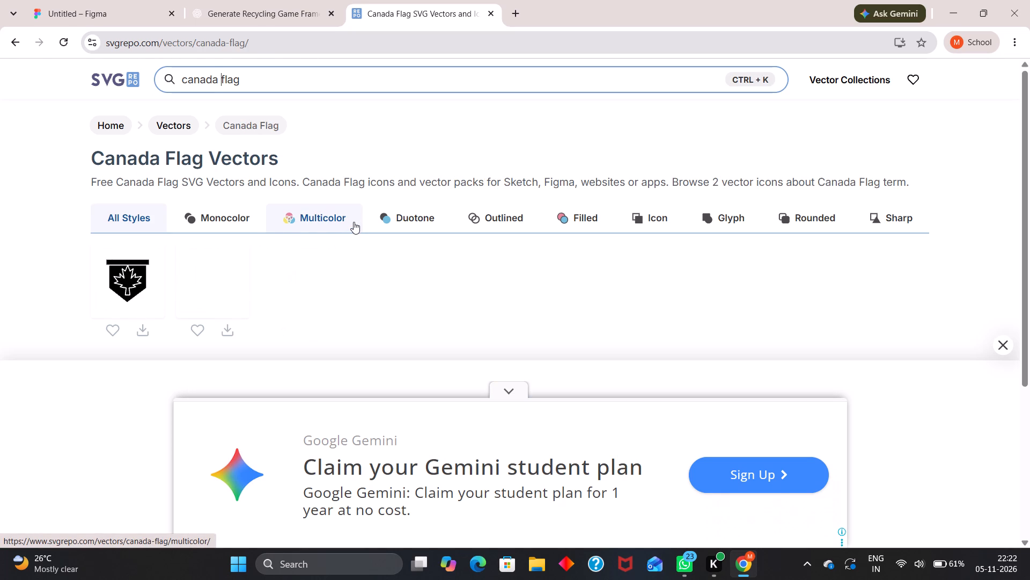
{"action": "scroll", "coordinate": [271, 245], "scroll_direction": "down", "scroll_amount": 3}
{"action": "scroll", "coordinate": [369, 189], "scroll_direction": "up", "scroll_amount": 2}
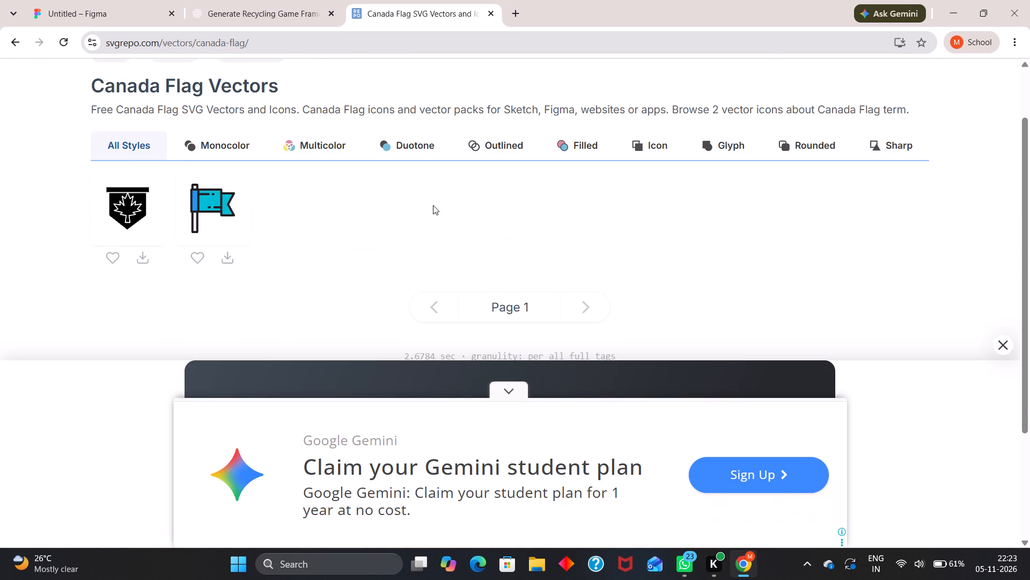
{"action": "scroll", "coordinate": [414, 221], "scroll_direction": "up", "scroll_amount": 6}
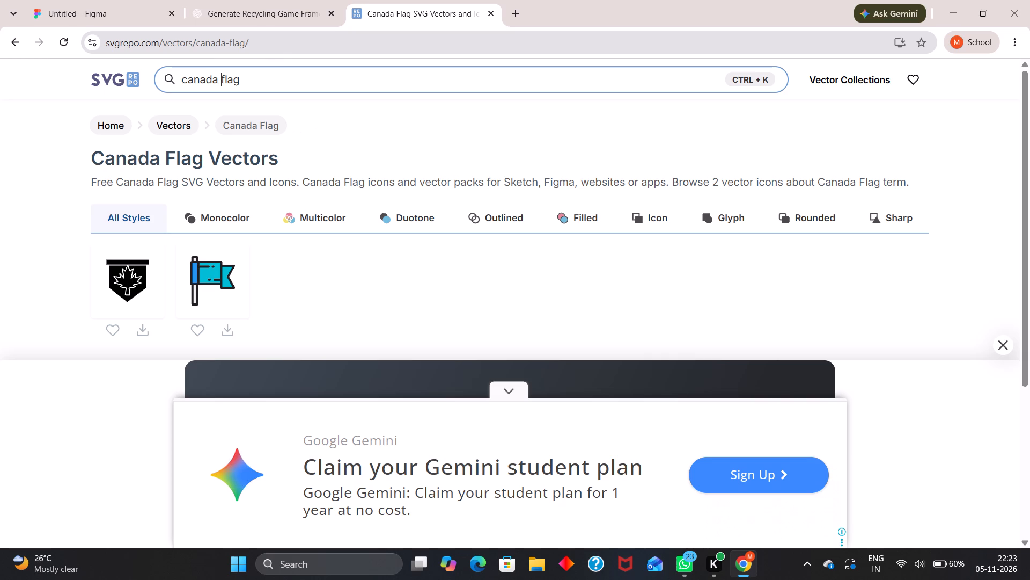
Search SVG Repo for america flag, look over the resulting icons and try to go to the following results page.
{"action": "double_click", "coordinate": [193, 86]}
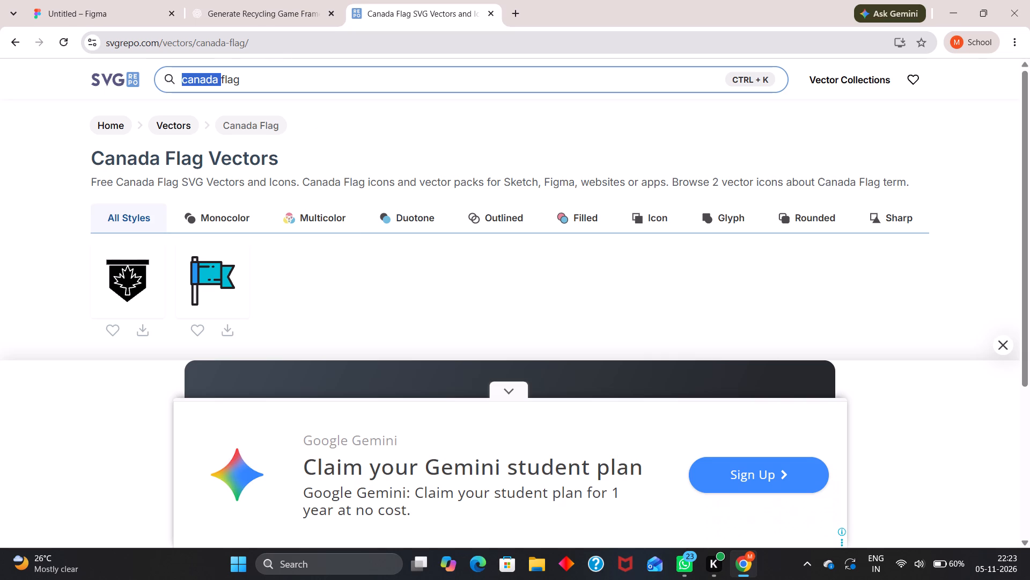
{"action": "type", "text": "america"}
{"action": "key", "text": "space"}
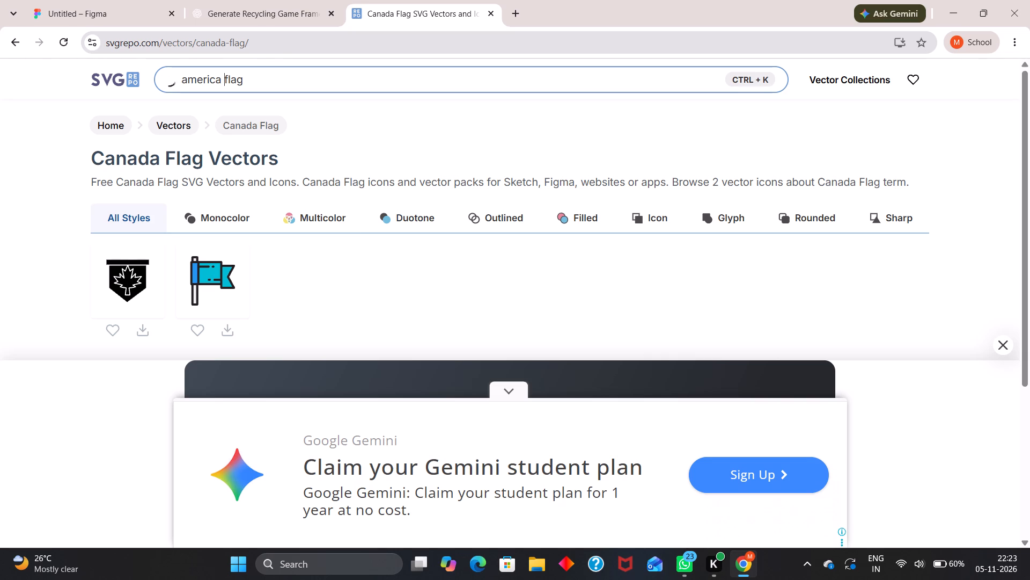
{"action": "key", "text": "Return"}
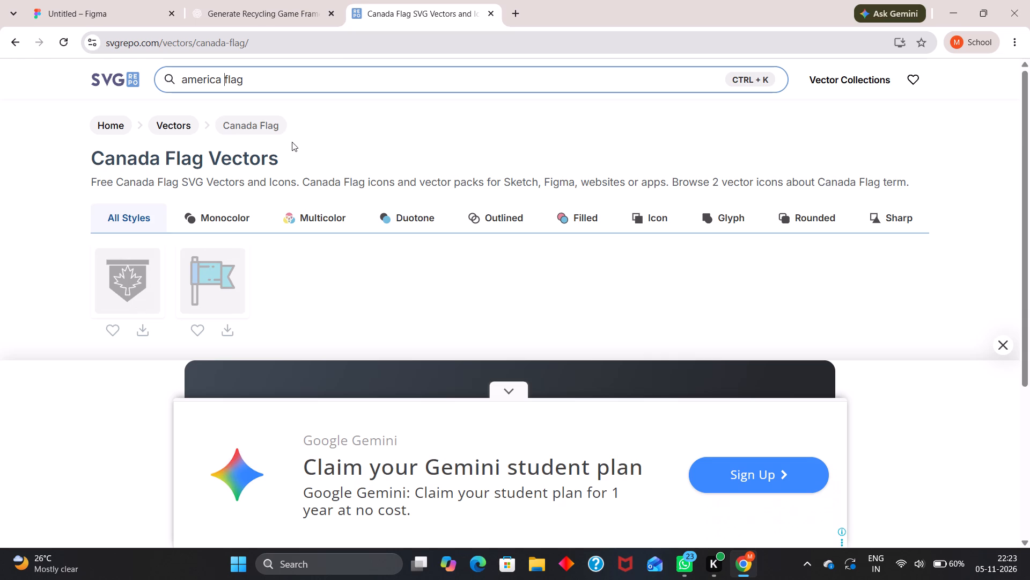
{"action": "scroll", "coordinate": [301, 162], "scroll_direction": "down", "scroll_amount": 2}
{"action": "left_click", "coordinate": [578, 244]}
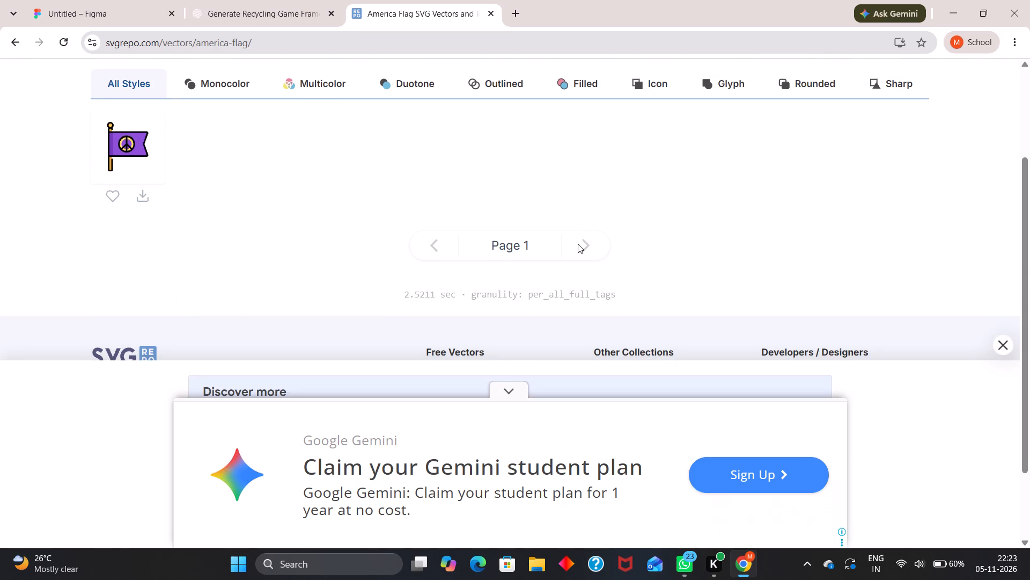
{"action": "double_click", "coordinate": [578, 244]}
{"action": "left_click", "coordinate": [587, 244]}
{"action": "scroll", "coordinate": [543, 184], "scroll_direction": "up", "scroll_amount": 2}
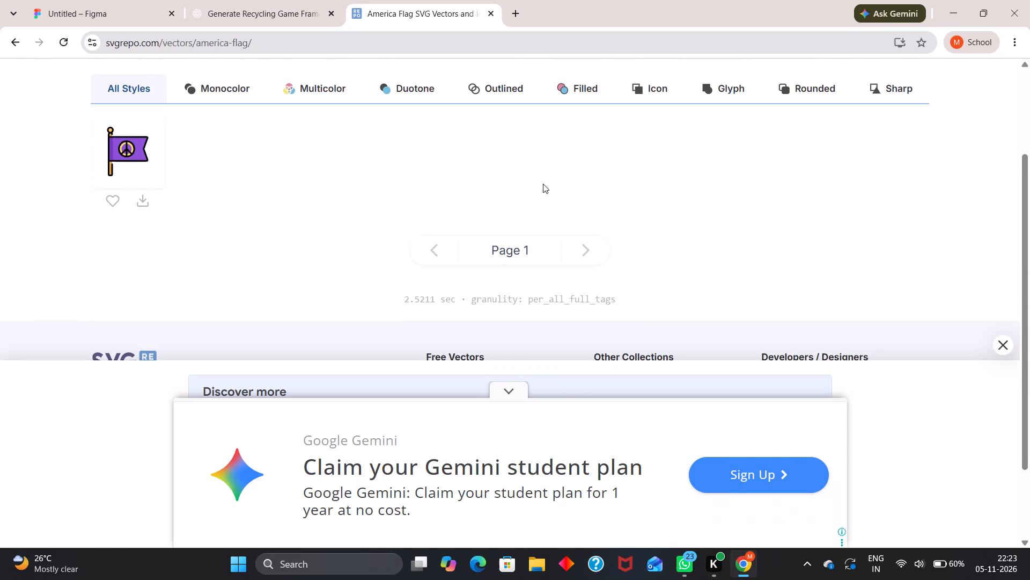
{"action": "scroll", "coordinate": [543, 184], "scroll_direction": "up", "scroll_amount": 3}
{"action": "scroll", "coordinate": [542, 184], "scroll_direction": "down", "scroll_amount": 1}
{"action": "scroll", "coordinate": [539, 184], "scroll_direction": "up", "scroll_amount": 1}
{"action": "scroll", "coordinate": [476, 178], "scroll_direction": "down", "scroll_amount": 1}
{"action": "scroll", "coordinate": [262, 130], "scroll_direction": "up", "scroll_amount": 4}
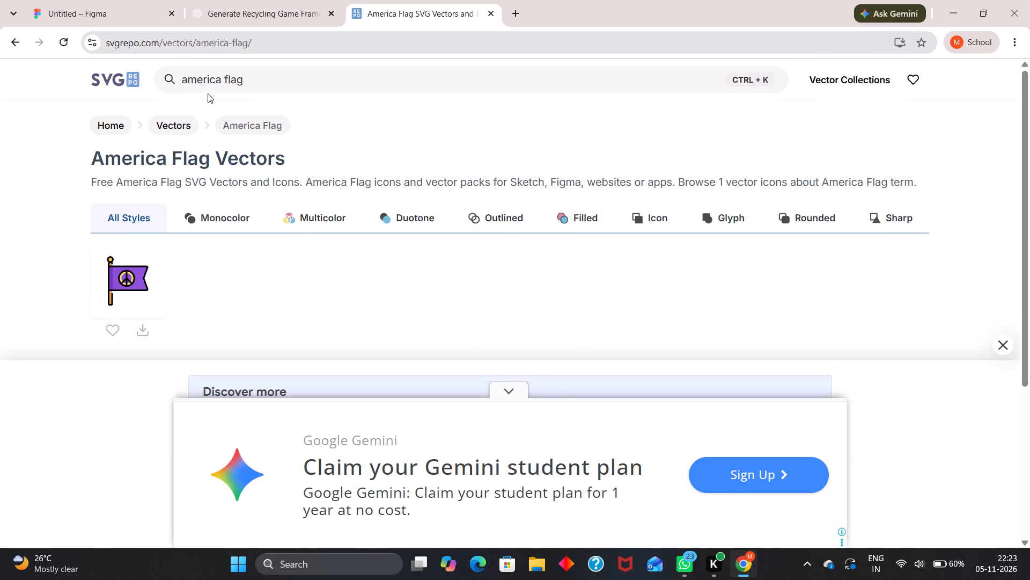
Search SVG Repo for all country flags.
{"action": "double_click", "coordinate": [208, 84]}
{"action": "type", "text": "all"}
{"action": "key", "text": "space"}
{"action": "type", "text": "country"}
{"action": "key", "text": "space"}
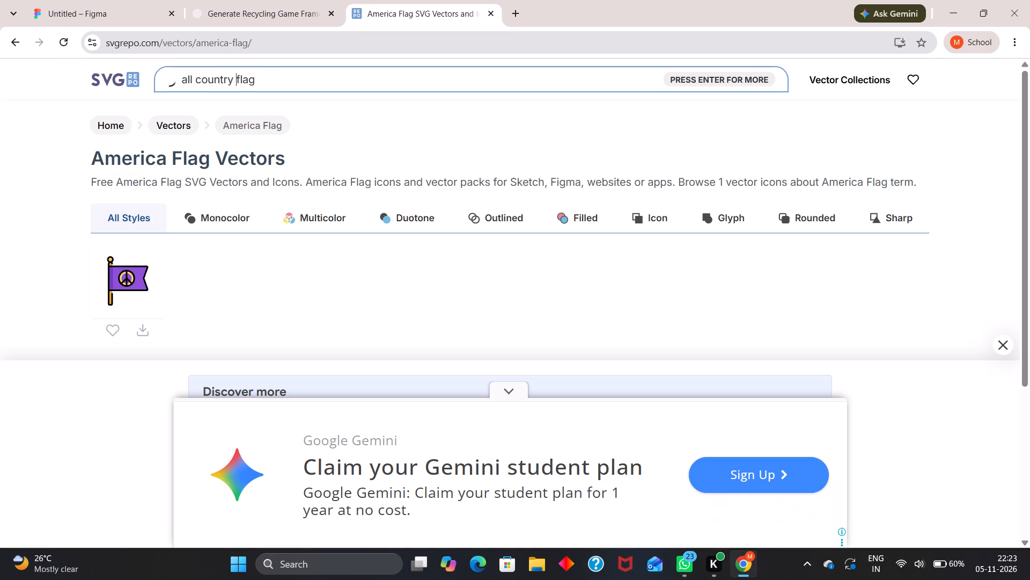
{"action": "left_click", "coordinate": [258, 81]}
{"action": "key", "text": "s"}
{"action": "key", "text": "Return"}
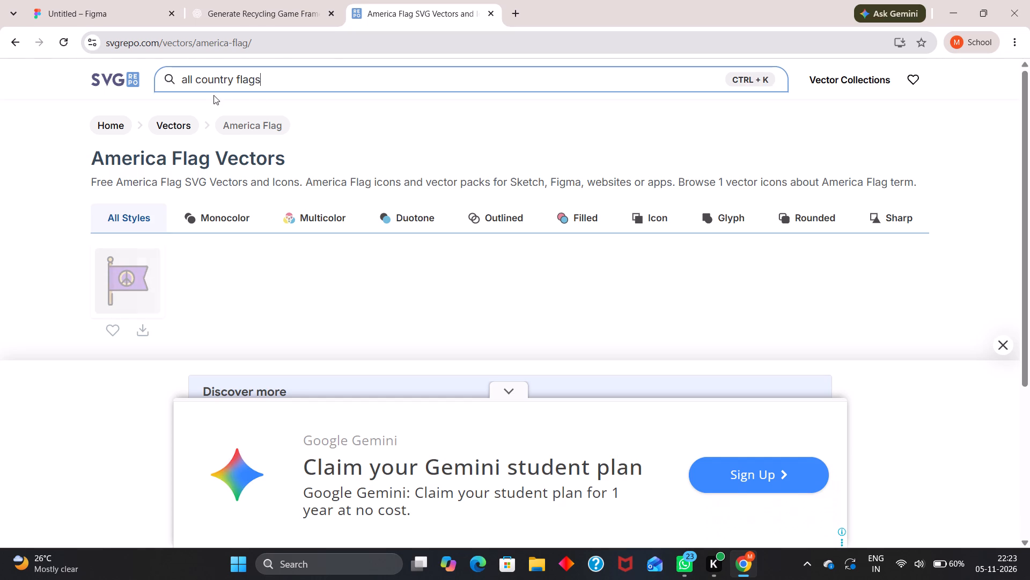
Search SVG Repo for country flags, look over the resulting icons and try to go to the following results page.
{"action": "double_click", "coordinate": [187, 88]}
{"action": "key", "text": "BackSpace"}
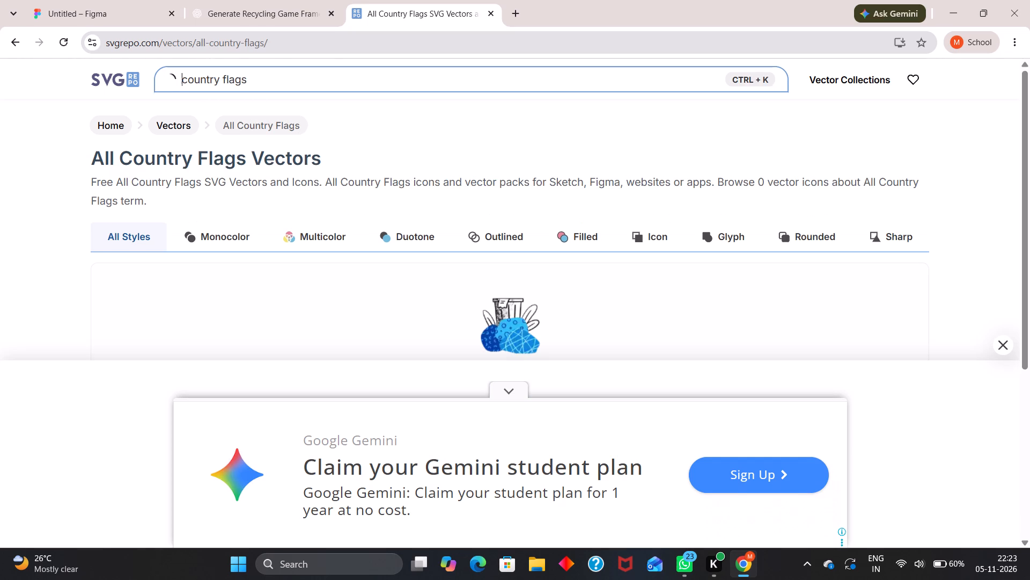
{"action": "key", "text": "Return"}
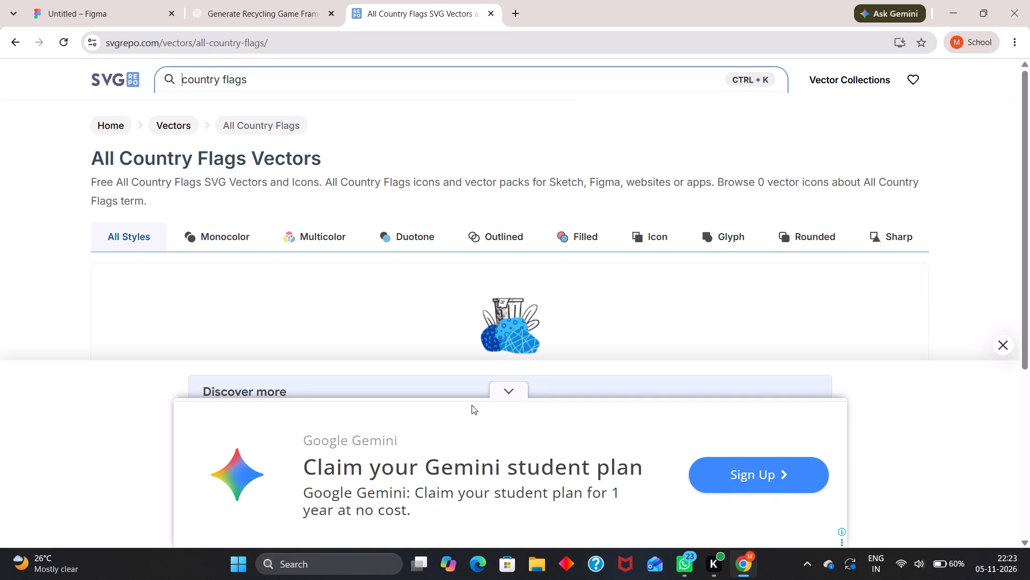
{"action": "left_click", "coordinate": [516, 375]}
{"action": "left_click", "coordinate": [516, 385]}
{"action": "scroll", "coordinate": [506, 301], "scroll_direction": "down", "scroll_amount": 2}
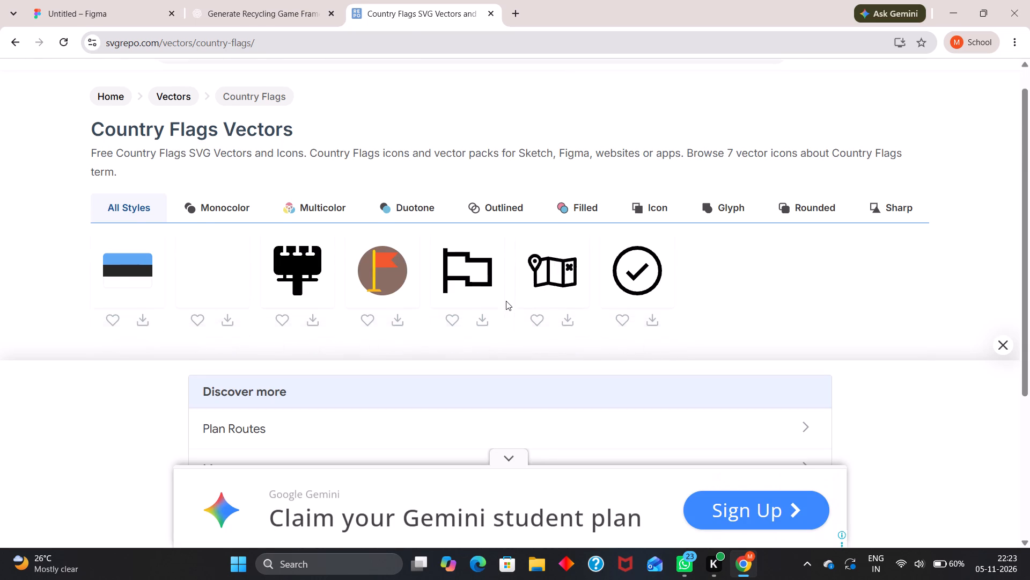
{"action": "left_click", "coordinate": [585, 259]}
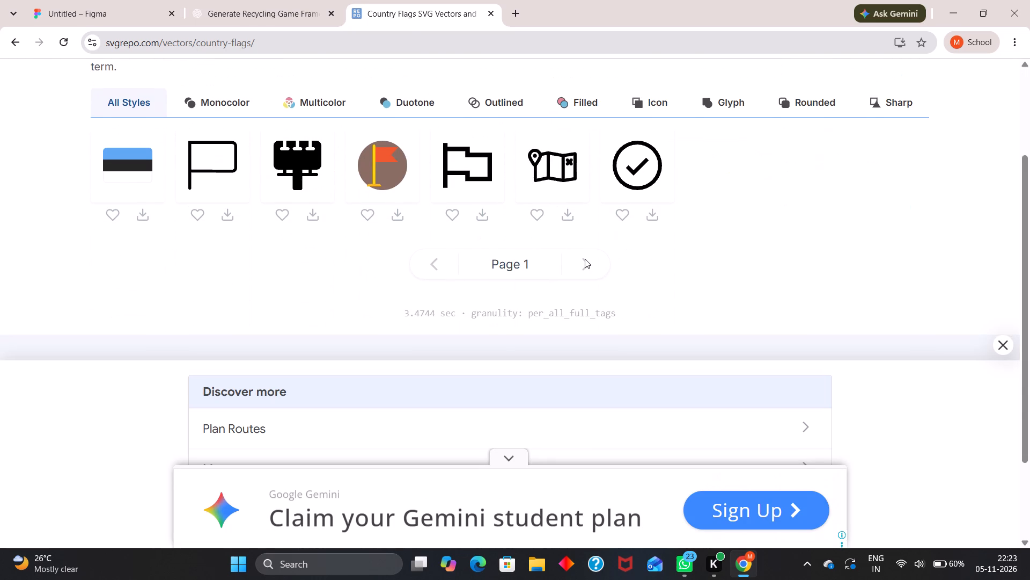
{"action": "double_click", "coordinate": [585, 259]}
{"action": "left_click", "coordinate": [619, 249]}
{"action": "scroll", "coordinate": [586, 262], "scroll_direction": "down", "scroll_amount": 1}
{"action": "scroll", "coordinate": [586, 262], "scroll_direction": "up", "scroll_amount": 1}
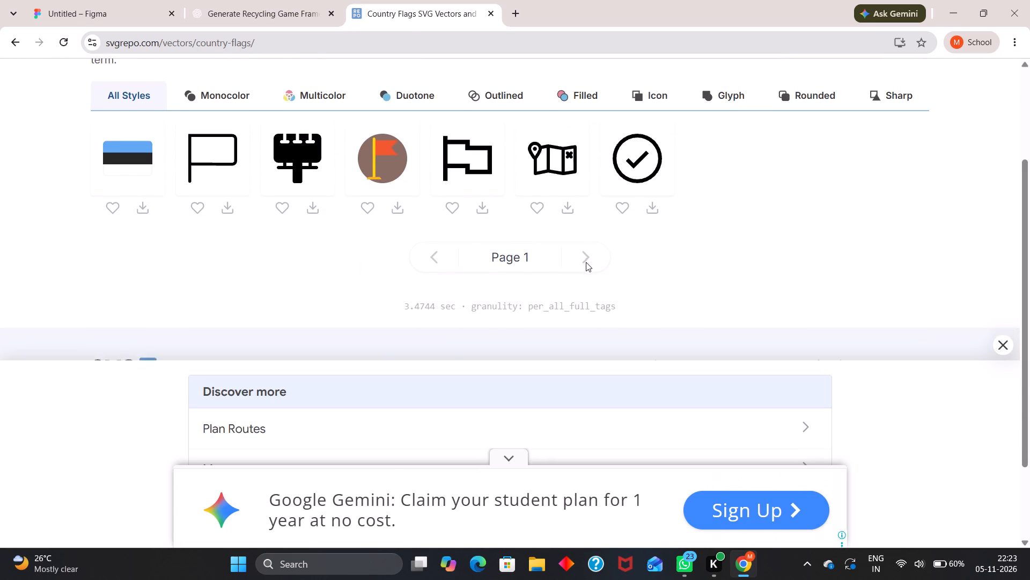
{"action": "scroll", "coordinate": [586, 262], "scroll_direction": "up", "scroll_amount": 7}
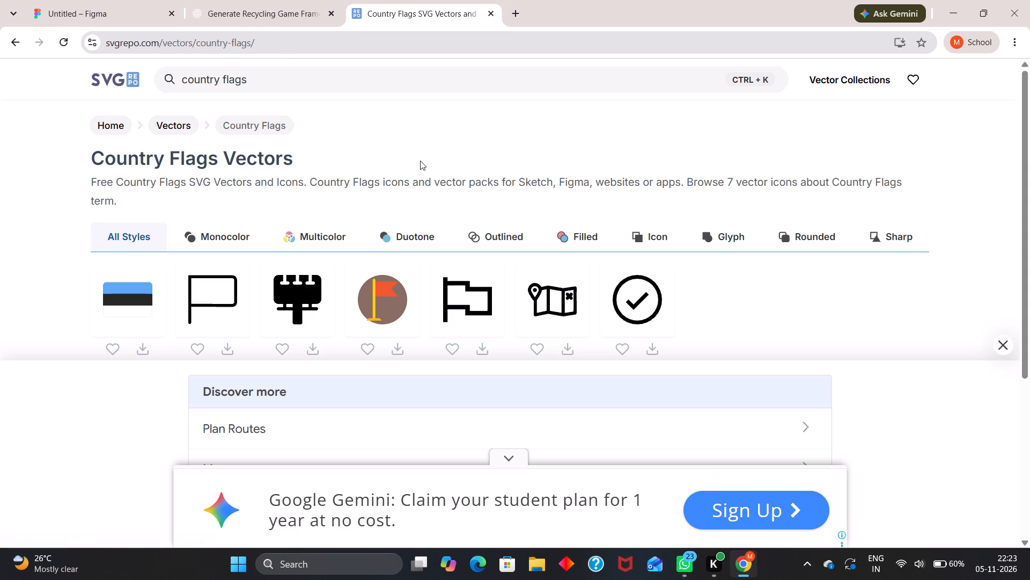
Go back to the Google results for svg icons and open Untitled UI's 1100+ FREE SVG icons page.
{"action": "left_click", "coordinate": [14, 52]}
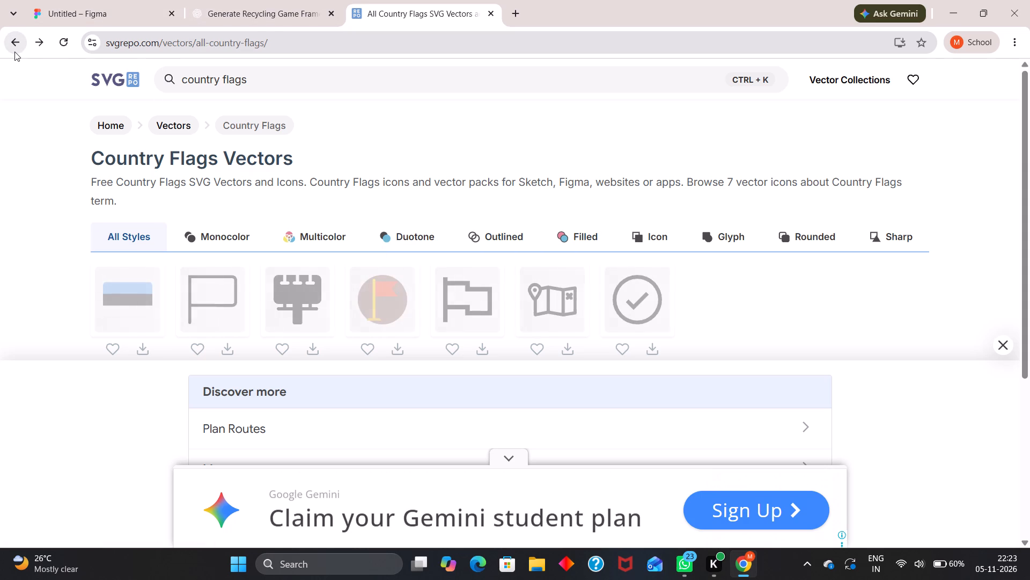
{"action": "left_click", "coordinate": [14, 52]}
{"action": "left_click", "coordinate": [14, 52]}
{"action": "left_click", "coordinate": [14, 52]}
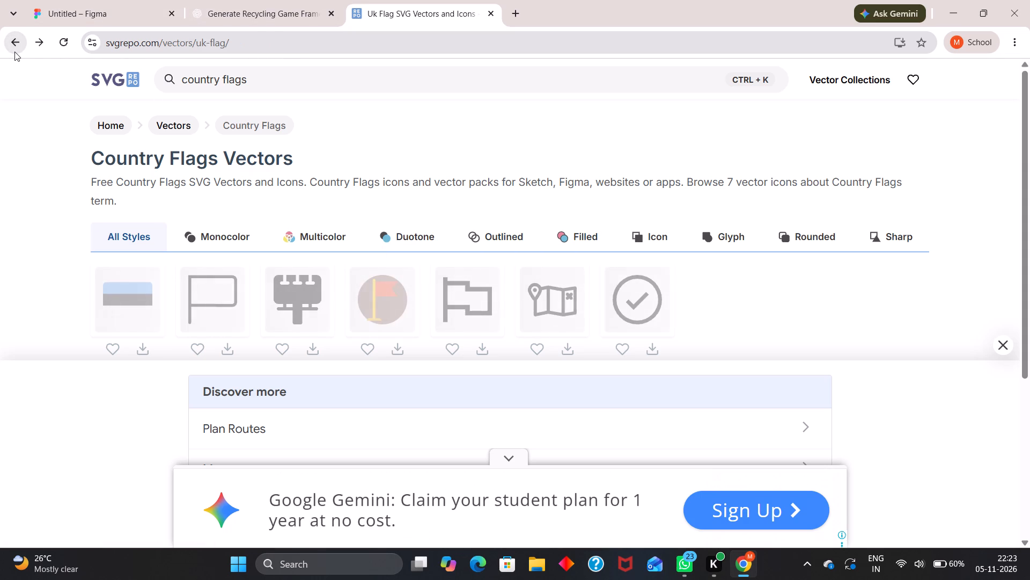
{"action": "left_click", "coordinate": [14, 52]}
{"action": "left_click", "coordinate": [14, 52]}
{"action": "double_click", "coordinate": [14, 52]}
{"action": "left_click", "coordinate": [14, 52]}
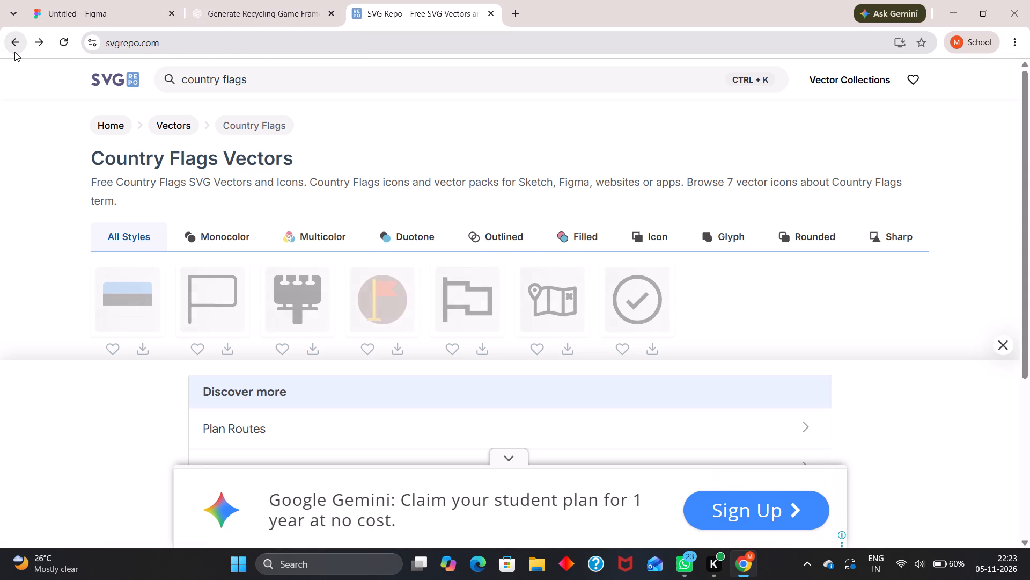
{"action": "scroll", "coordinate": [252, 227], "scroll_direction": "down", "scroll_amount": 7}
{"action": "scroll", "coordinate": [252, 227], "scroll_direction": "up", "scroll_amount": 2}
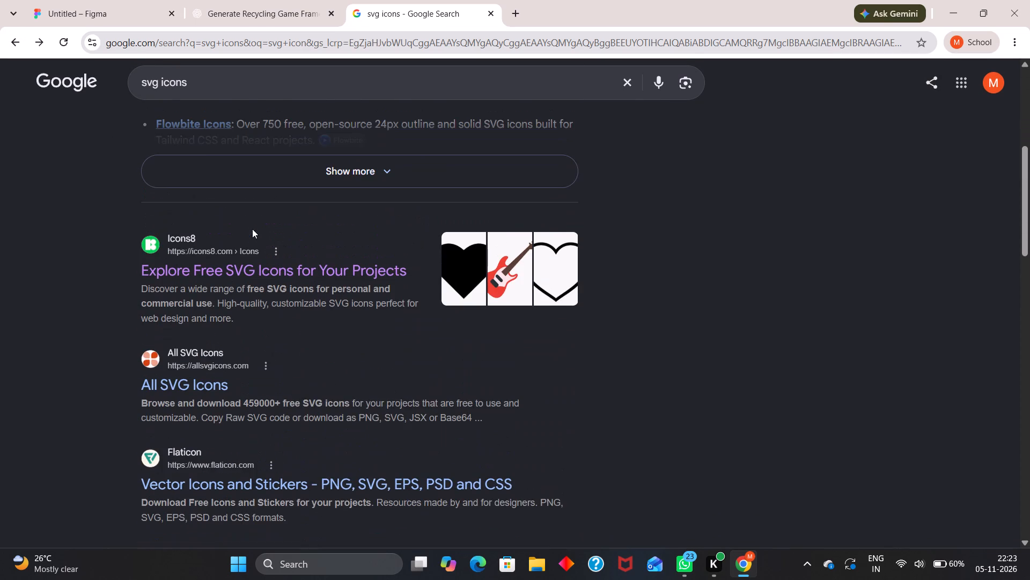
{"action": "scroll", "coordinate": [227, 355], "scroll_direction": "down", "scroll_amount": 2}
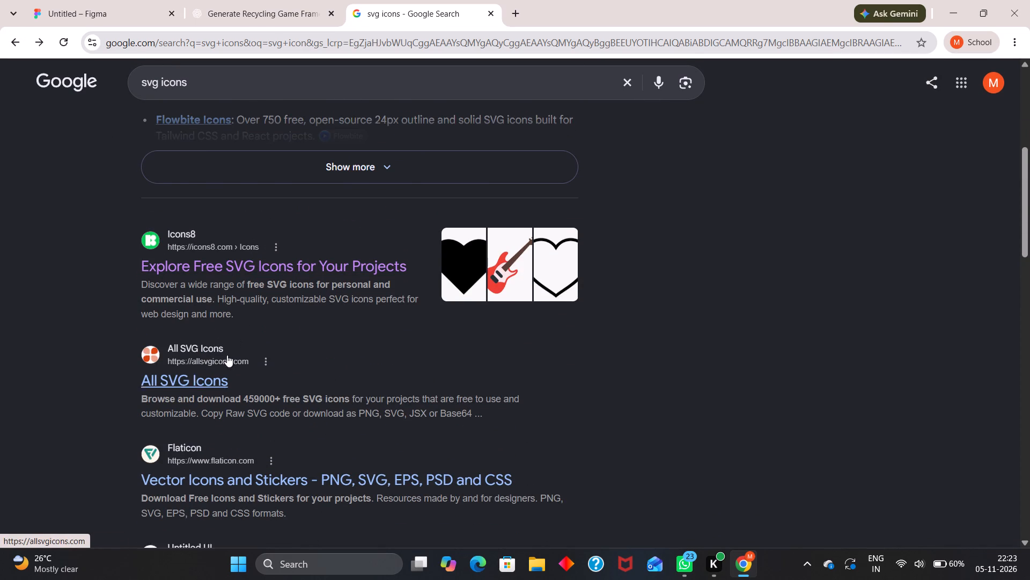
{"action": "scroll", "coordinate": [227, 355], "scroll_direction": "down", "scroll_amount": 2}
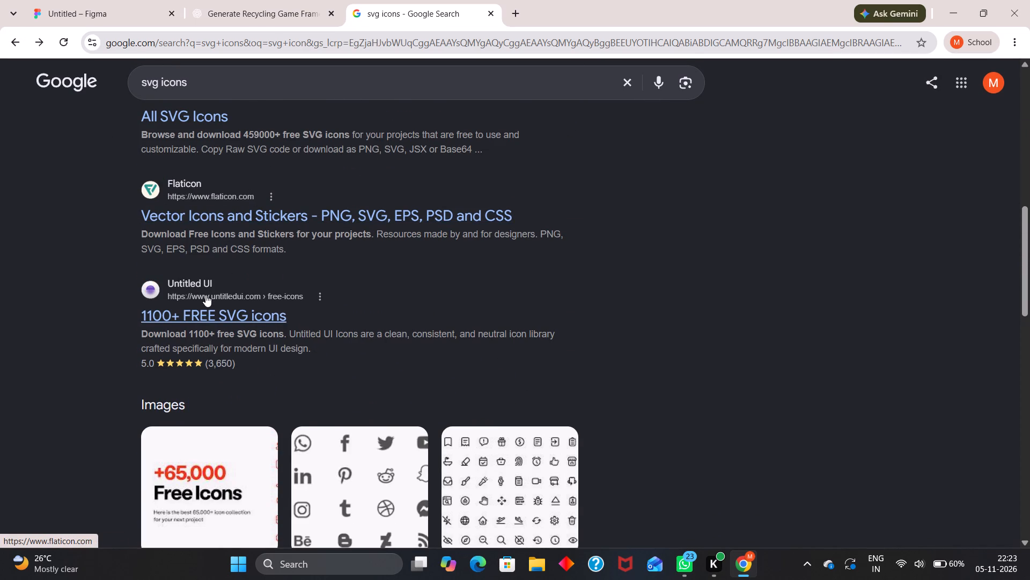
{"action": "scroll", "coordinate": [205, 283], "scroll_direction": "down", "scroll_amount": 2}
{"action": "scroll", "coordinate": [205, 283], "scroll_direction": "up", "scroll_amount": 1}
{"action": "left_click", "coordinate": [223, 252]}
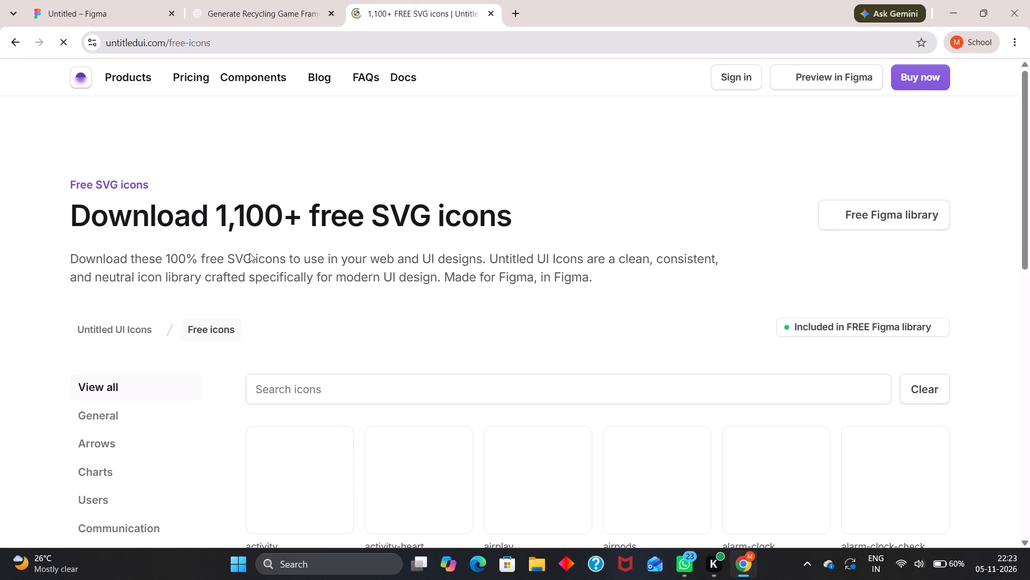
Search the Untitled UI free icons for country flags and check the results.
{"action": "left_click", "coordinate": [340, 389]}
{"action": "type", "text": "couj"}
{"action": "type", "text": "ntry"}
{"action": "key", "text": "space"}
{"action": "key", "text": "Left"}
{"action": "key", "text": "Left"}
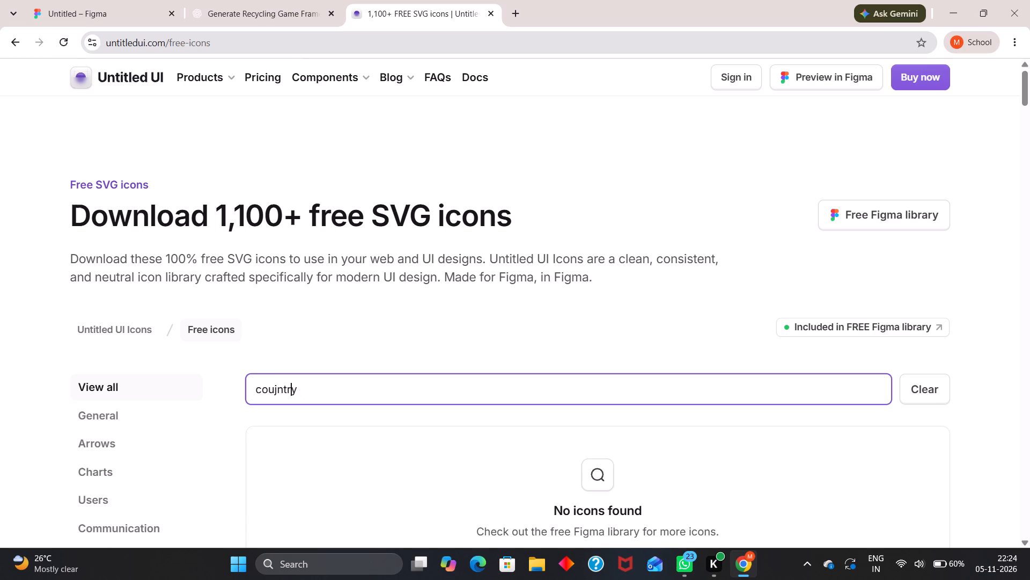
{"action": "key", "text": "Left"}
{"action": "key", "text": "Left"}
{"action": "key", "text": "Left"}
{"action": "key", "text": "BackSpace"}
{"action": "key", "text": "Right"}
{"action": "key", "text": "Right"}
{"action": "key", "text": "Right"}
{"action": "key", "text": "Right"}
{"action": "key", "text": "Right"}
{"action": "key", "text": "Right"}
{"action": "key", "text": "Right"}
{"action": "key", "text": "Right"}
{"action": "type", "text": "flagd"}
{"action": "key", "text": "BackSpace"}
{"action": "key", "text": "s"}
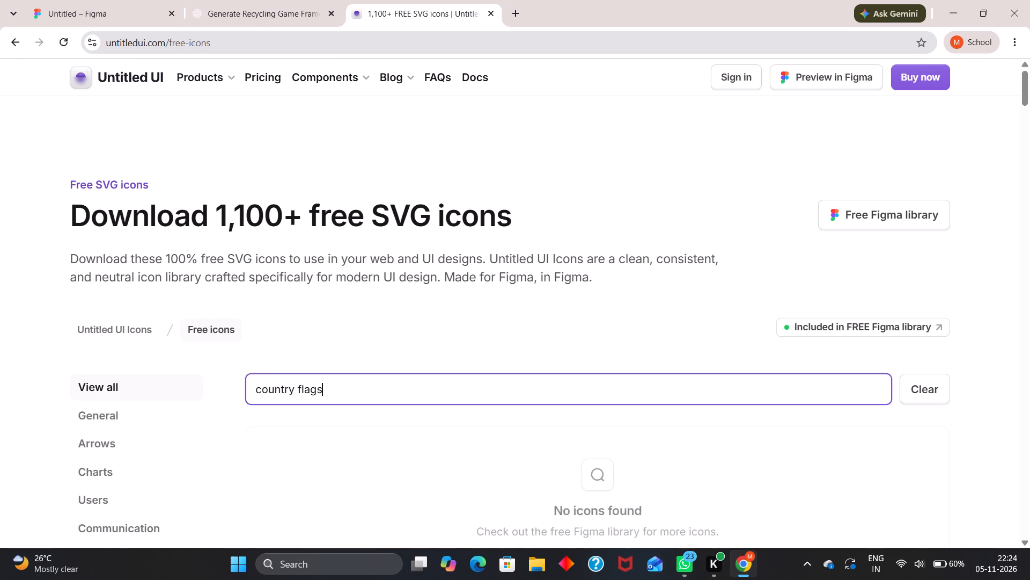
{"action": "key", "text": "Return"}
{"action": "scroll", "coordinate": [440, 405], "scroll_direction": "down", "scroll_amount": 2}
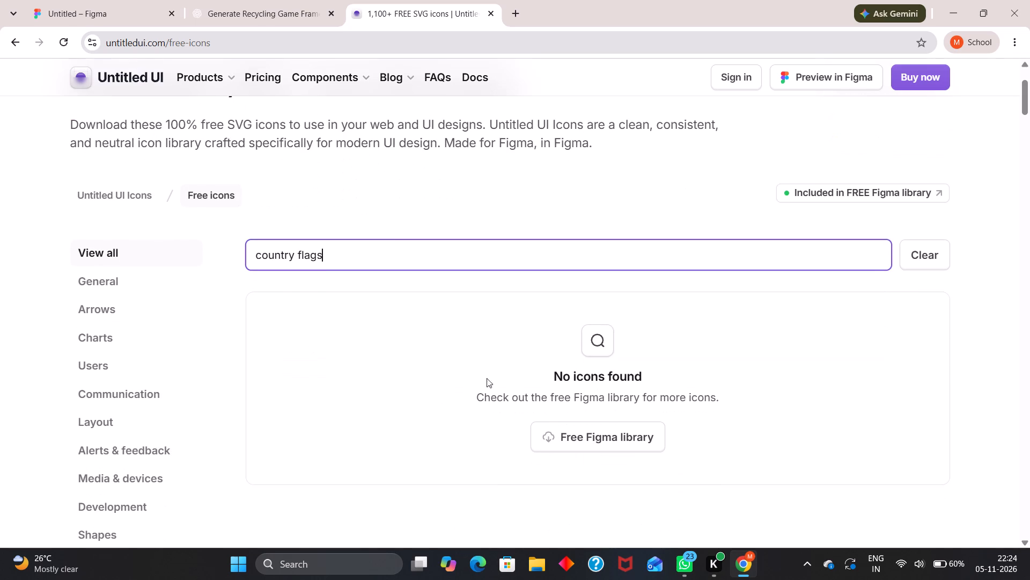
Open Untitled UI's Free Figma library download page.
{"action": "left_click", "coordinate": [560, 443]}
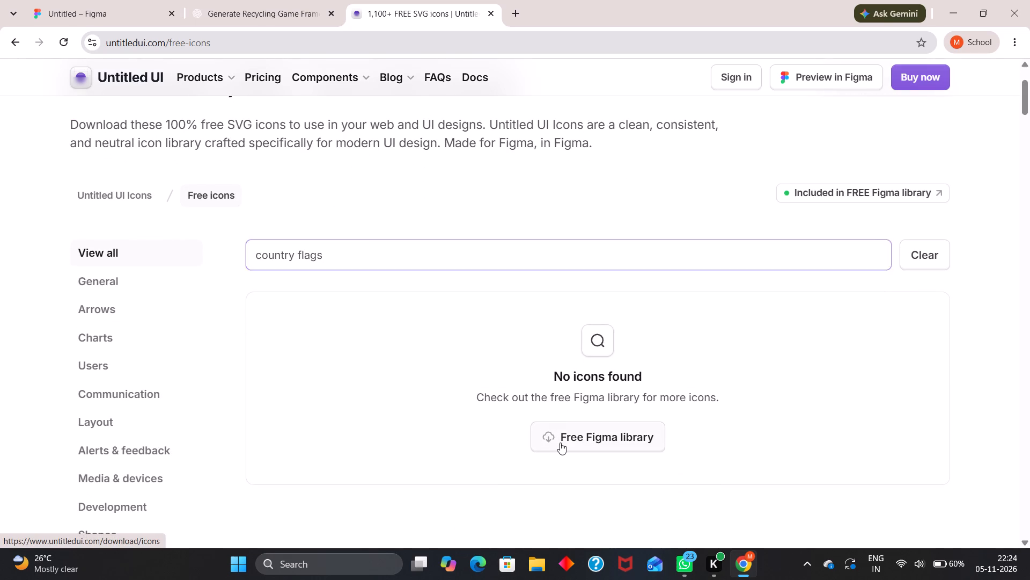
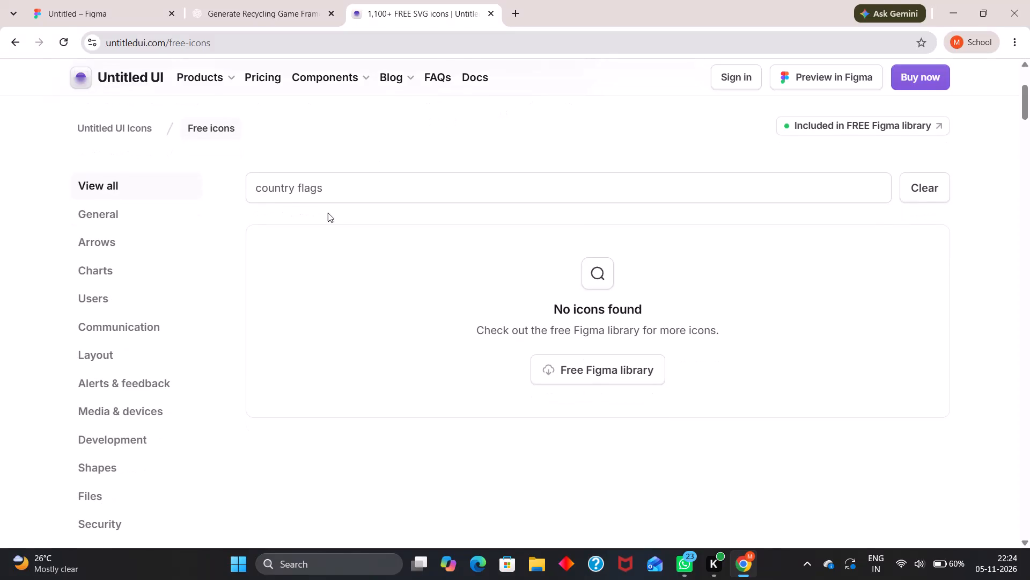
Search the Untitled UI free icons for flags.
{"action": "double_click", "coordinate": [286, 197]}
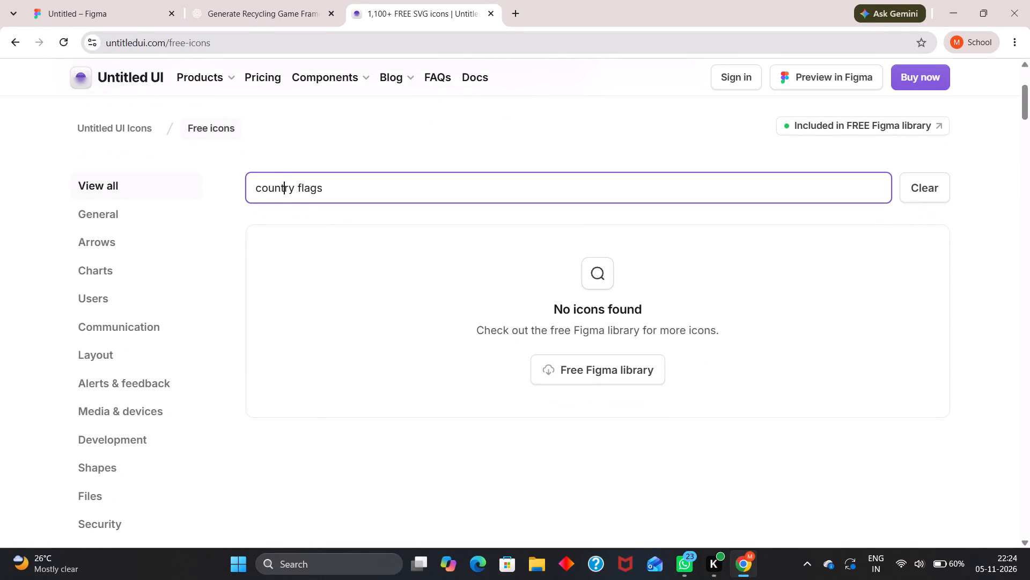
{"action": "key", "text": "BackSpace"}
{"action": "key", "text": "Return"}
Go back to the Google results for svg icons and open the Flaticon site.
{"action": "left_click", "coordinate": [266, 16]}
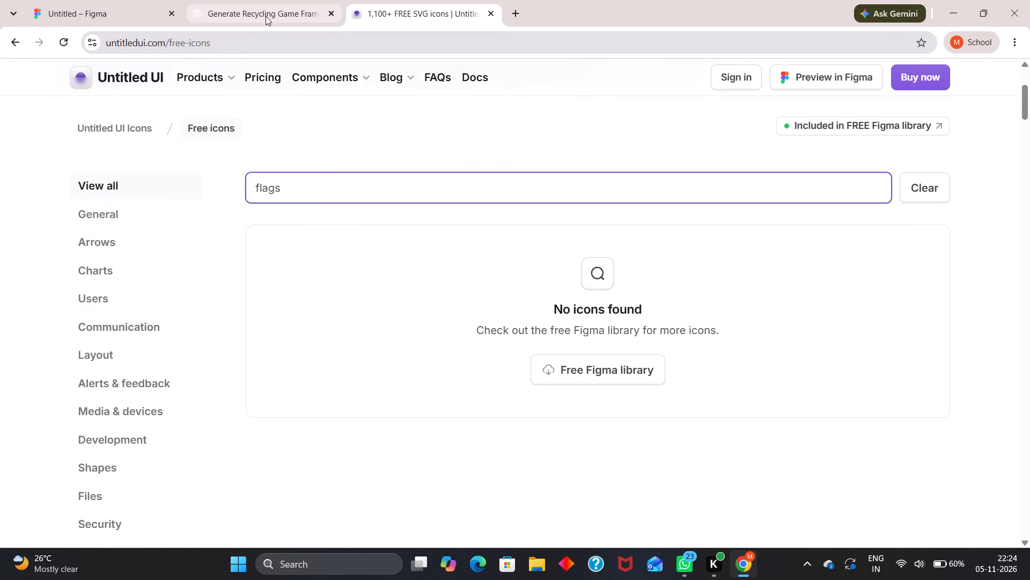
{"action": "left_click", "coordinate": [399, 0]}
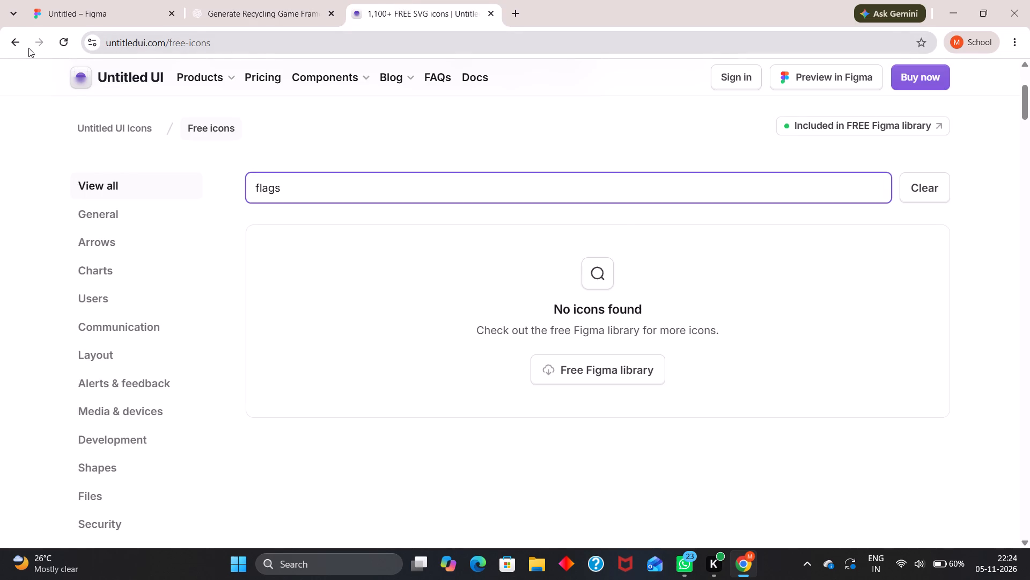
{"action": "left_click", "coordinate": [18, 47]}
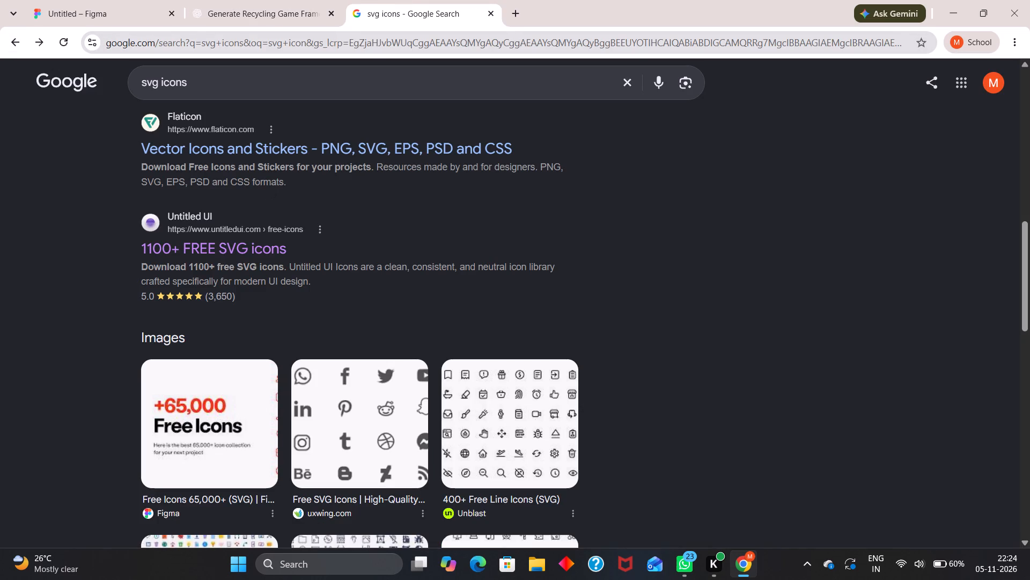
{"action": "left_click", "coordinate": [358, 140]}
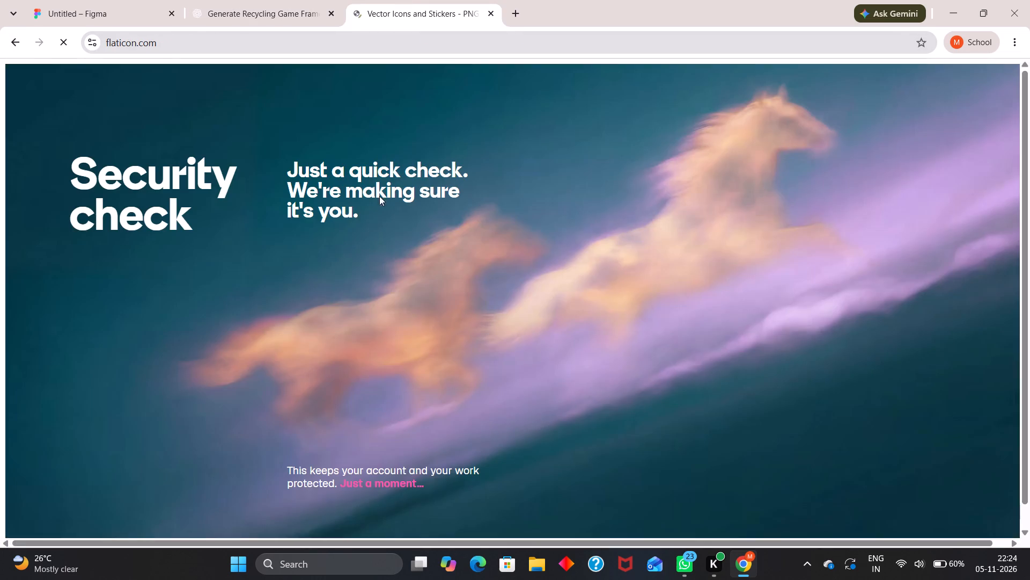
{"action": "left_click", "coordinate": [381, 261]}
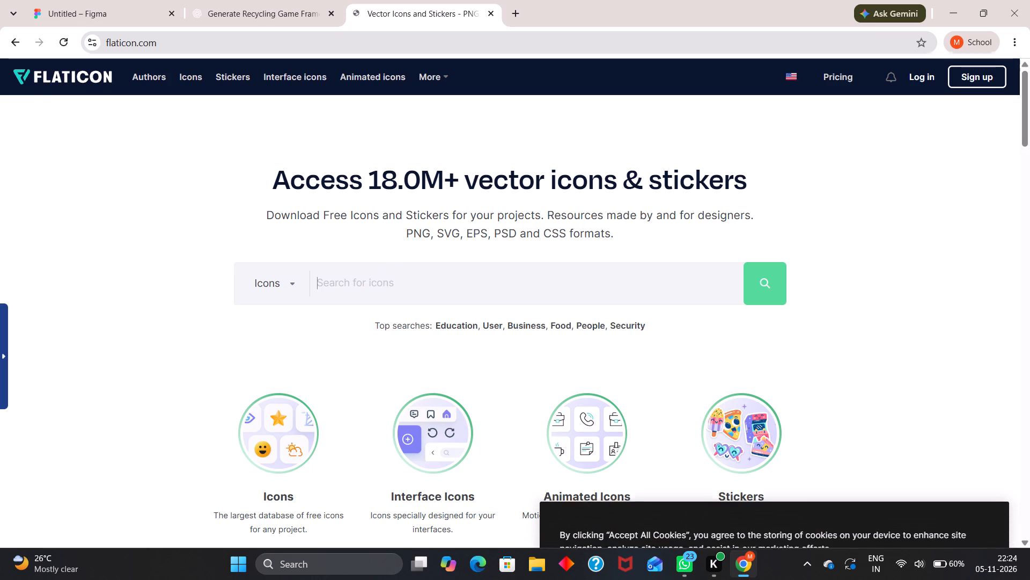
Search Flaticon's icons for flags.
{"action": "left_click", "coordinate": [382, 275]}
{"action": "type", "text": "flags"}
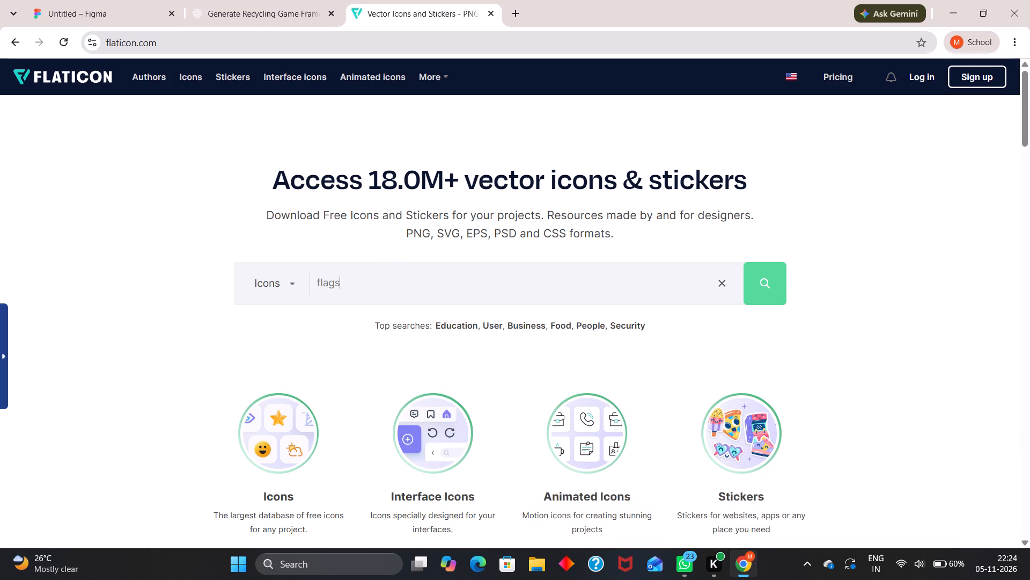
{"action": "key", "text": "Return"}
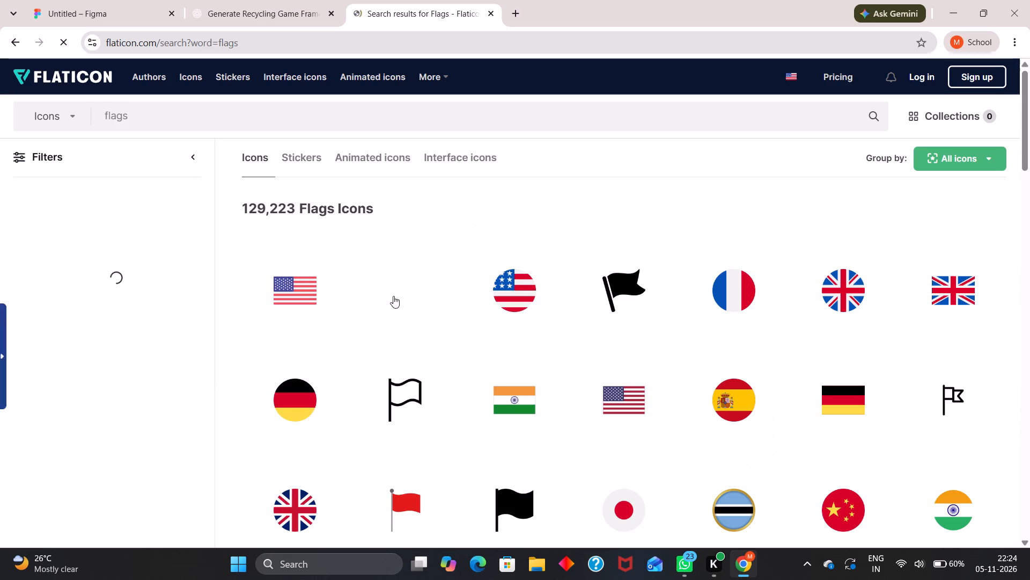
Sign in to Flaticon with the suggested Google school account.
{"action": "right_click", "coordinate": [515, 317]}
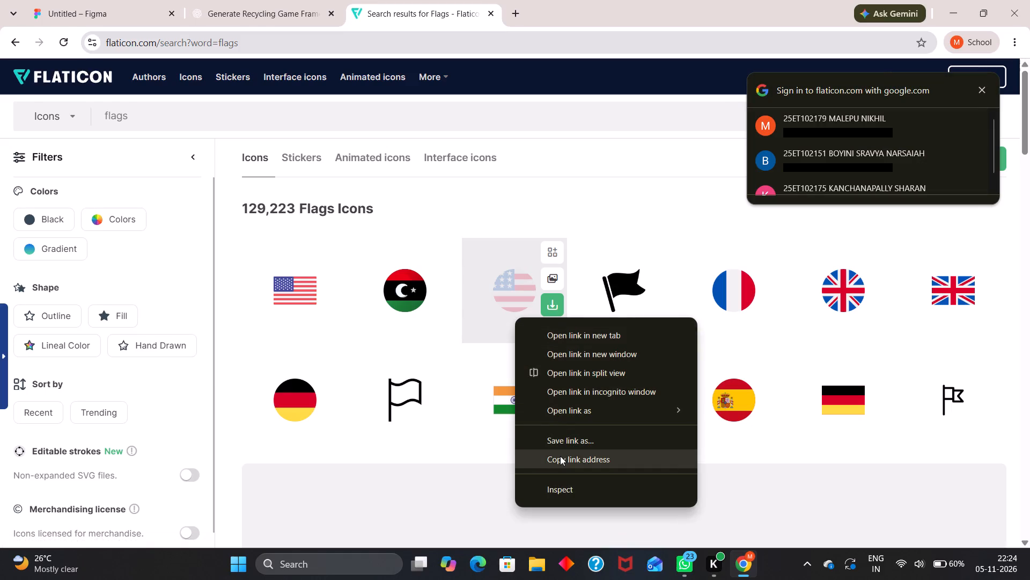
{"action": "left_click", "coordinate": [788, 129]}
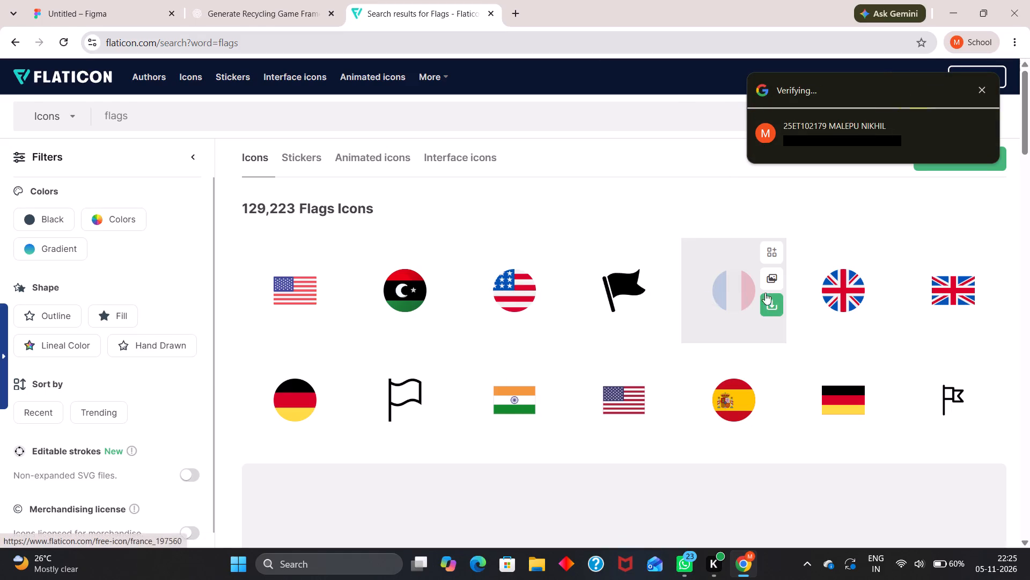
Copy the image of the round United Kingdom flag from the Flaticon results.
{"action": "right_click", "coordinate": [825, 285]}
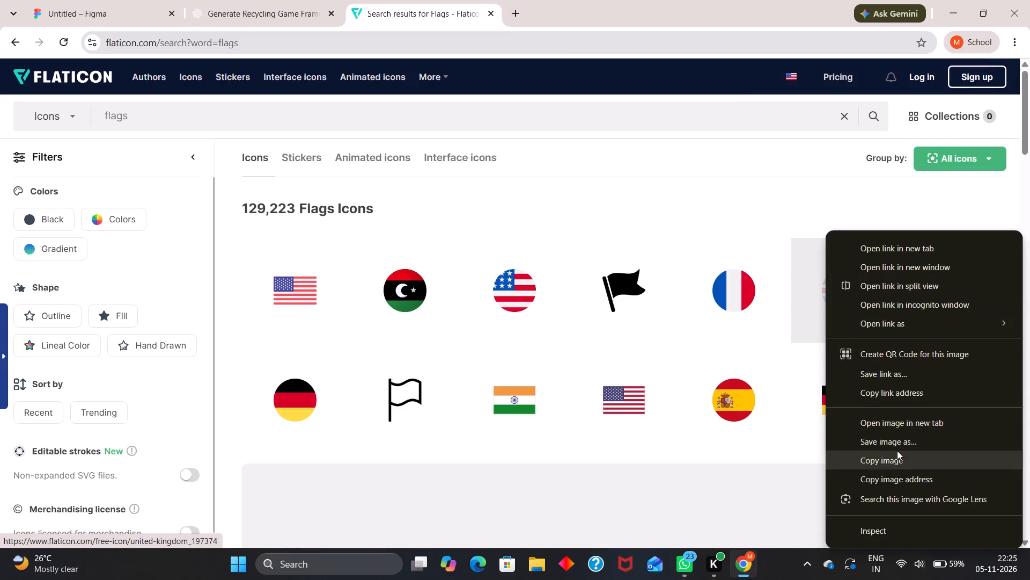
{"action": "left_click", "coordinate": [897, 451]}
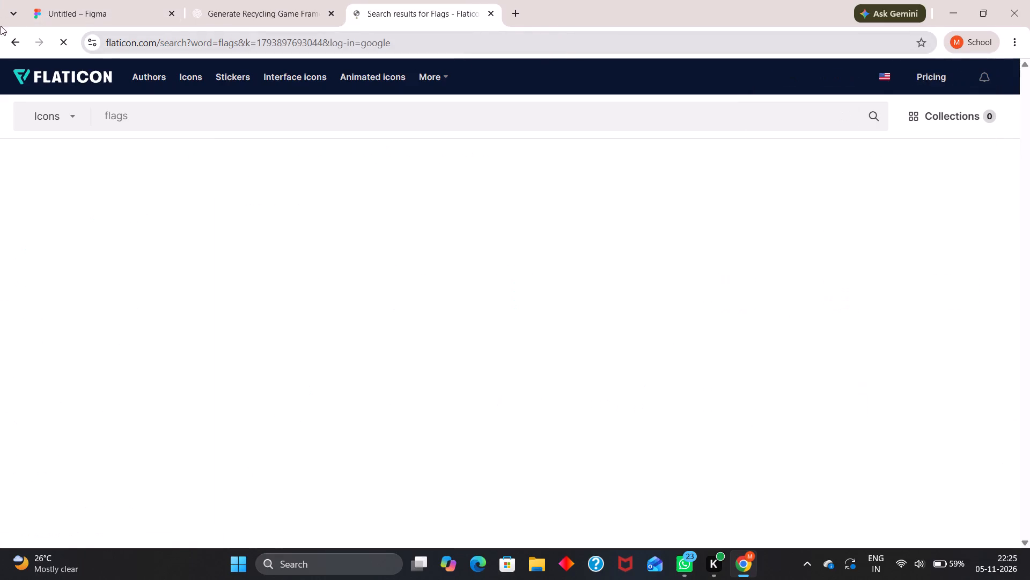
In the Figma file, duplicate the India flag and replace the copy with the copied UK flag, aligned below it at about X 57, Y 384.
{"action": "left_click", "coordinate": [74, 12]}
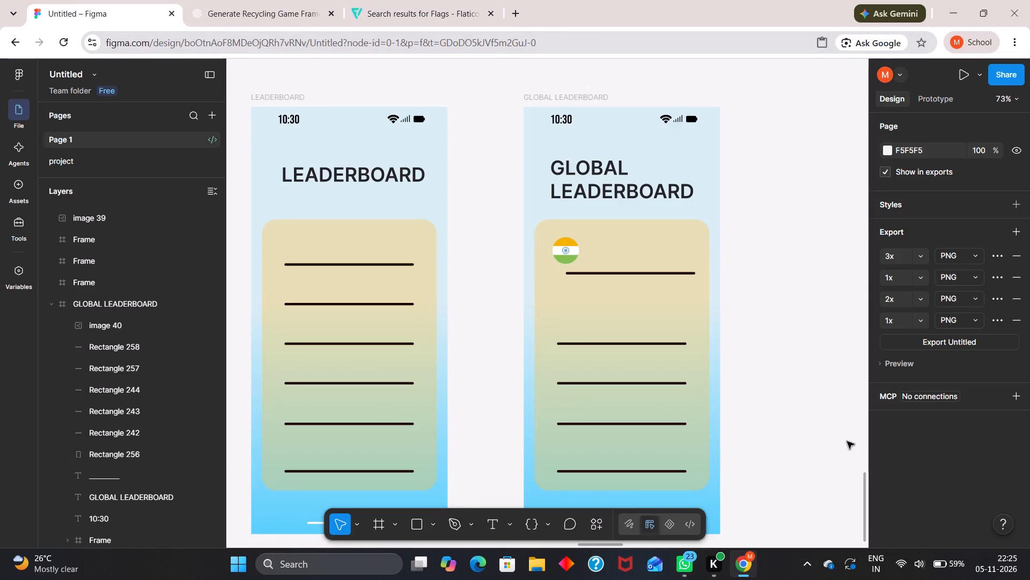
{"action": "left_click", "coordinate": [563, 260]}
{"action": "left_click_drag", "start_coordinate": [563, 260], "coordinate": [570, 302], "text": "alt"}
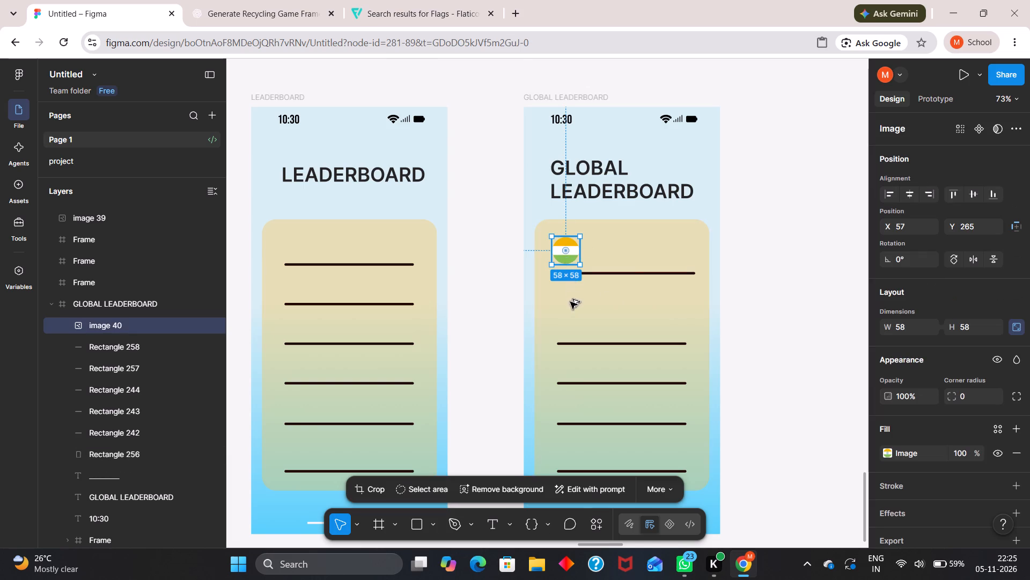
{"action": "left_click_drag", "start_coordinate": [570, 302], "coordinate": [567, 323], "text": "alt"}
{"action": "left_click", "coordinate": [567, 323]}
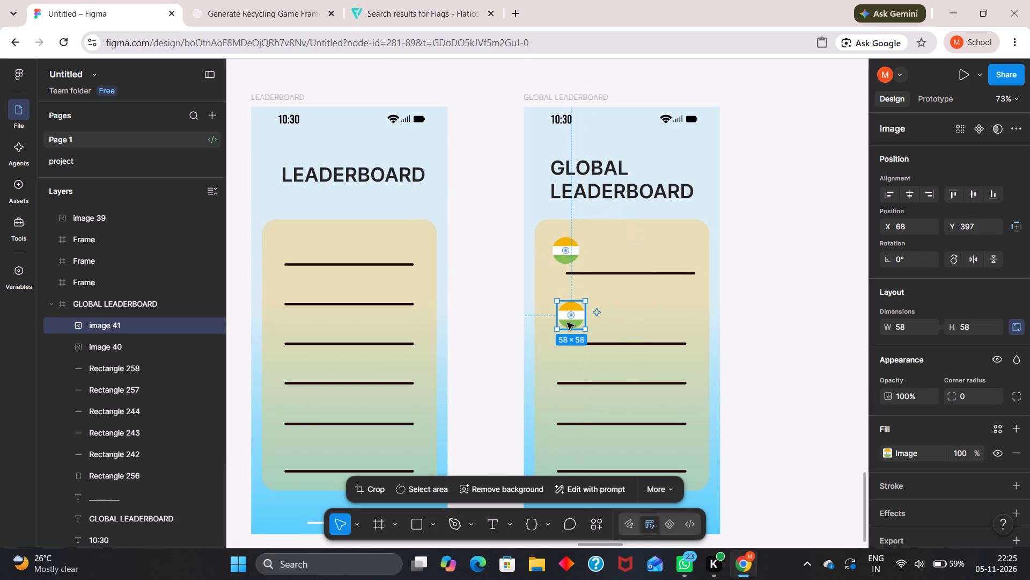
{"action": "key", "text": "ctrl+v"}
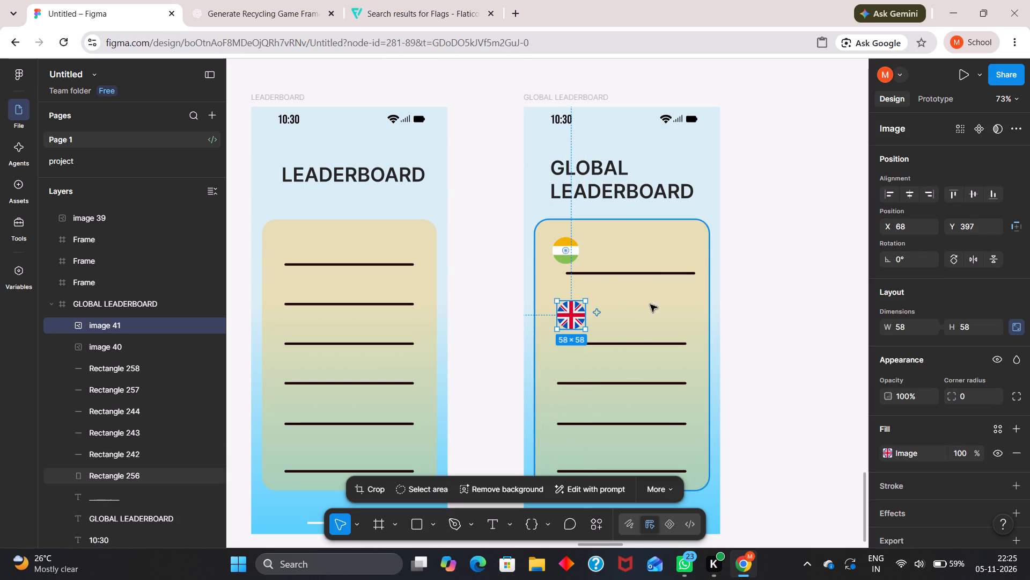
{"action": "left_click", "coordinate": [746, 308]}
{"action": "left_click_drag", "start_coordinate": [571, 317], "coordinate": [570, 308]}
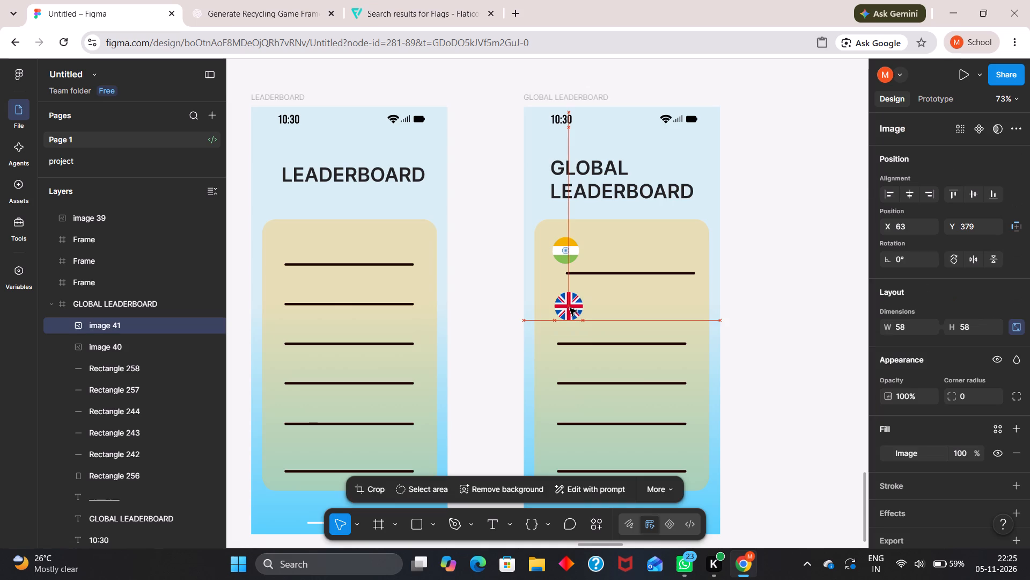
{"action": "left_click_drag", "start_coordinate": [570, 308], "coordinate": [565, 310]}
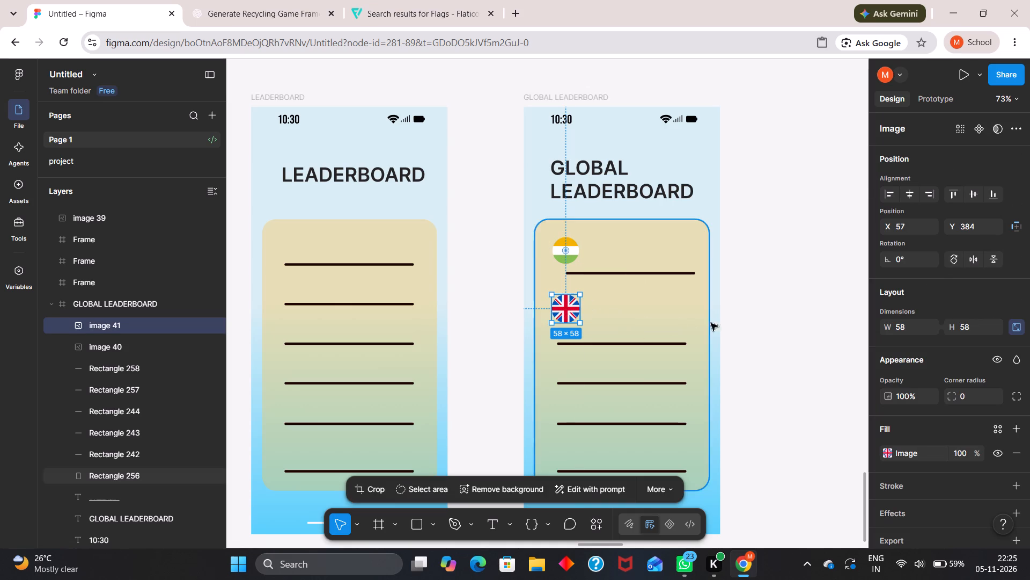
{"action": "left_click", "coordinate": [781, 326]}
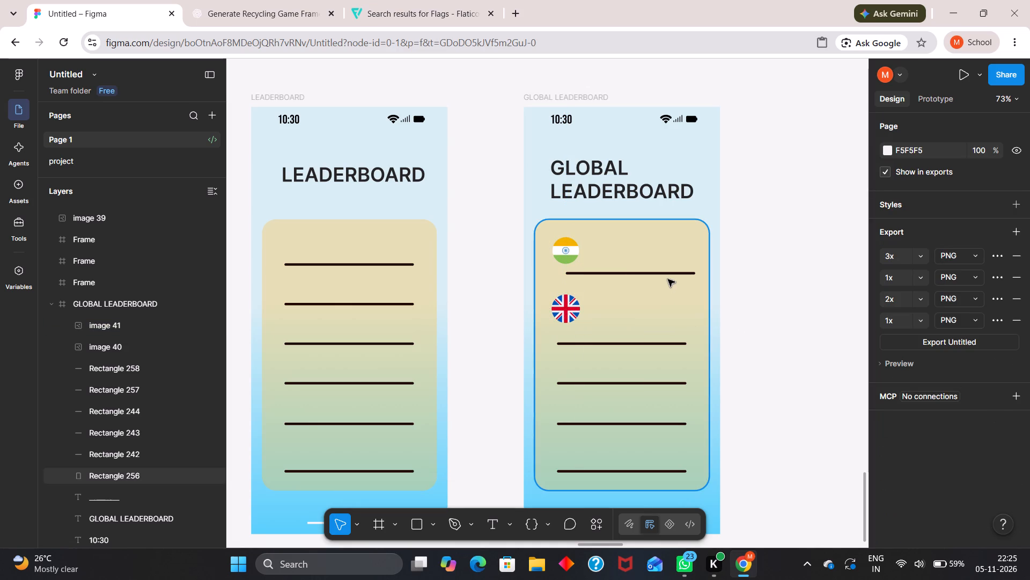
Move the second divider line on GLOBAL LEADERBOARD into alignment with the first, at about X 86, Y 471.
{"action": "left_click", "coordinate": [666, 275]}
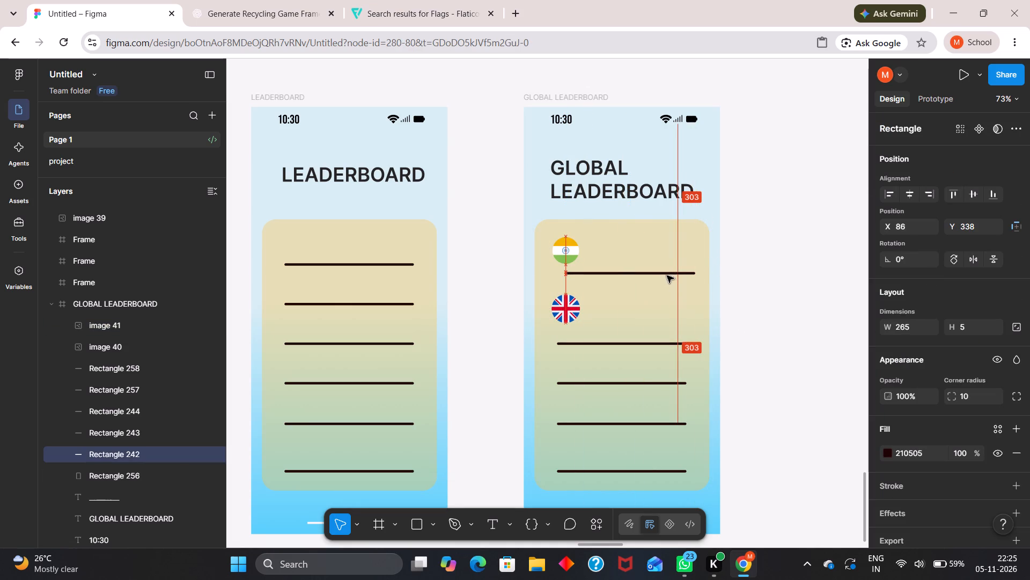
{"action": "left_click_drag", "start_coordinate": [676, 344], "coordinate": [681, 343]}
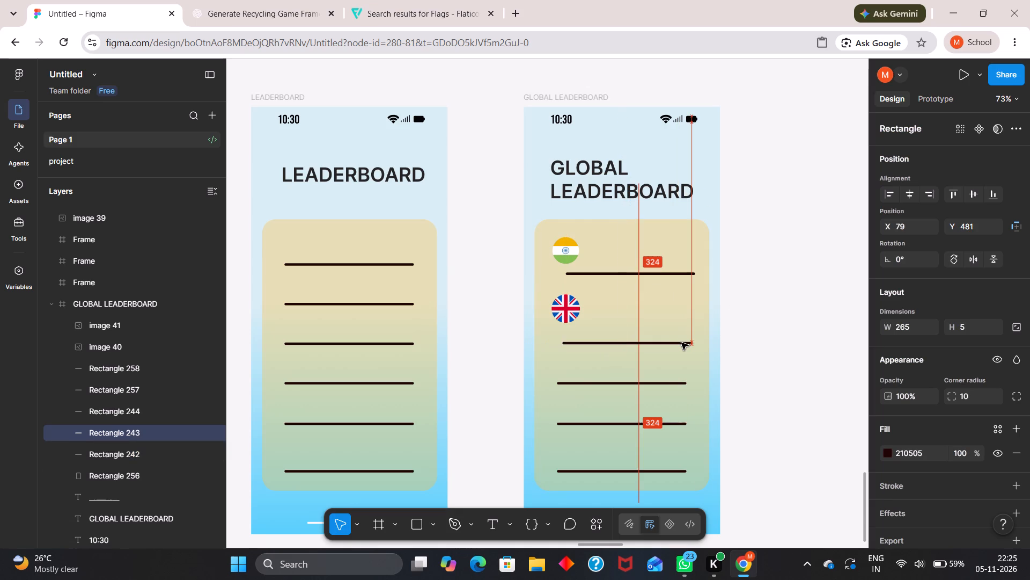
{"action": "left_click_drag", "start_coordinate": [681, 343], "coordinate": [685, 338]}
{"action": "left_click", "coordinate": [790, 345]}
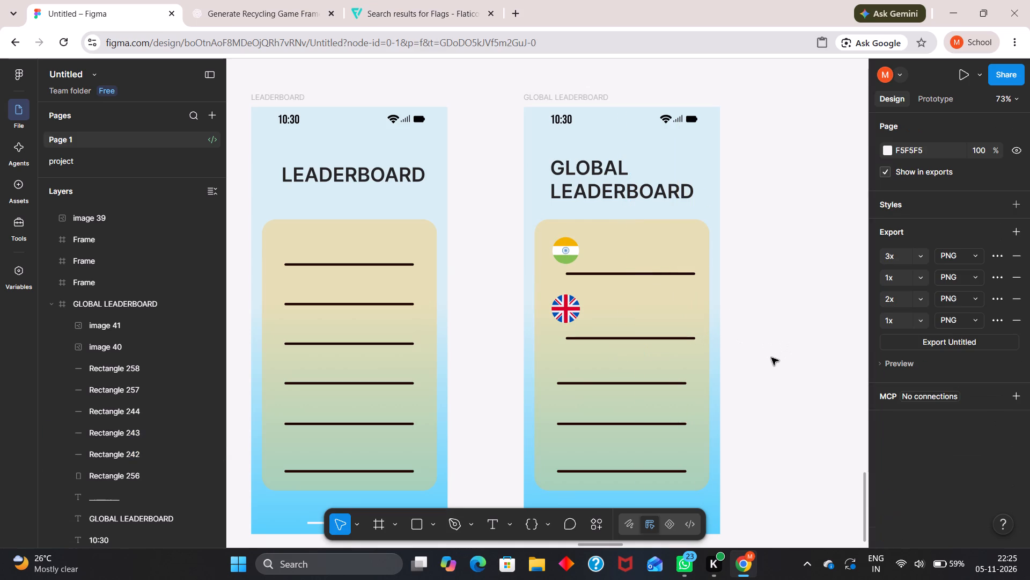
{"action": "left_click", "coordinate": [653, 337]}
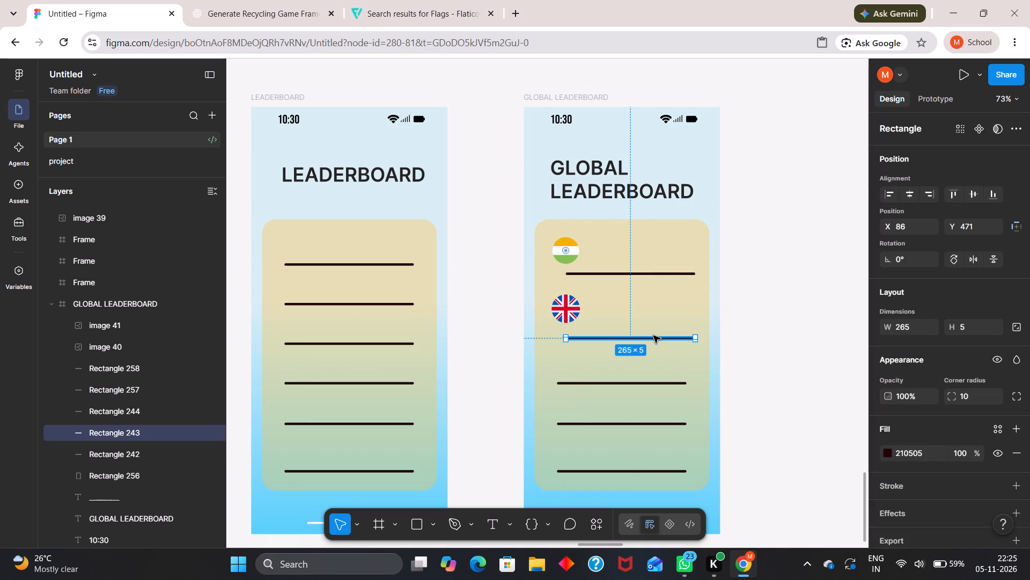
Move the UK flag slightly up, closer to the India flag, at about X 63, Y 368.
{"action": "left_click", "coordinate": [556, 305]}
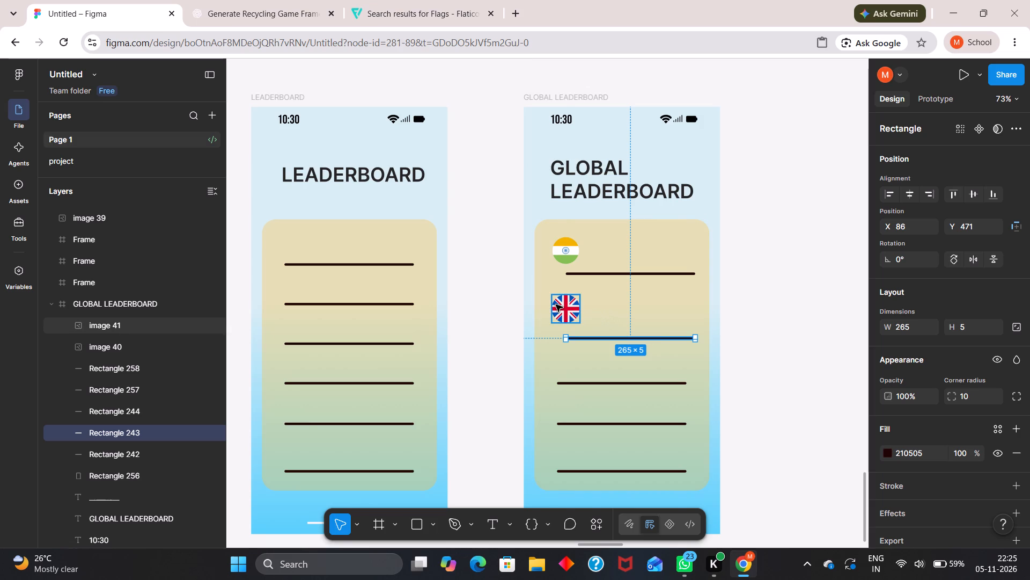
{"action": "left_click_drag", "start_coordinate": [563, 306], "coordinate": [565, 298]}
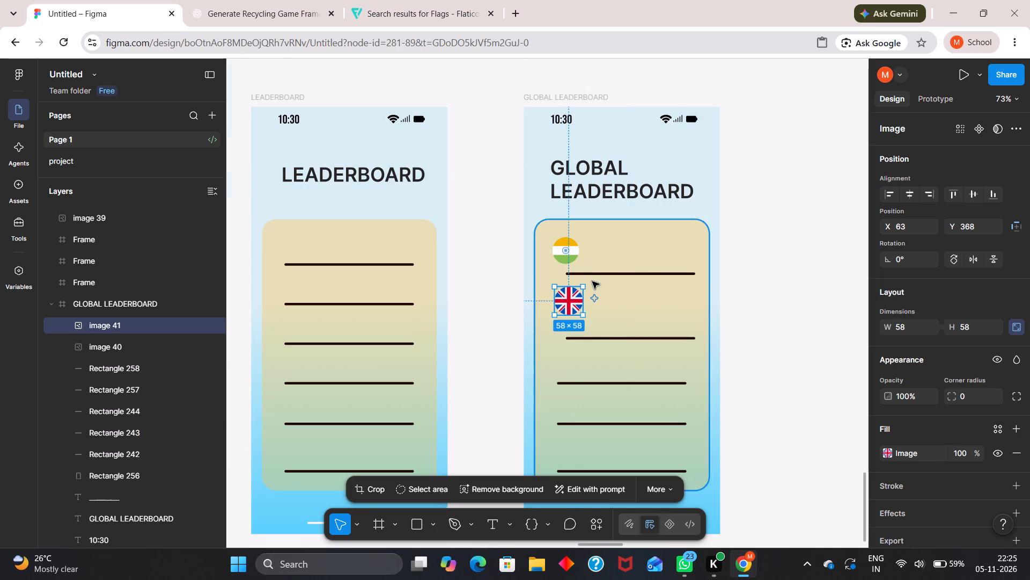
Shorten the first divider line from its left end to about 223 wide, starting at about X 128, clear of the India flag.
{"action": "left_click", "coordinate": [543, 260]}
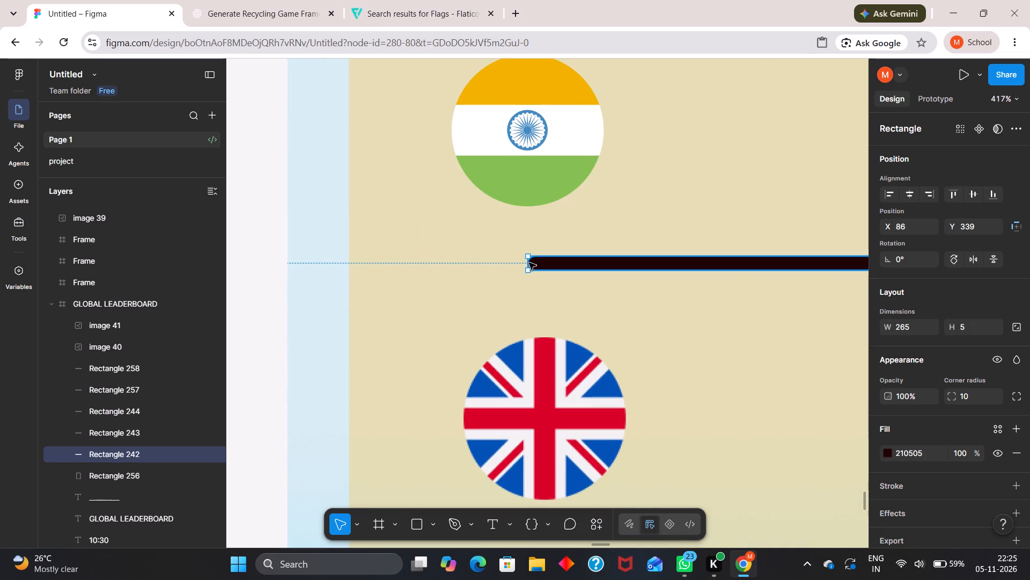
{"action": "left_click_drag", "start_coordinate": [525, 264], "coordinate": [560, 261]}
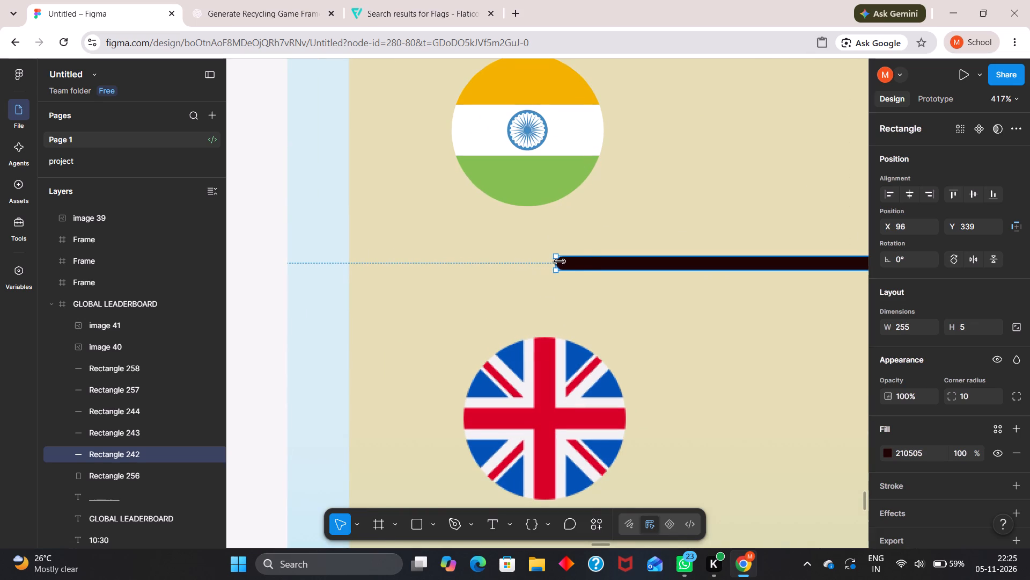
{"action": "left_click_drag", "start_coordinate": [560, 261], "coordinate": [646, 266]}
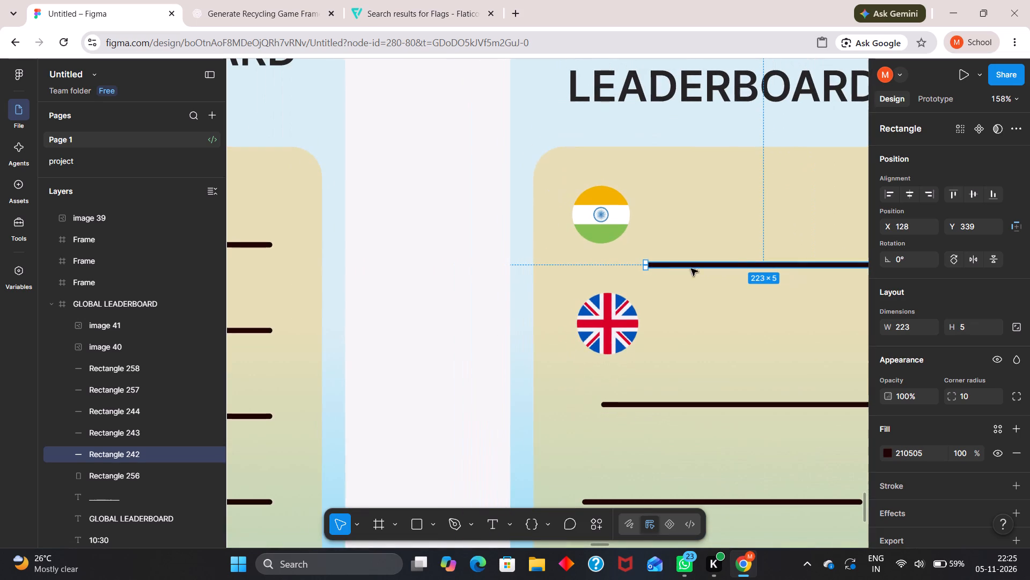
{"action": "scroll", "coordinate": [804, 281], "scroll_direction": "left", "scroll_amount": 1}
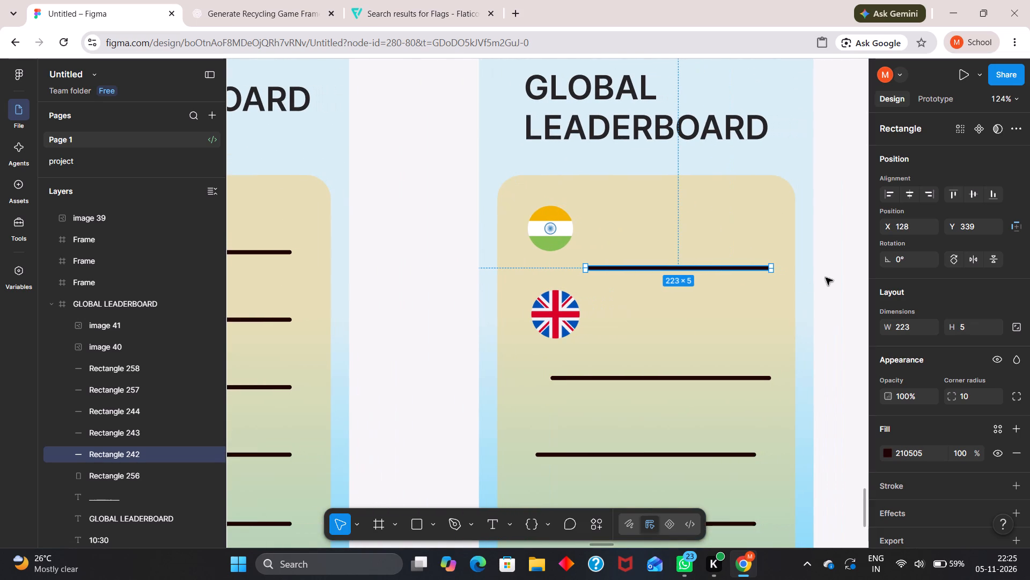
Move the shortened divider line up beside the lower edge of the India flag.
{"action": "left_click", "coordinate": [833, 276]}
{"action": "left_click_drag", "start_coordinate": [715, 269], "coordinate": [715, 260]}
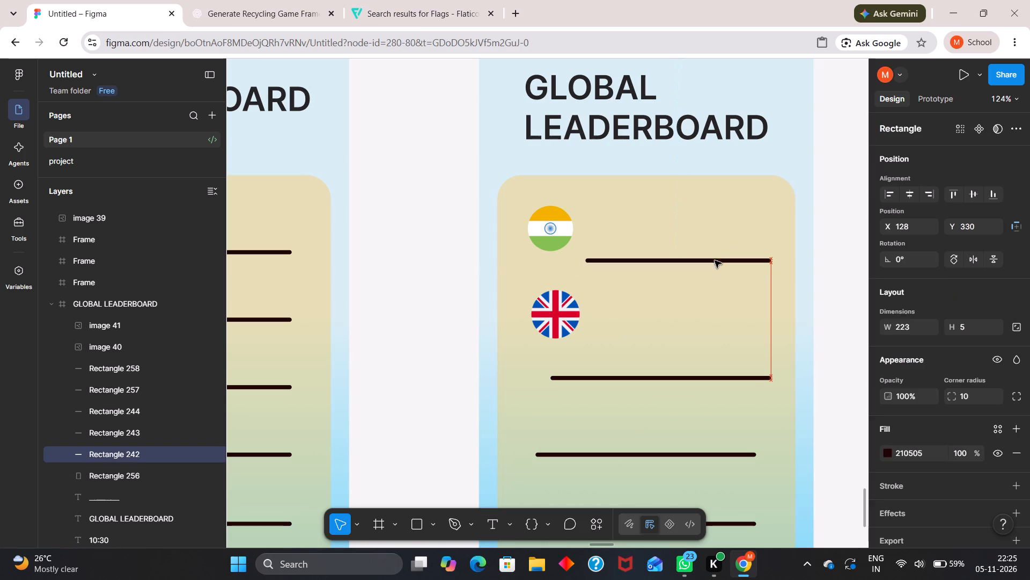
{"action": "left_click_drag", "start_coordinate": [715, 260], "coordinate": [709, 254]}
Delete the two full-length divider lines directly below the UK flag on GLOBAL LEADERBOARD.
{"action": "left_click", "coordinate": [739, 329]}
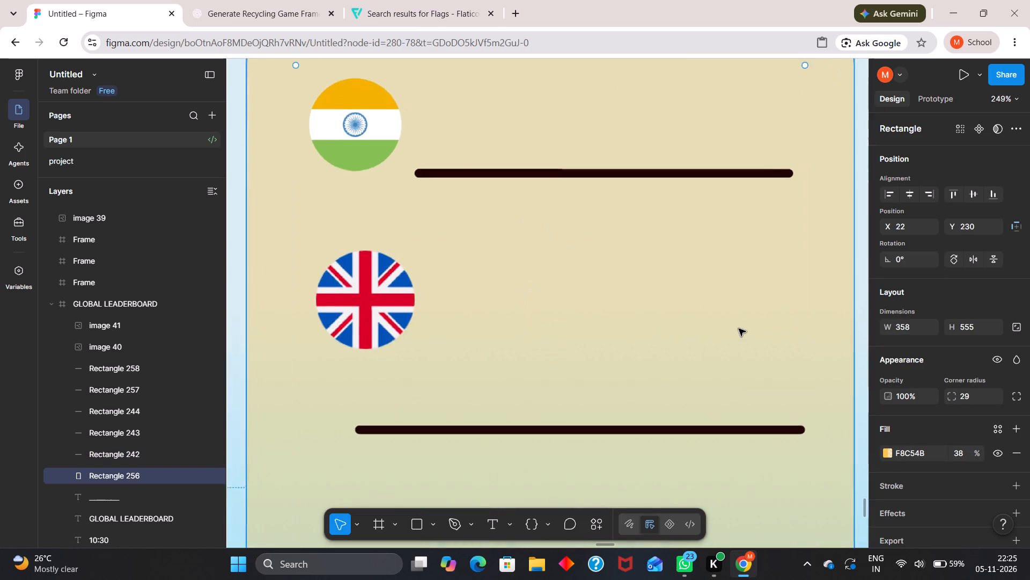
{"action": "left_click", "coordinate": [679, 375]}
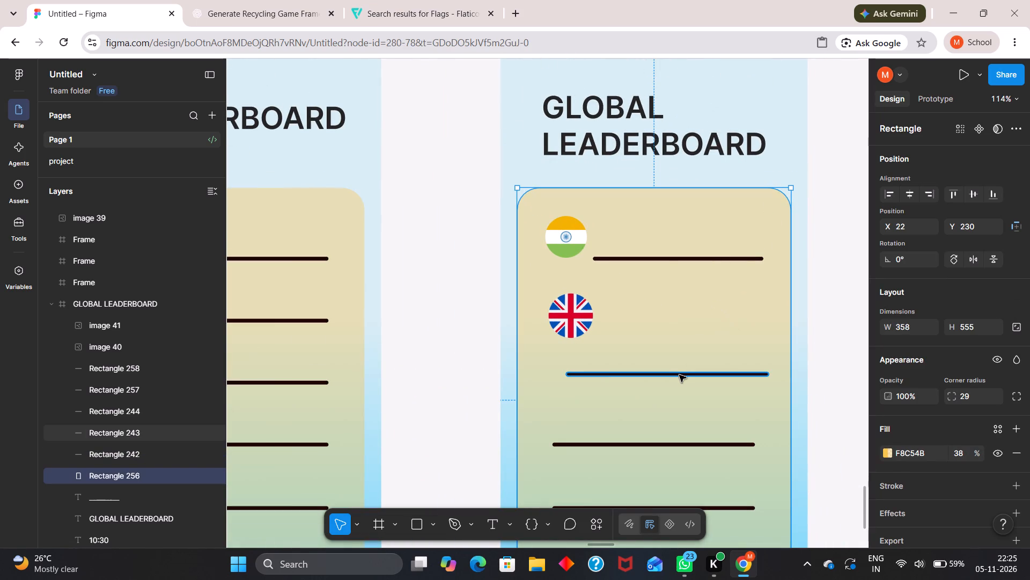
{"action": "key", "text": "BackSpace"}
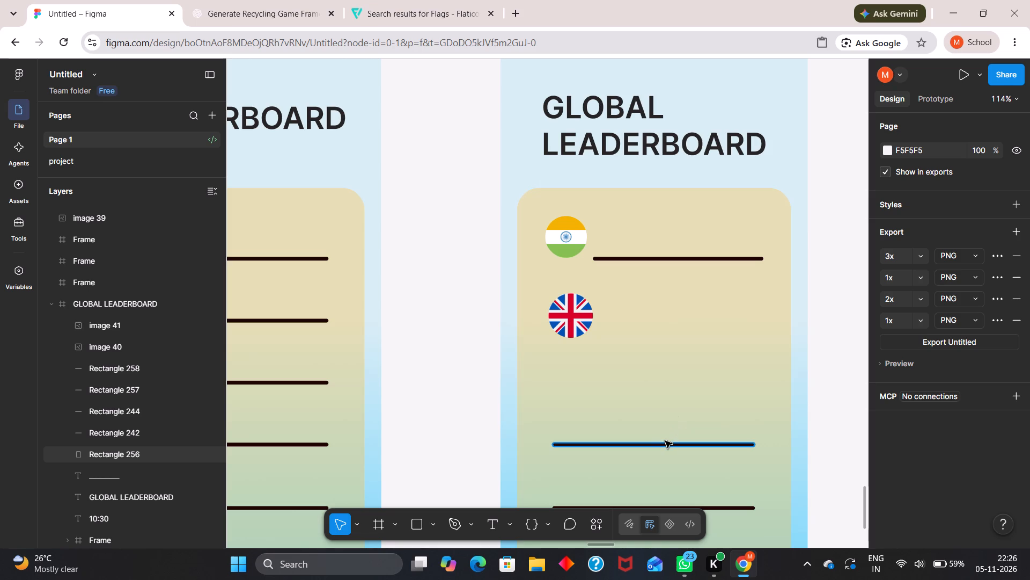
{"action": "left_click", "coordinate": [665, 441]}
{"action": "key", "text": "BackSpace"}
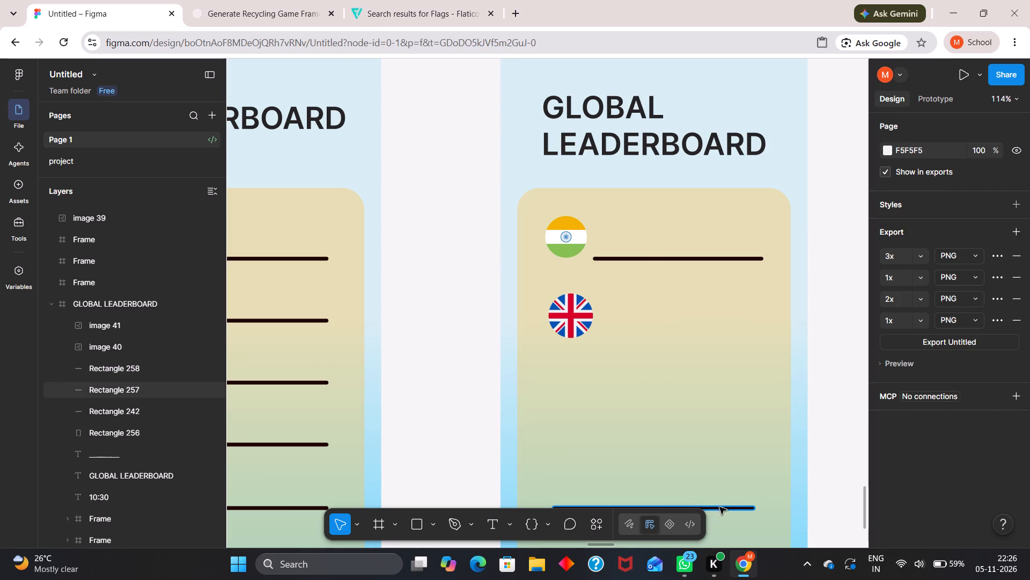
Delete the upper of the two remaining full-length divider lines in the lower part of the GLOBAL LEADERBOARD card.
{"action": "left_click", "coordinate": [720, 505]}
{"action": "key", "text": "BackSpace"}
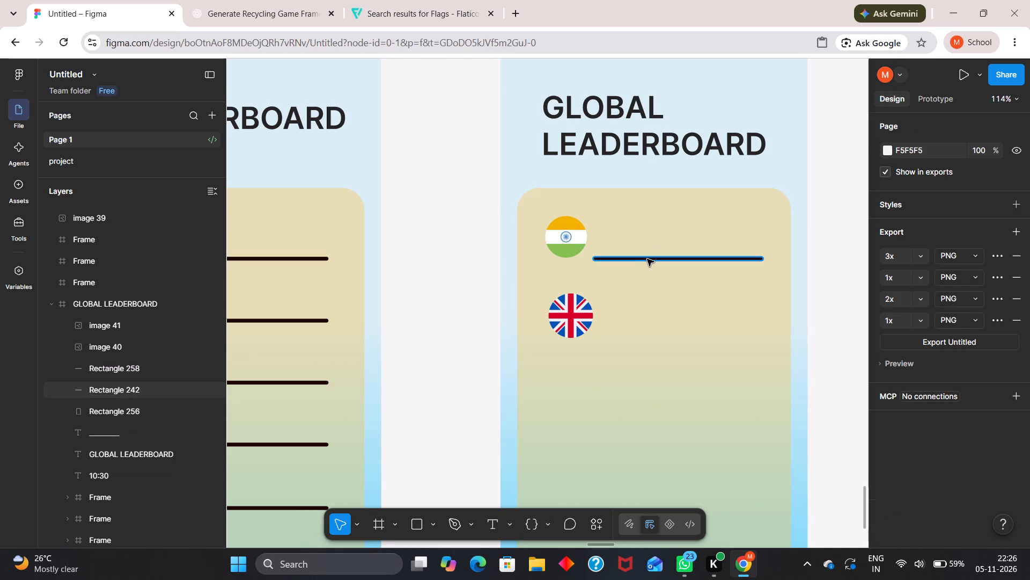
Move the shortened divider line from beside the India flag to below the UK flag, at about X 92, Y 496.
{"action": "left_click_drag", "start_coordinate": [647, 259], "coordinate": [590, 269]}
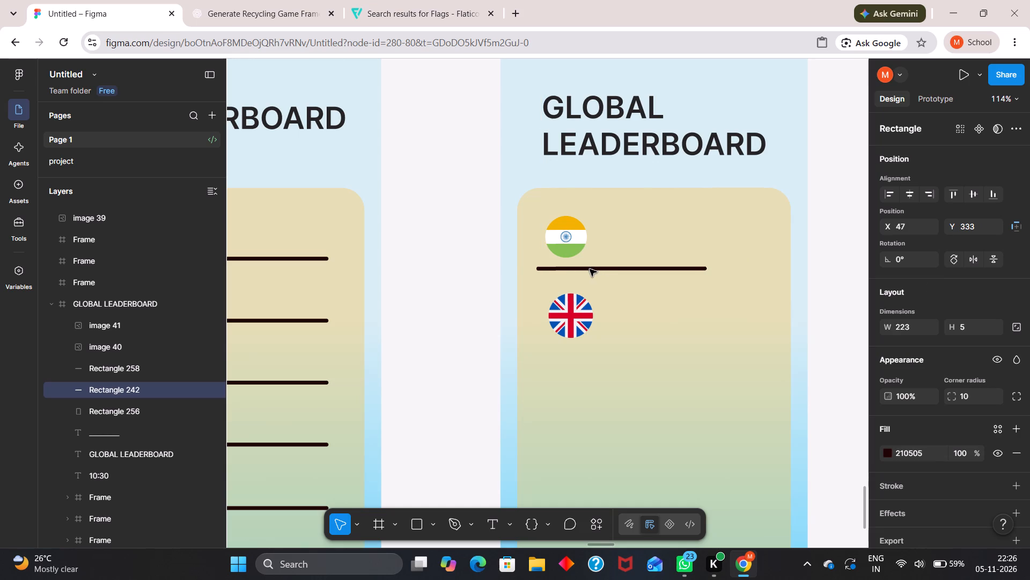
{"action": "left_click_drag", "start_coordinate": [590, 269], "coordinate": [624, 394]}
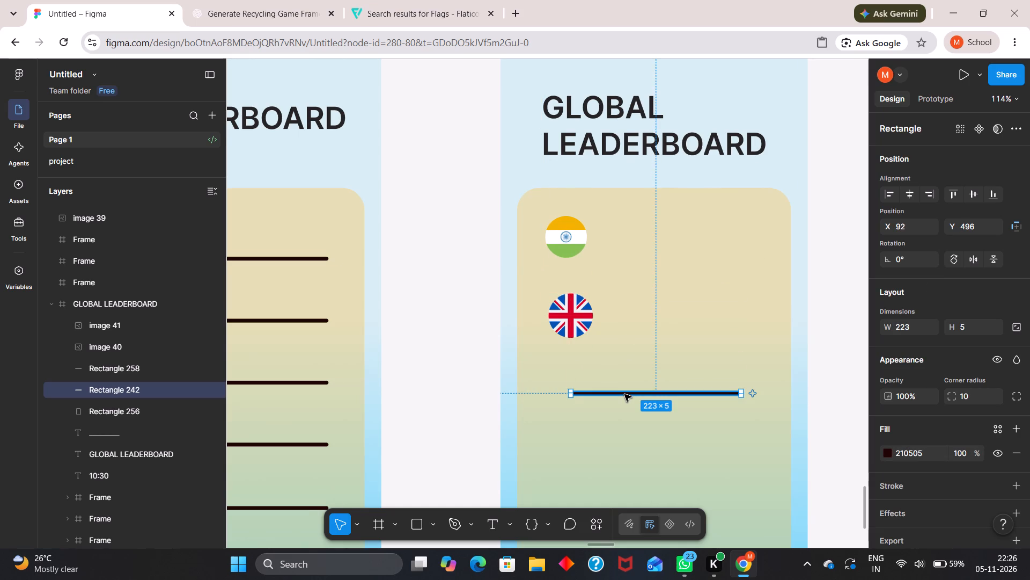
Move the bottom divider line up between the India and UK flags, at about X 34, Y 331, and widen it to 334.
{"action": "left_click_drag", "start_coordinate": [712, 524], "coordinate": [711, 486]}
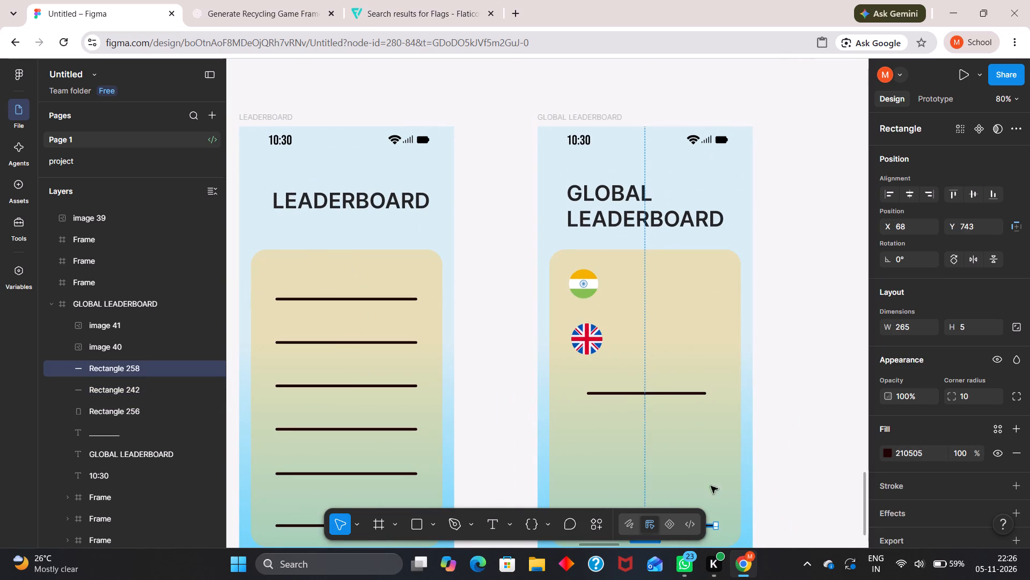
{"action": "left_click_drag", "start_coordinate": [711, 486], "coordinate": [703, 308]}
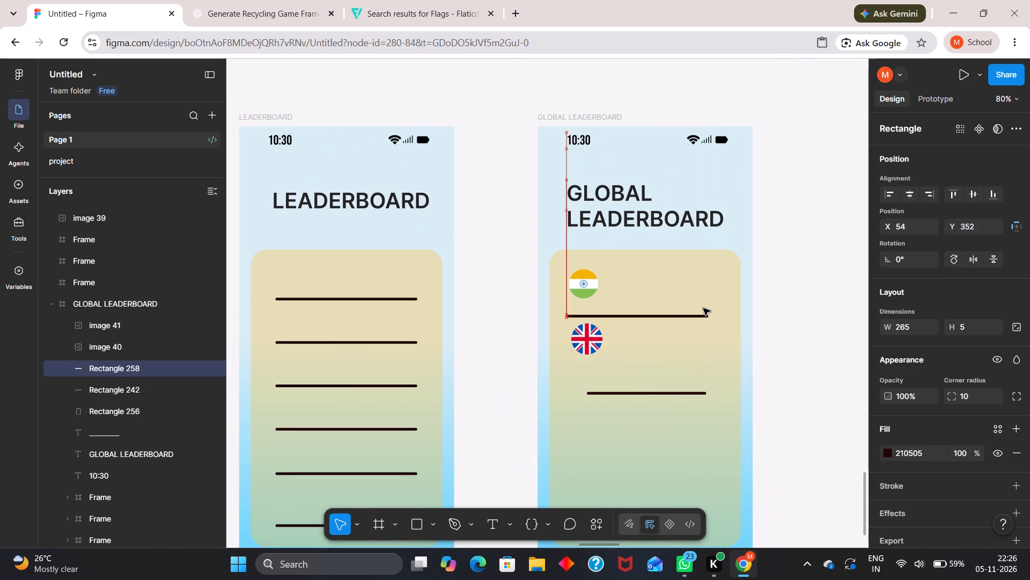
{"action": "left_click_drag", "start_coordinate": [703, 308], "coordinate": [694, 304]}
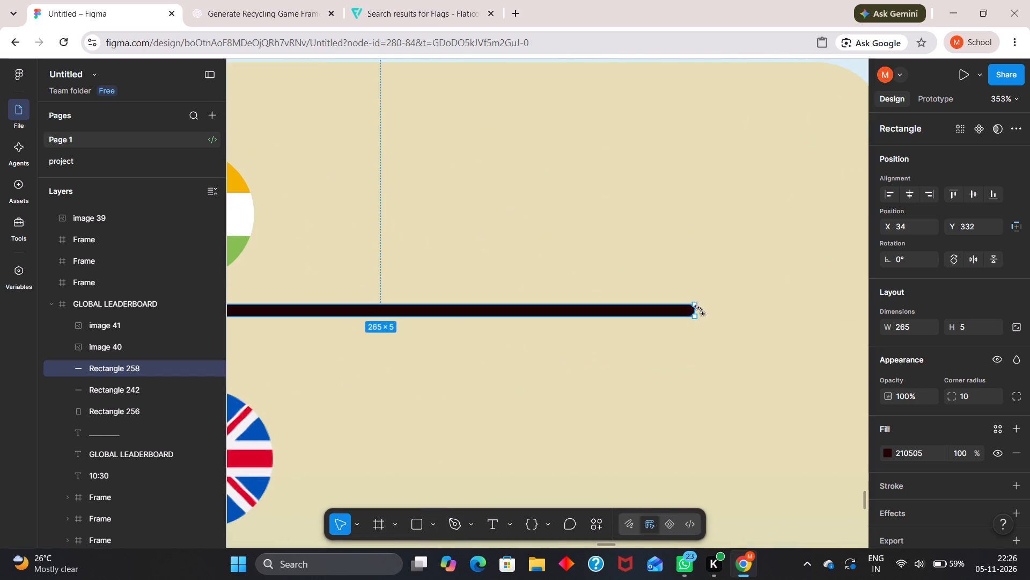
{"action": "left_click_drag", "start_coordinate": [696, 314], "coordinate": [858, 312]}
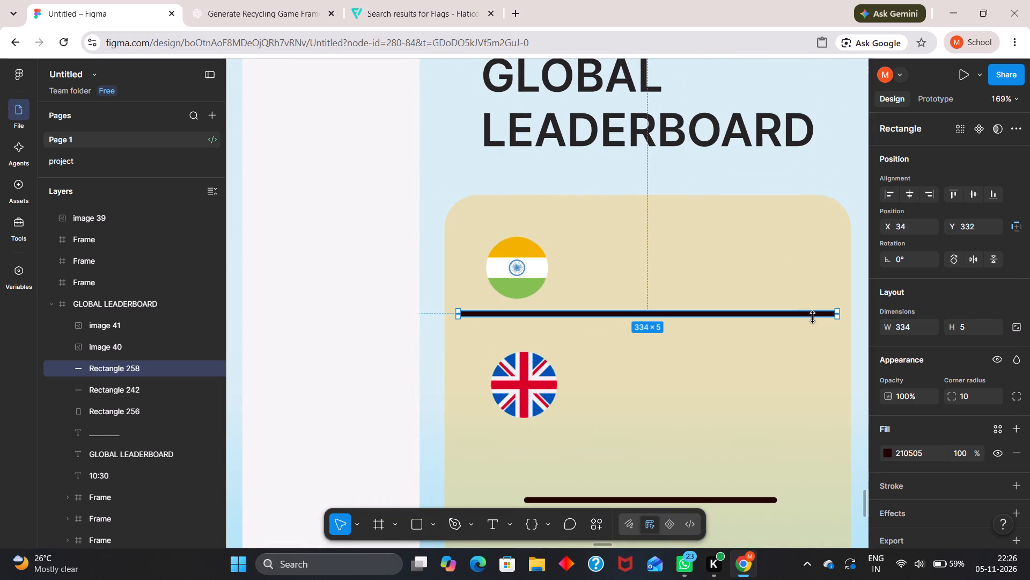
{"action": "left_click", "coordinate": [871, 342]}
{"action": "left_click", "coordinate": [860, 342]}
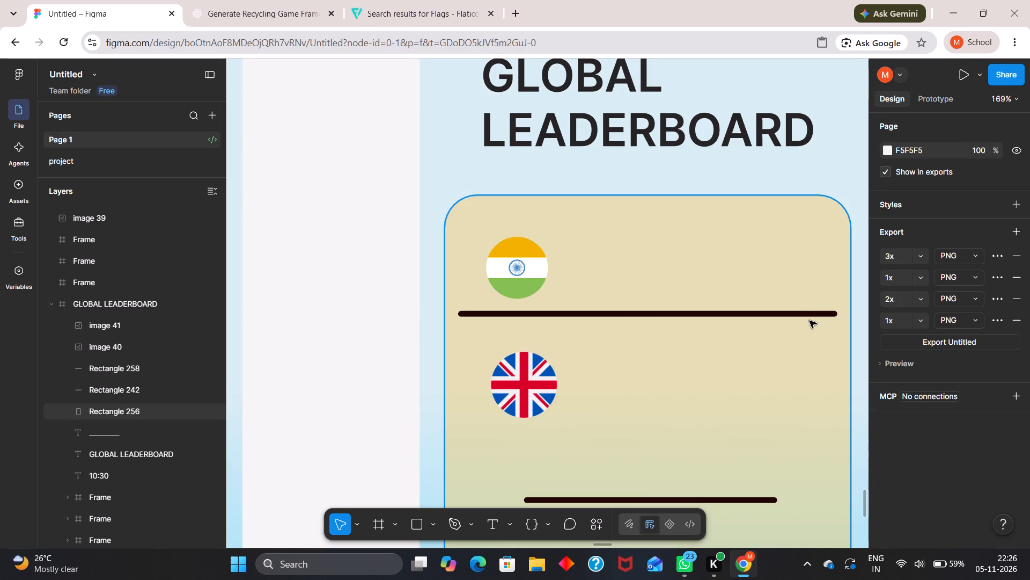
{"action": "left_click", "coordinate": [805, 315]}
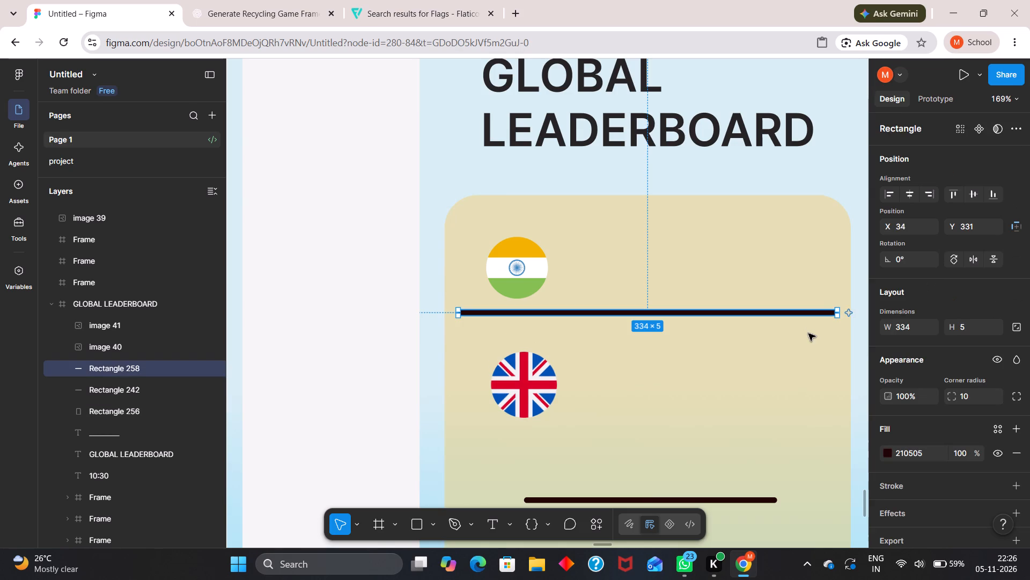
Move the GLOBAL LEADERBOARD card background slightly up, to about X 26, Y 218.
{"action": "left_click", "coordinate": [810, 339]}
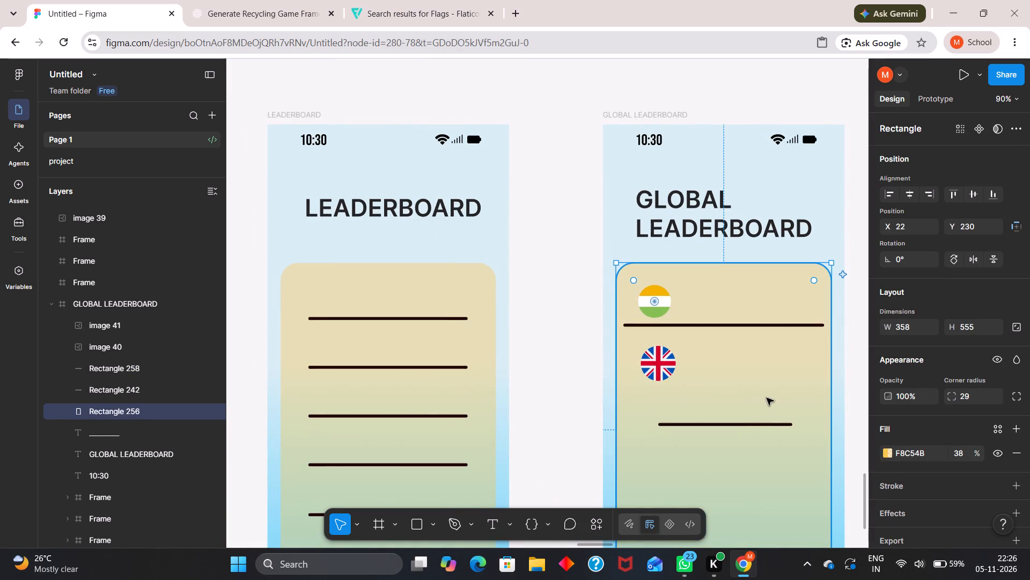
{"action": "left_click_drag", "start_coordinate": [756, 429], "coordinate": [760, 422]}
Delete the shortened divider line below the UK flag.
{"action": "left_click", "coordinate": [760, 422]}
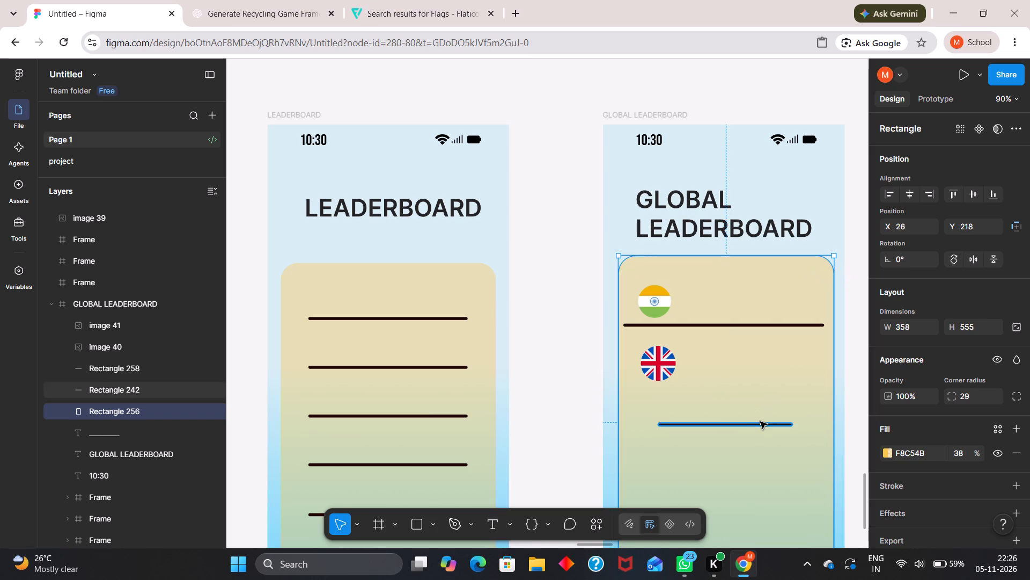
{"action": "key", "text": "BackSpace"}
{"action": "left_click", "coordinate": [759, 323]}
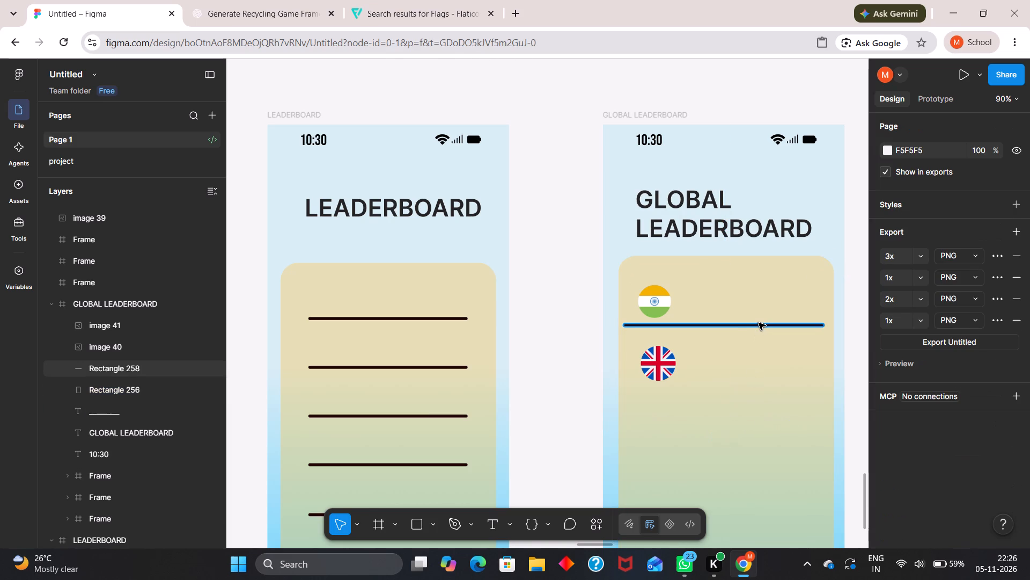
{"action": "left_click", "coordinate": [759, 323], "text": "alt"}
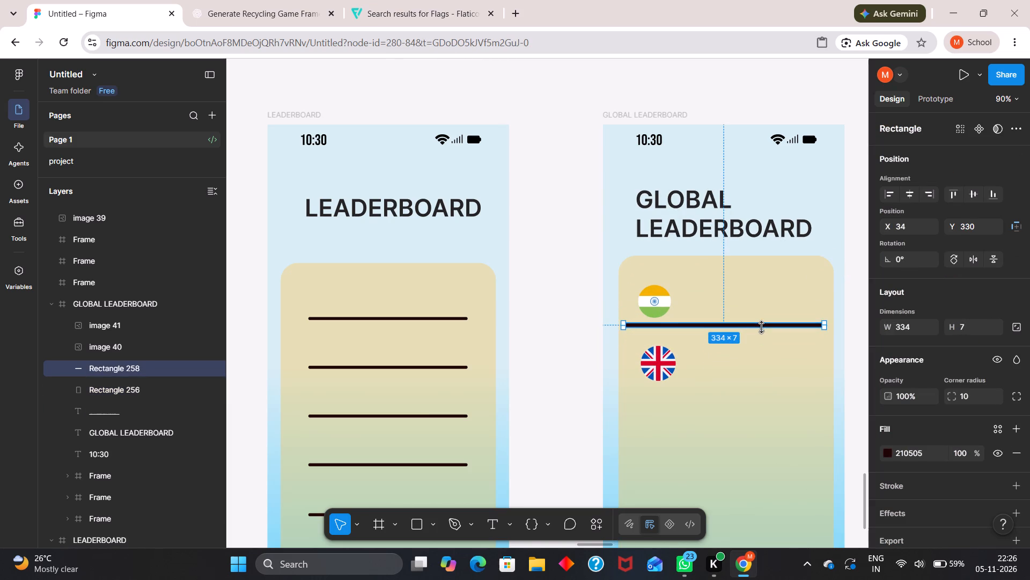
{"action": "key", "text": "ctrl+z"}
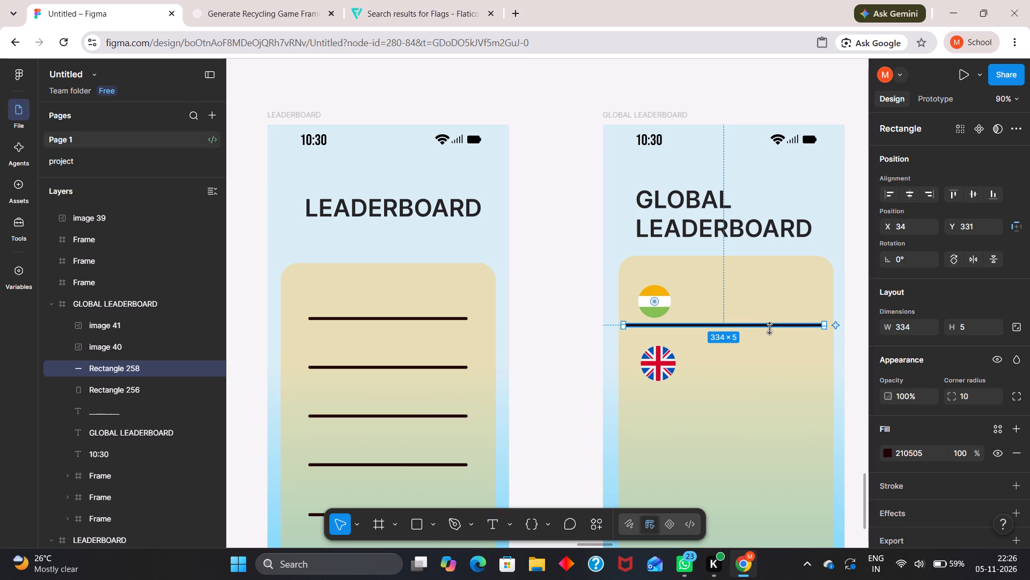
Duplicate the wide divider line and place the copy just below the UK flag, at about X 38, Y 437.
{"action": "left_click_drag", "start_coordinate": [776, 326], "coordinate": [776, 344], "text": "alt"}
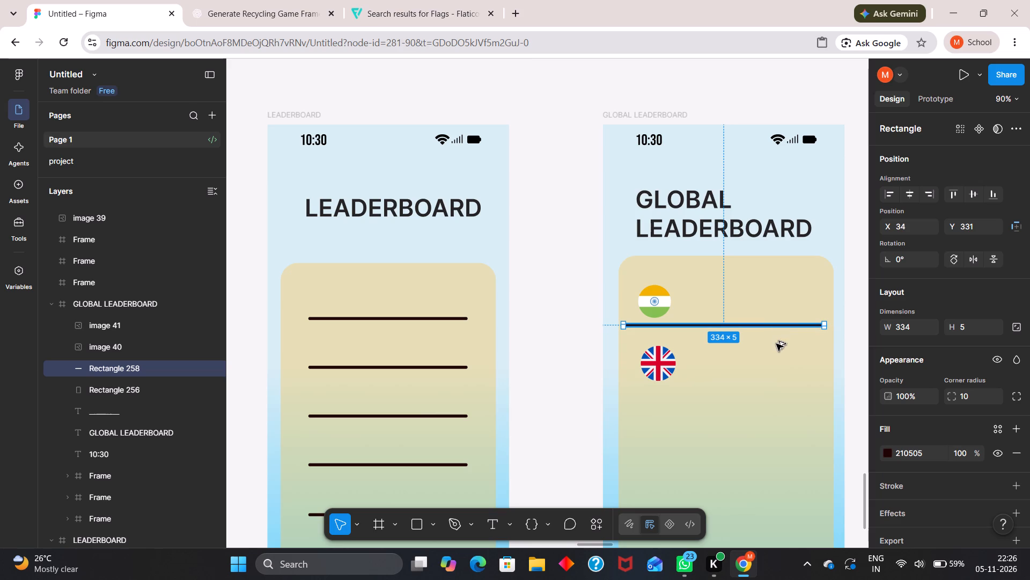
{"action": "left_click_drag", "start_coordinate": [776, 344], "coordinate": [780, 400], "text": "alt"}
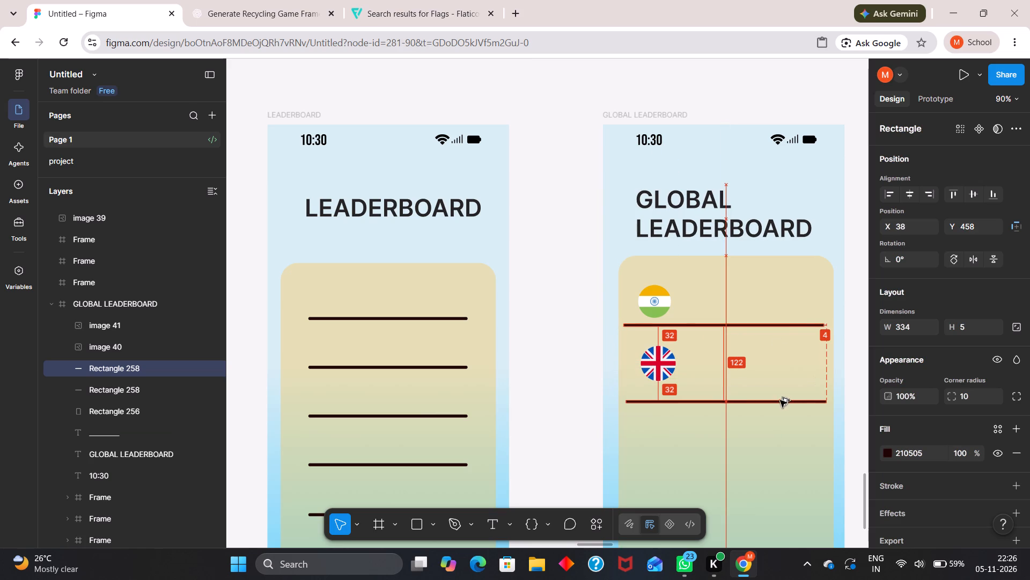
{"action": "left_click_drag", "start_coordinate": [780, 400], "coordinate": [775, 391], "text": "alt"}
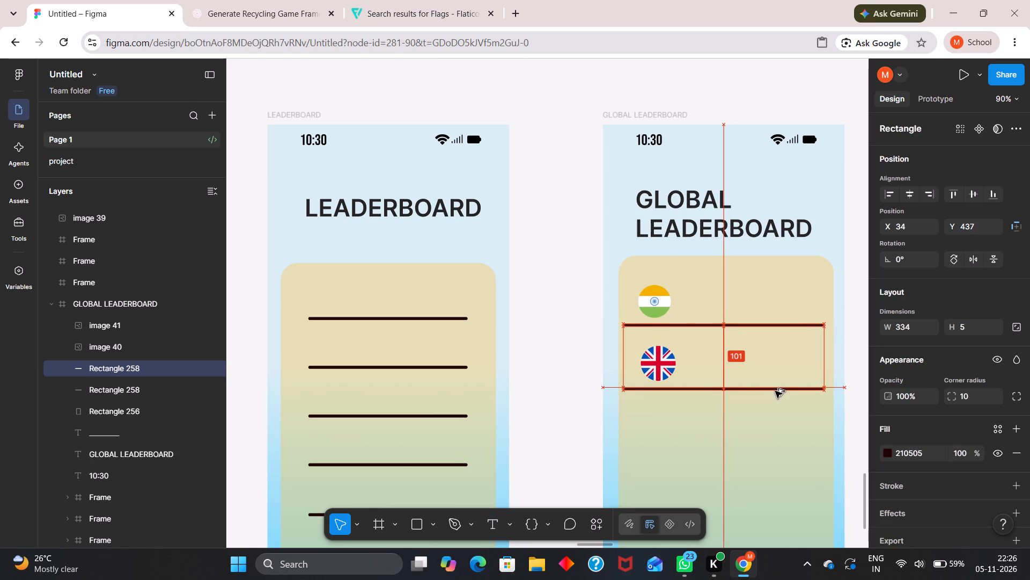
{"action": "left_click_drag", "start_coordinate": [775, 391], "coordinate": [778, 389], "text": "alt"}
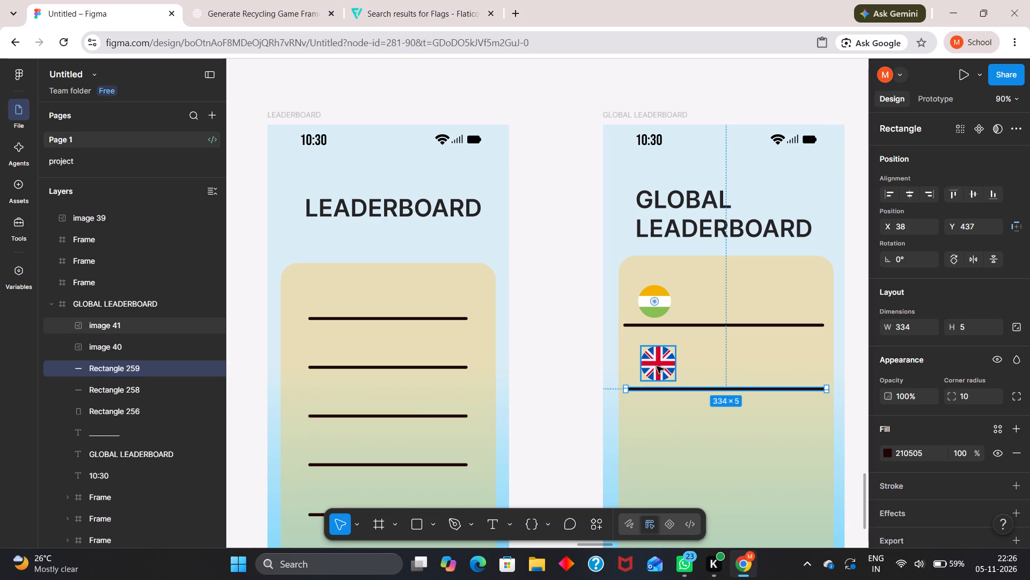
Move the UK flag to about X 38, Y 358 and the India flag to X 38, Y 252, aligning them near the card's left edge.
{"action": "left_click_drag", "start_coordinate": [642, 361], "coordinate": [630, 355]}
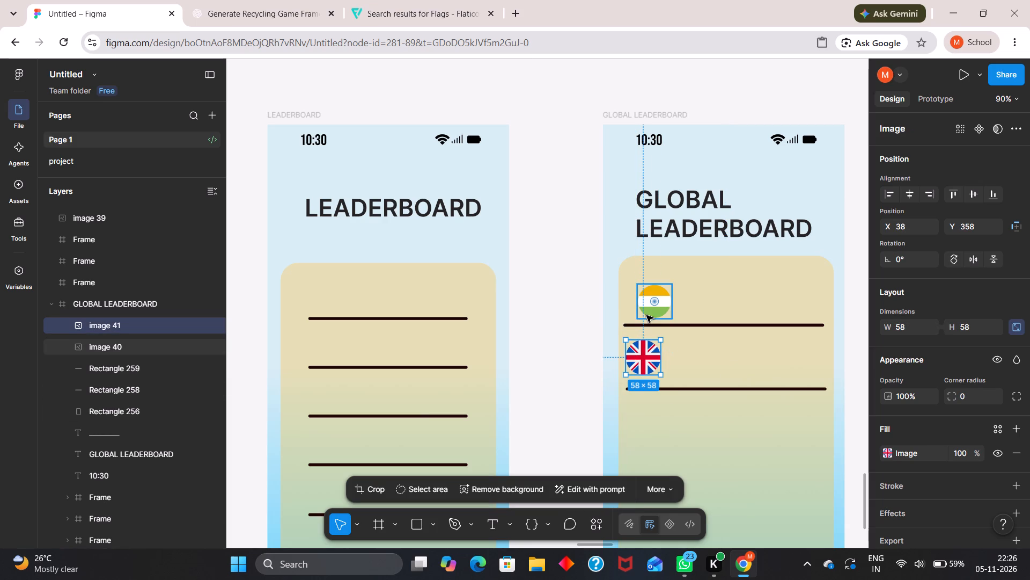
{"action": "left_click_drag", "start_coordinate": [646, 314], "coordinate": [638, 307]}
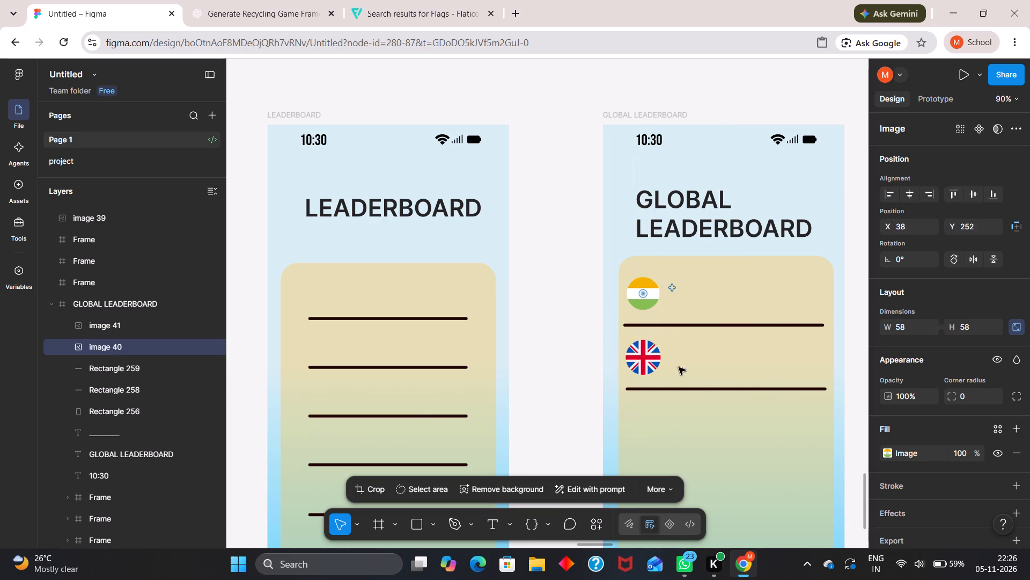
{"action": "scroll", "coordinate": [705, 392], "scroll_direction": "down", "scroll_amount": 2}
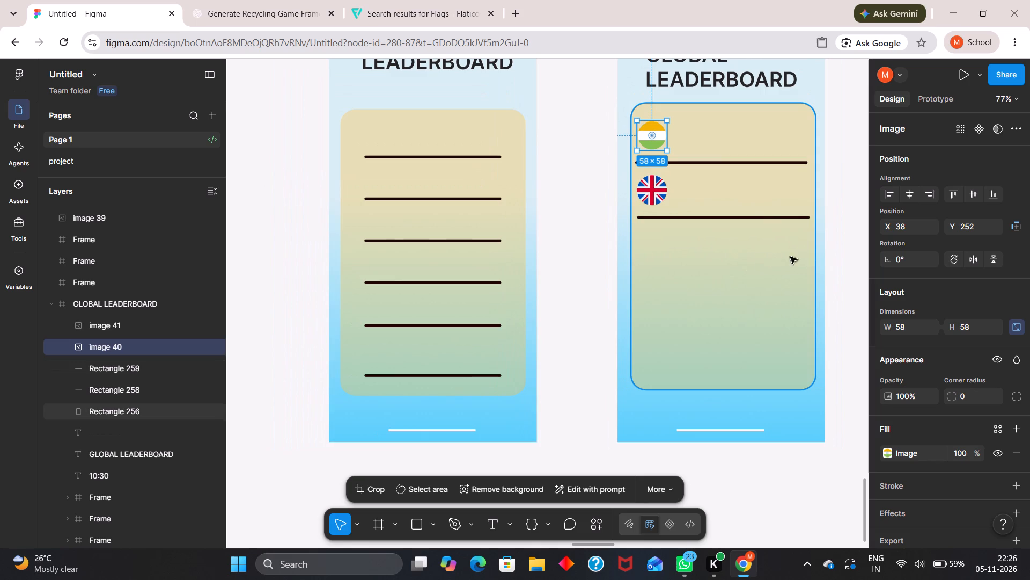
{"action": "left_click", "coordinate": [839, 251]}
Copy the round red, yellow and green Guinea flag image from the Flaticon flags results.
{"action": "scroll", "coordinate": [839, 251], "scroll_direction": "left", "scroll_amount": 1}
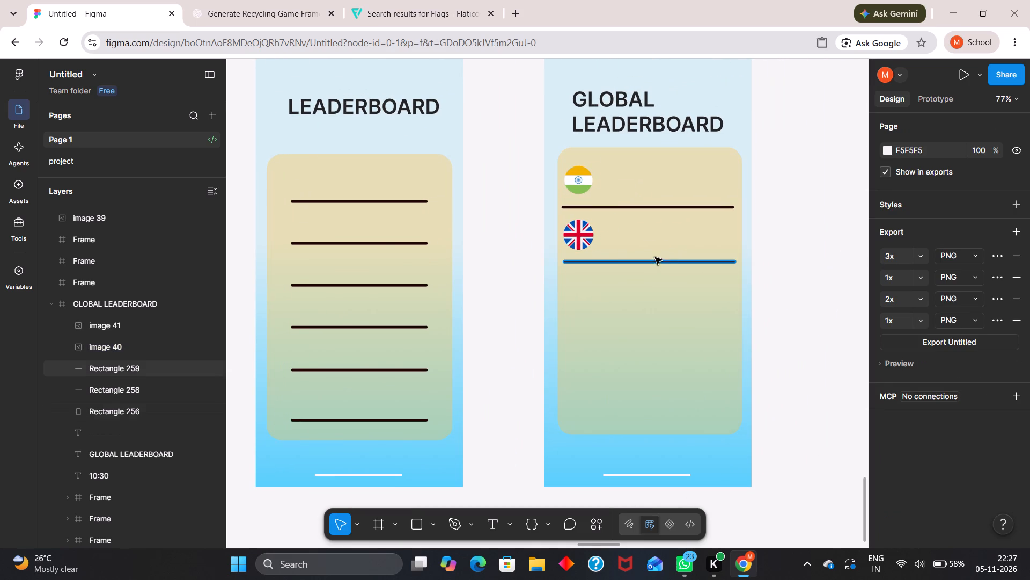
{"action": "left_click", "coordinate": [450, 7]}
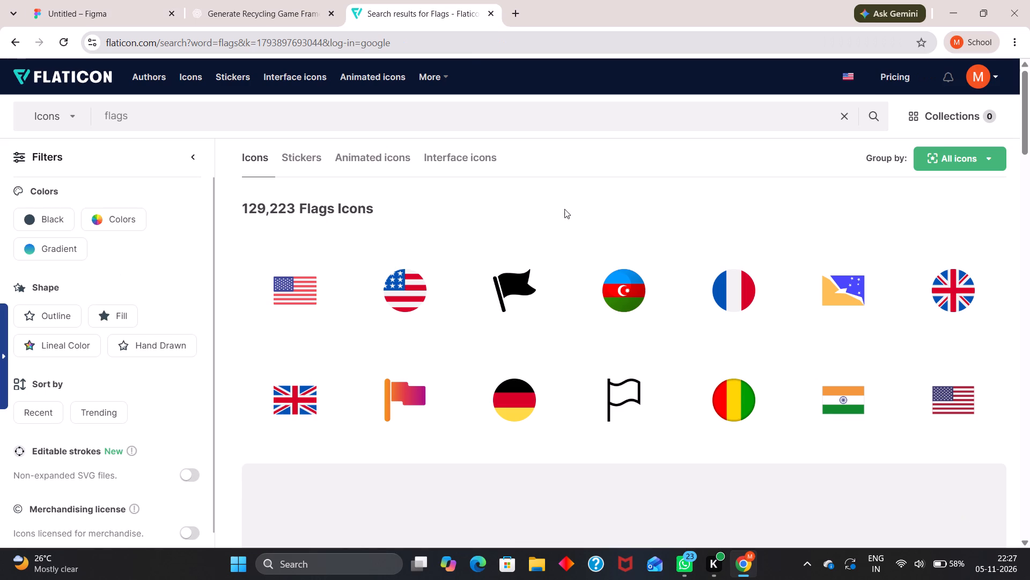
{"action": "scroll", "coordinate": [644, 334], "scroll_direction": "down", "scroll_amount": 1}
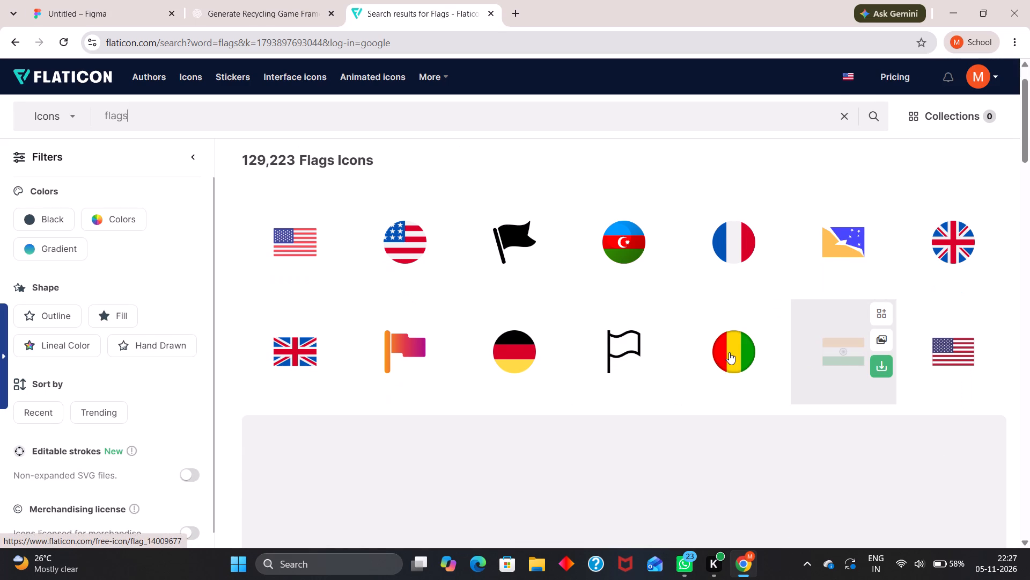
{"action": "right_click", "coordinate": [729, 352]}
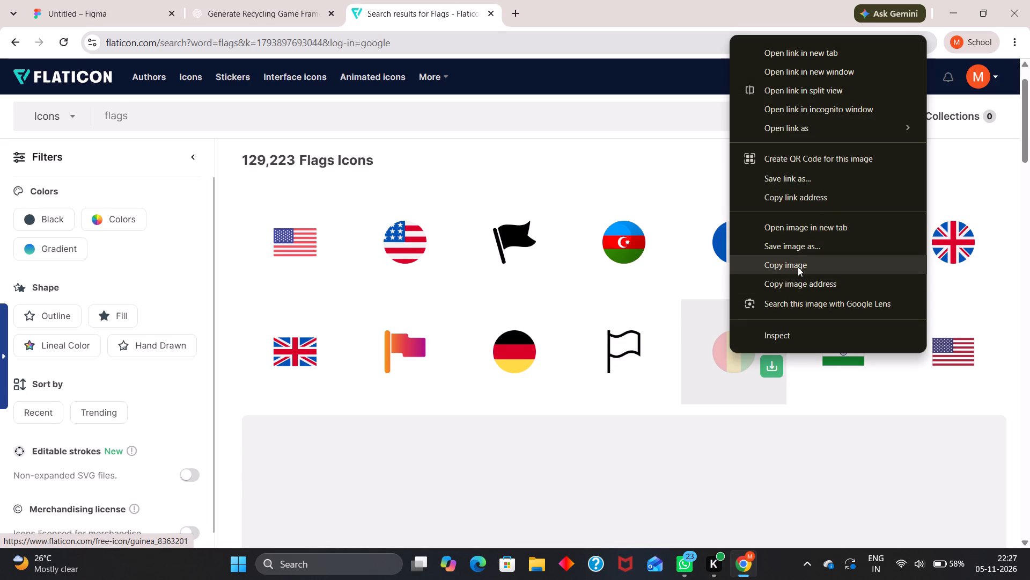
{"action": "left_click", "coordinate": [798, 267]}
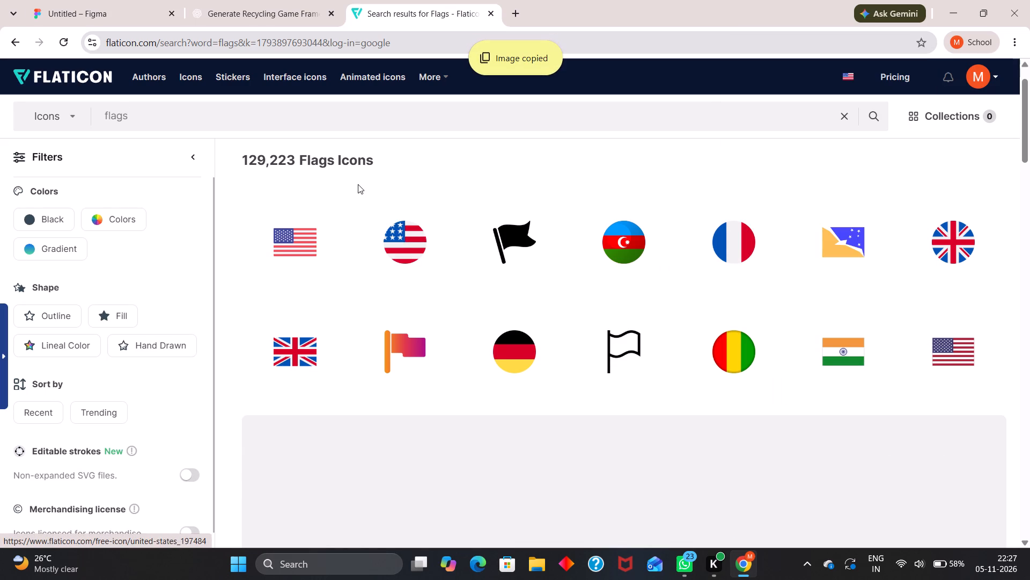
In Figma, duplicate the UK flag below the second divider, at X 38, Y 463, and replace the copy's image with the Guinea flag.
{"action": "left_click", "coordinate": [111, 19]}
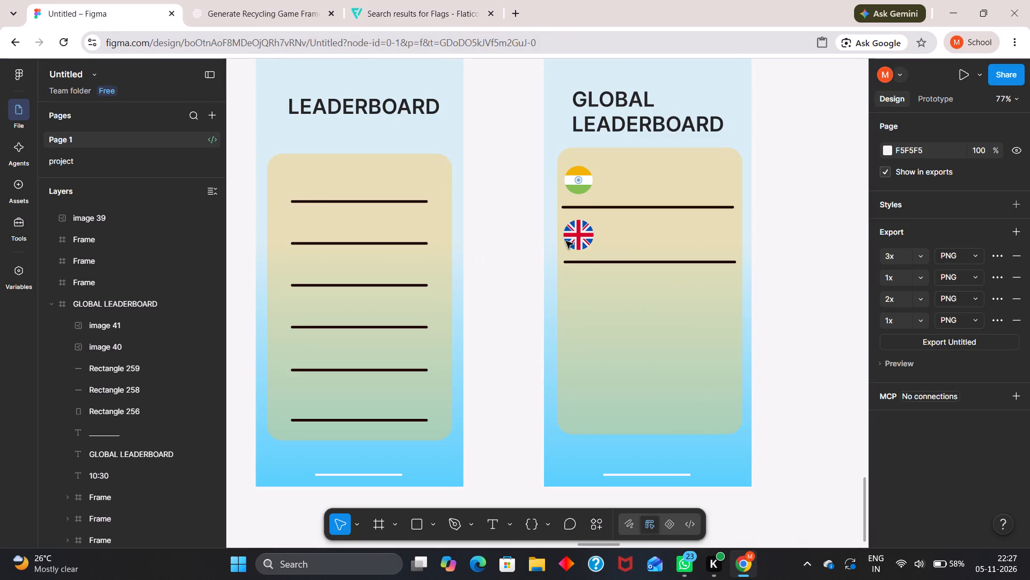
{"action": "left_click", "coordinate": [582, 240]}
{"action": "left_click_drag", "start_coordinate": [582, 240], "coordinate": [582, 263], "text": "alt"}
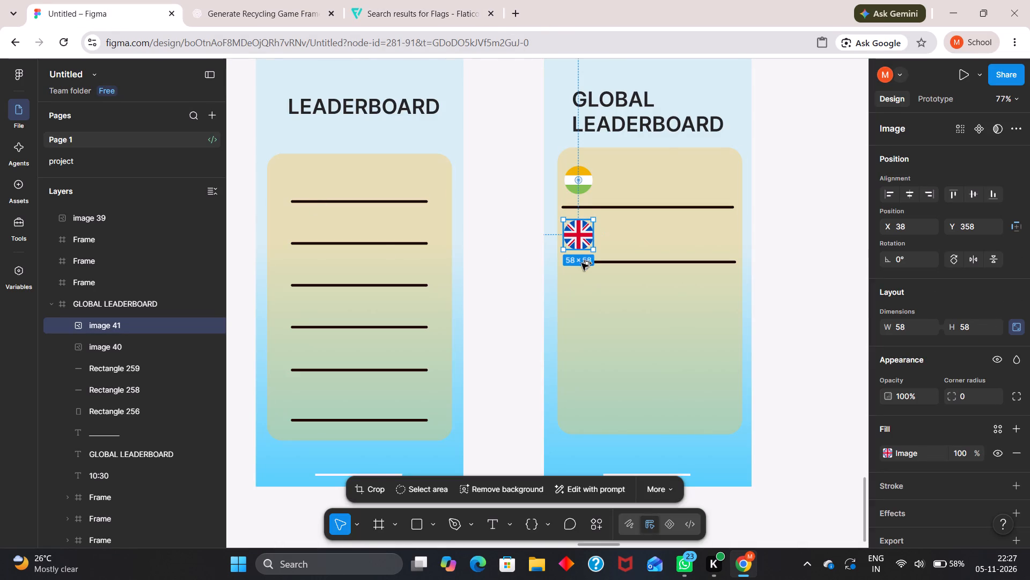
{"action": "left_click_drag", "start_coordinate": [582, 263], "coordinate": [583, 293], "text": "alt"}
{"action": "double_click", "coordinate": [583, 293]}
{"action": "key", "text": "ctrl+v"}
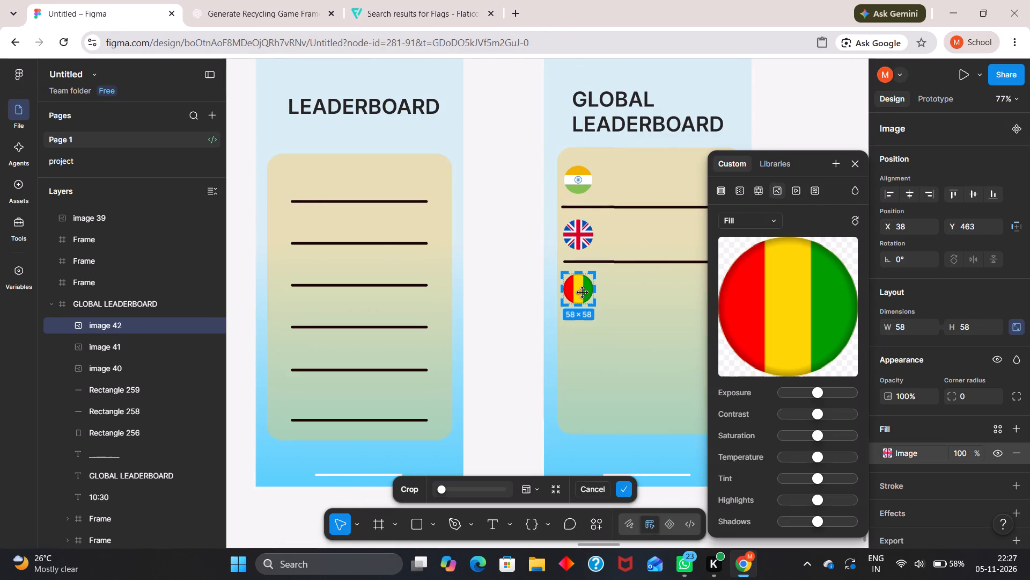
{"action": "left_click", "coordinate": [509, 313]}
{"action": "left_click", "coordinate": [509, 313]}
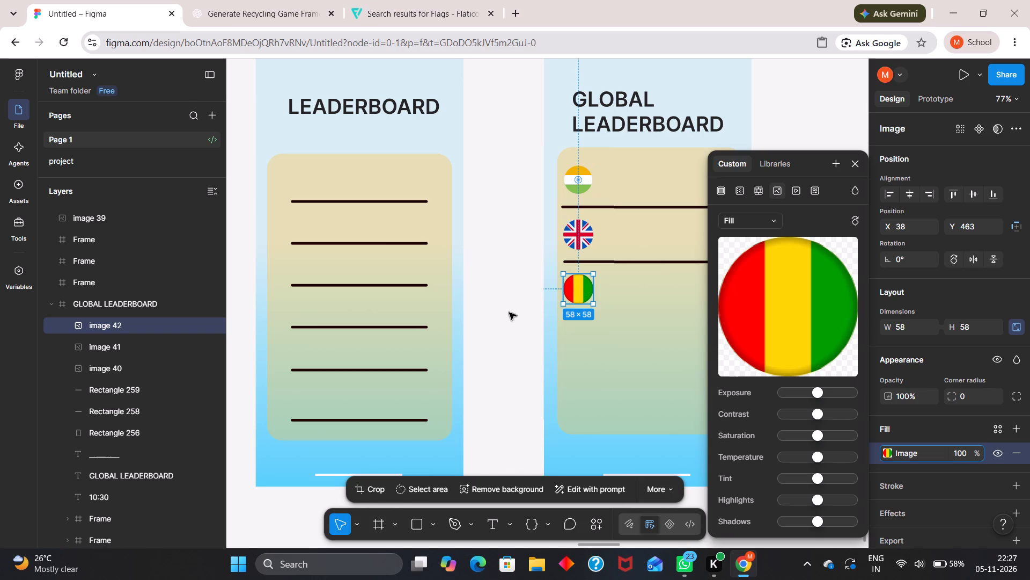
Duplicate the second divider line and place the copy just below the Guinea flag, at about Y 543.
{"action": "left_click", "coordinate": [678, 263]}
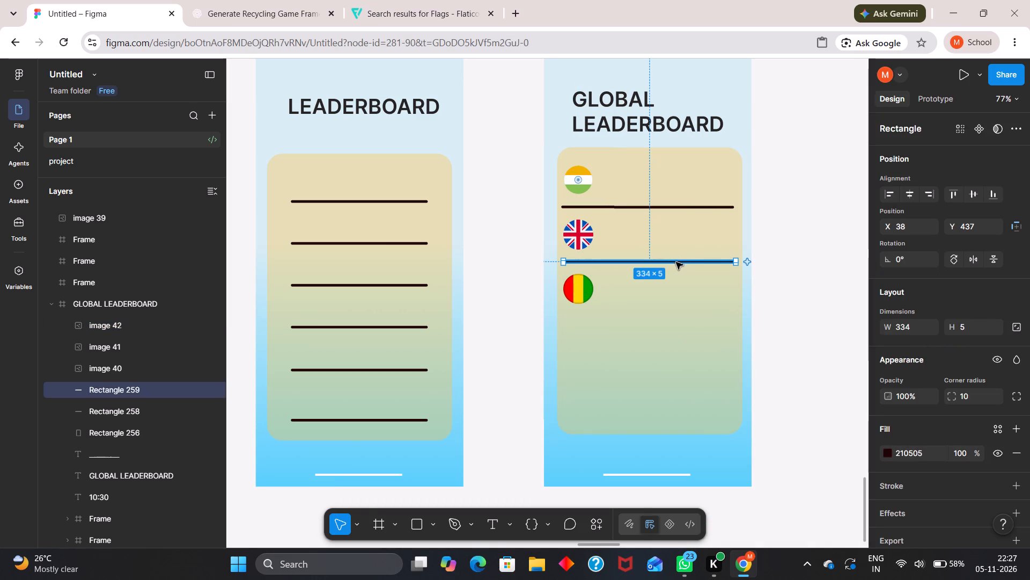
{"action": "left_click_drag", "start_coordinate": [676, 262], "coordinate": [675, 318], "text": "alt"}
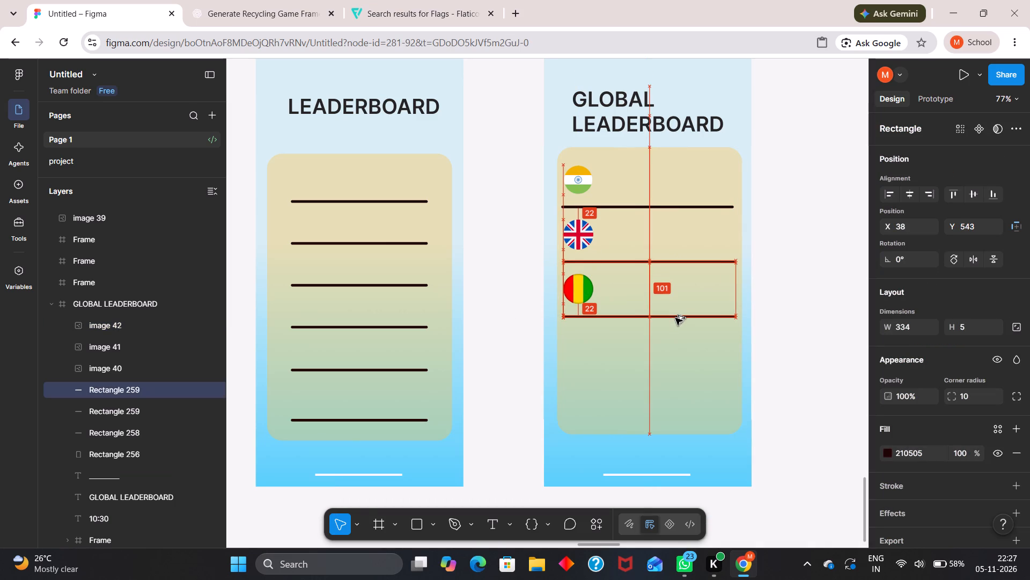
{"action": "left_click_drag", "start_coordinate": [675, 318], "coordinate": [675, 318], "text": "alt"}
{"action": "left_click", "coordinate": [800, 294]}
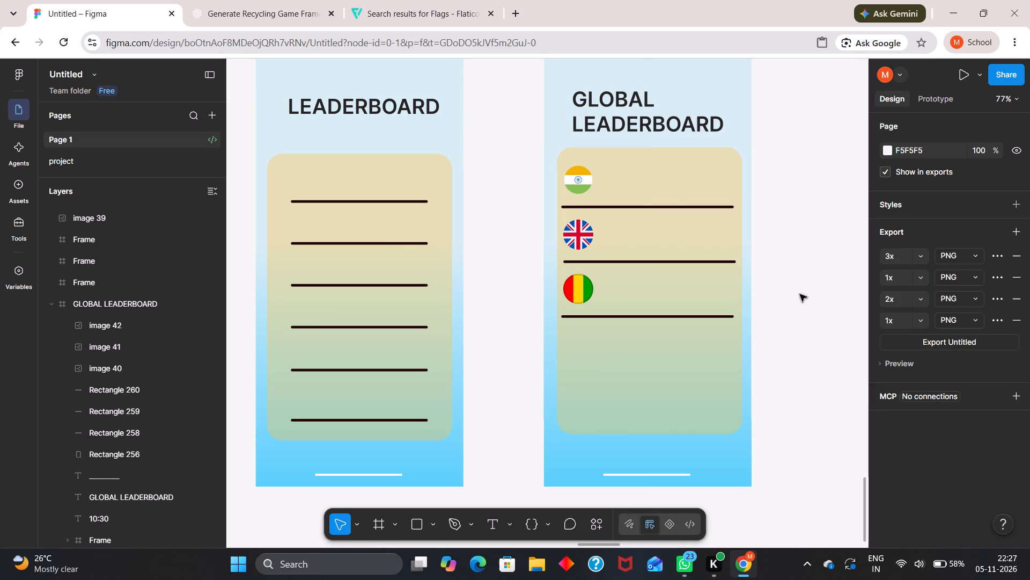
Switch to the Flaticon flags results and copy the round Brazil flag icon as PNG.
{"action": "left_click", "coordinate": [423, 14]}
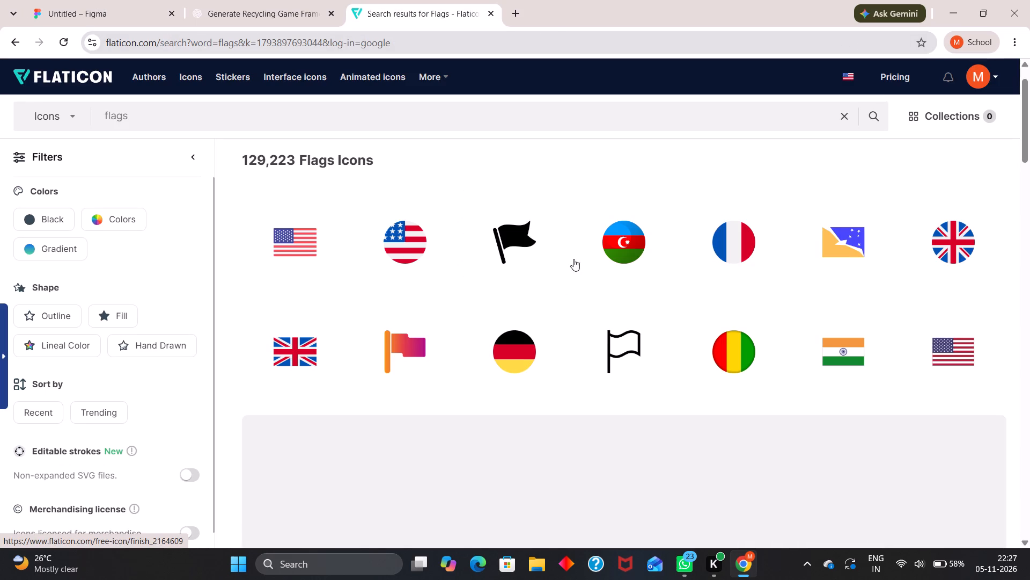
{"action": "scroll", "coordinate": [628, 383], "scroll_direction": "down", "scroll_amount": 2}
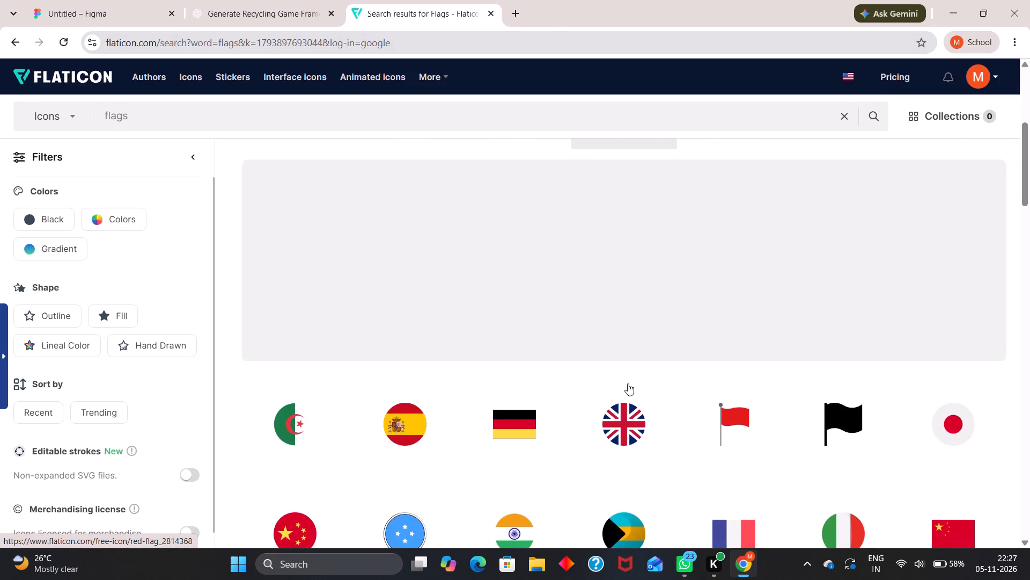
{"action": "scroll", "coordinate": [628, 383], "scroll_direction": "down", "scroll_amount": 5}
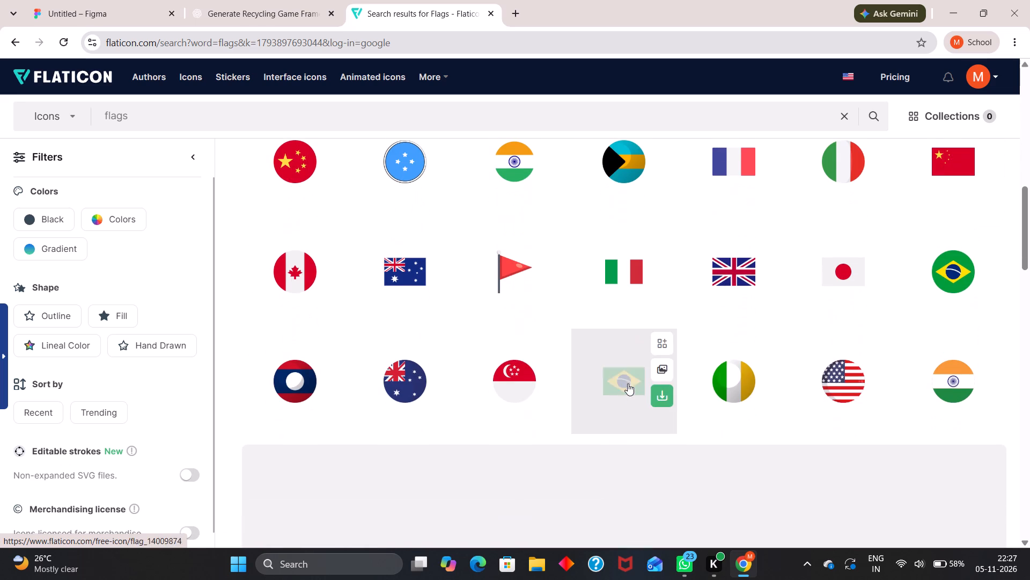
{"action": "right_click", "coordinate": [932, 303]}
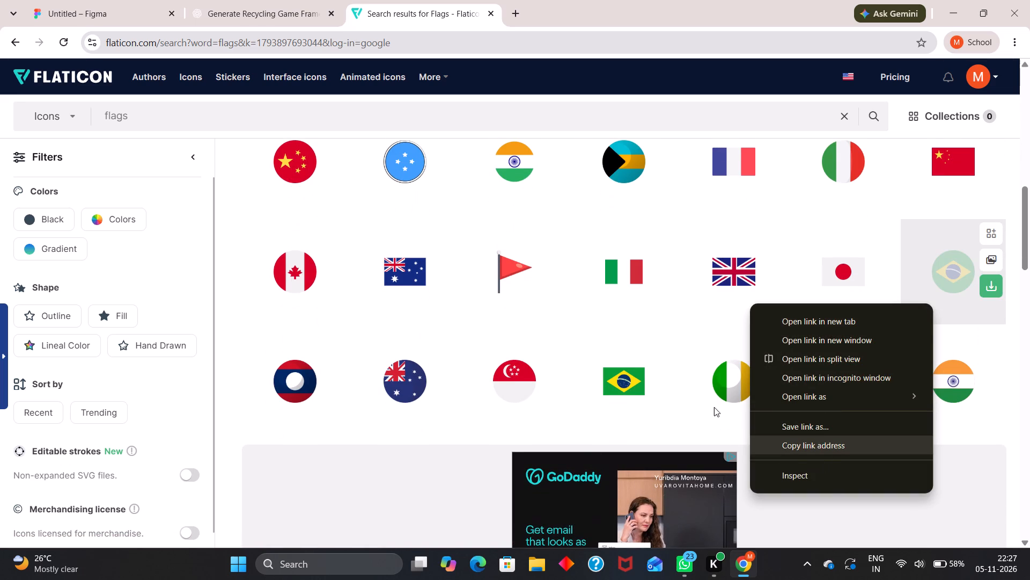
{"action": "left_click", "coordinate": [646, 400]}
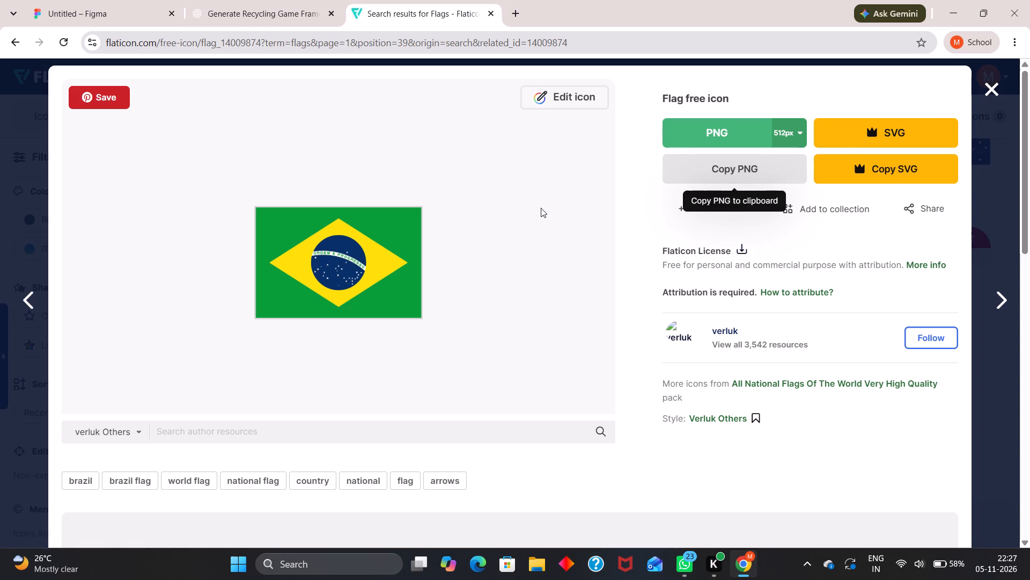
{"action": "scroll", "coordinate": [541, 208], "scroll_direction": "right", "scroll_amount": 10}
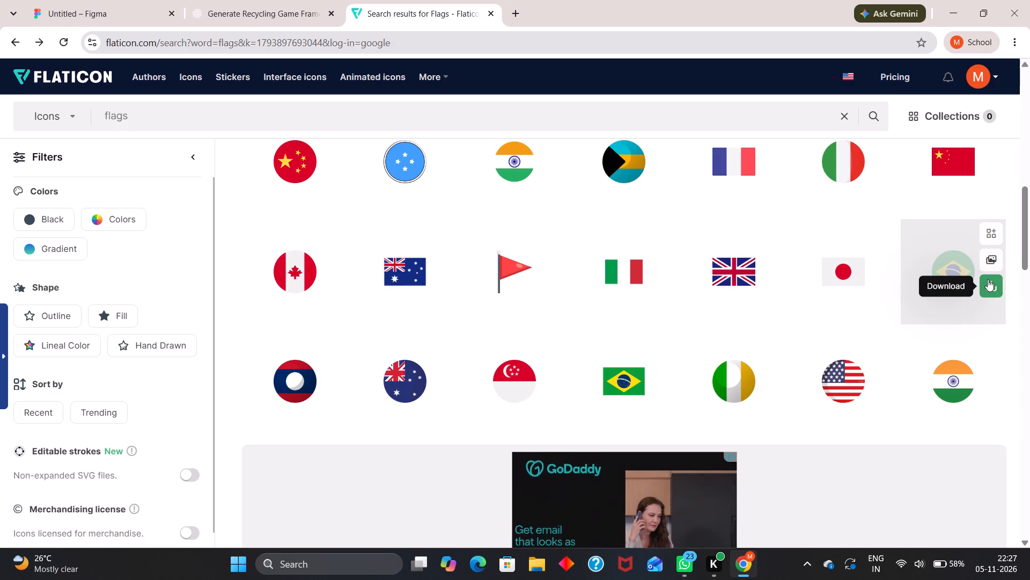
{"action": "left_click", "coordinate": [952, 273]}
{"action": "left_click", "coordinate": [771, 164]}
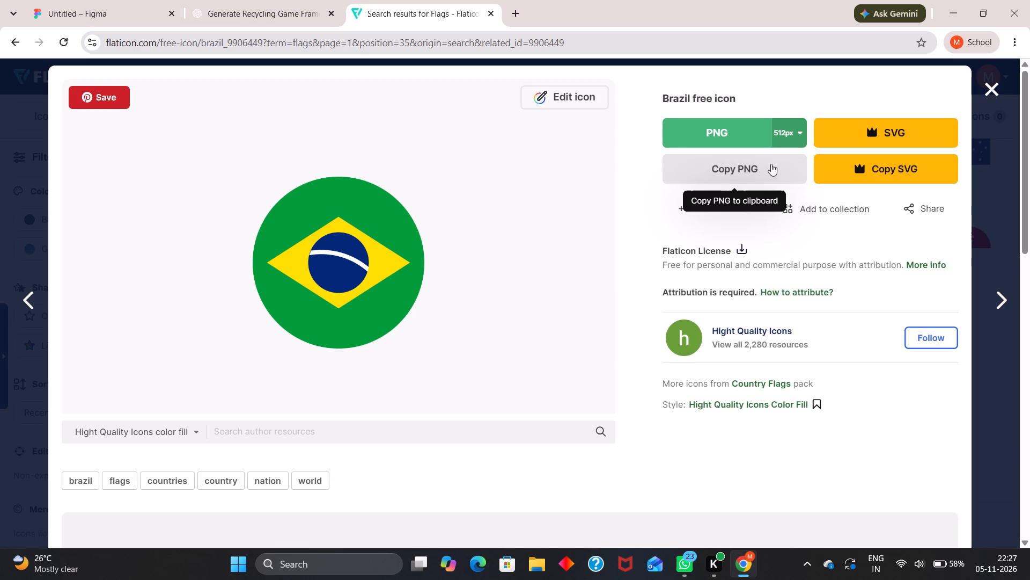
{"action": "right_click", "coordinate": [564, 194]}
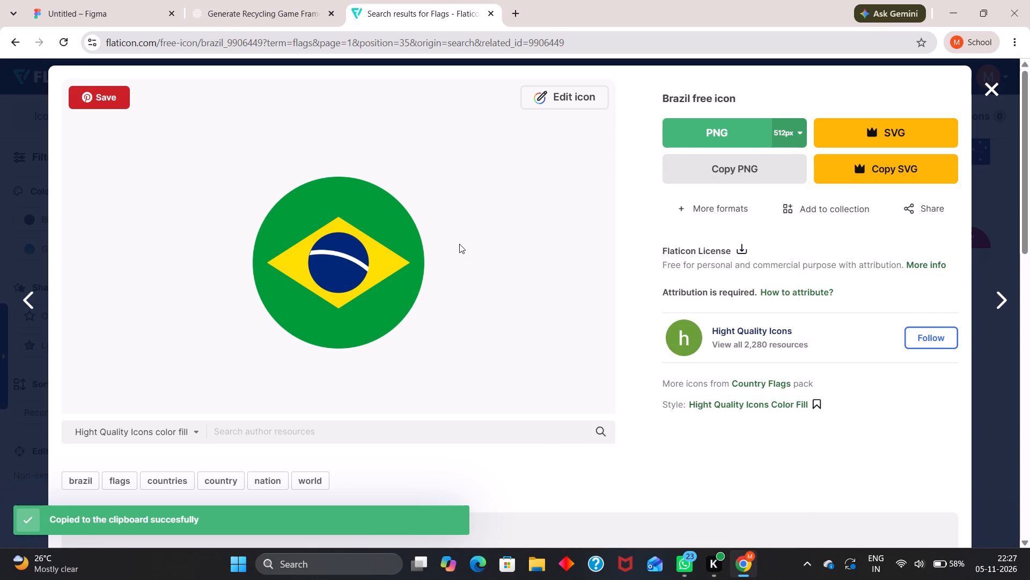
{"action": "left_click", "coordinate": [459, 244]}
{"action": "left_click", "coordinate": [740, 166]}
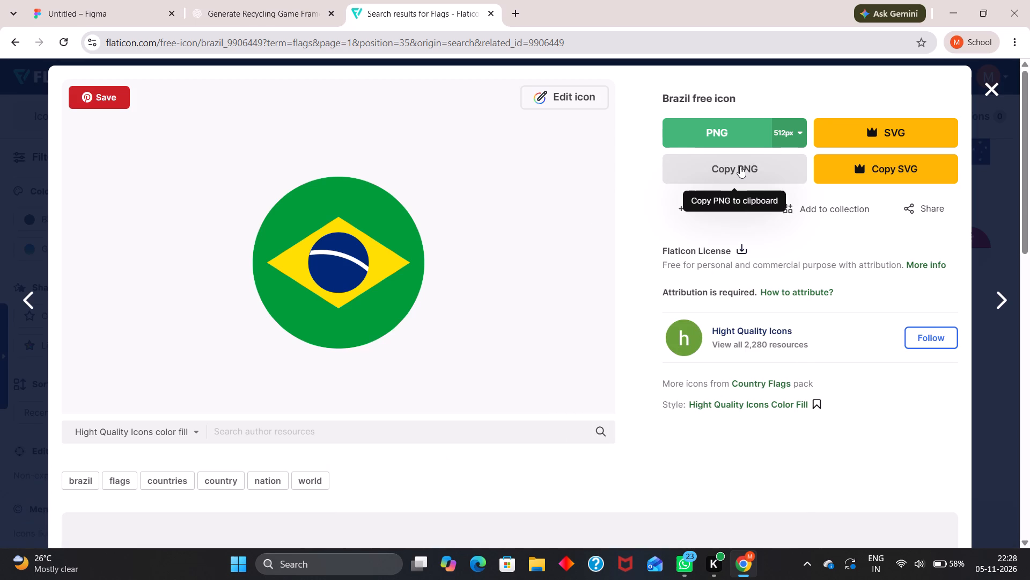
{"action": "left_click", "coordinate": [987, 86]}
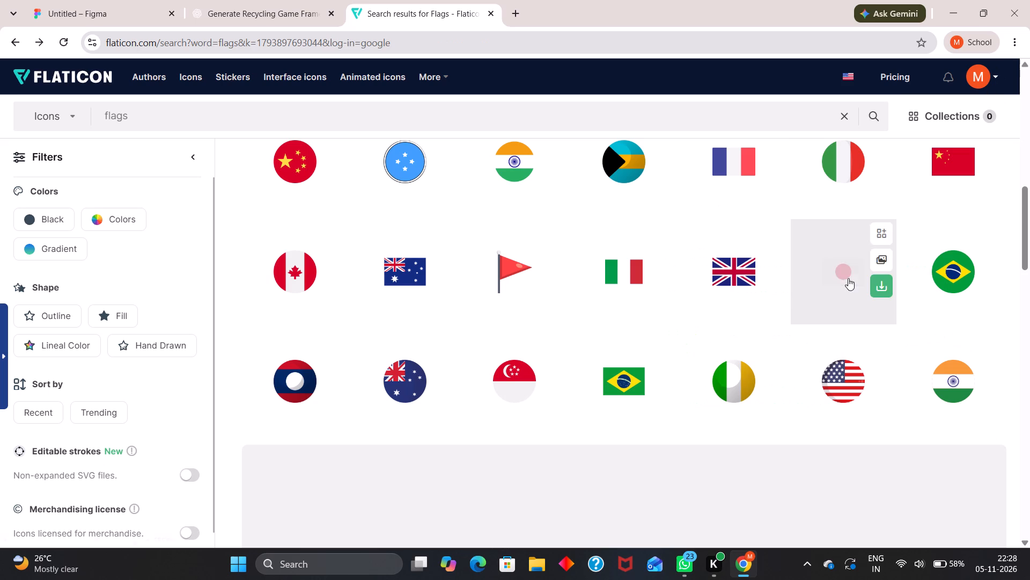
Copy the round white, blue and red Russia flag image from the Flaticon flags results.
{"action": "scroll", "coordinate": [848, 278], "scroll_direction": "down", "scroll_amount": 5}
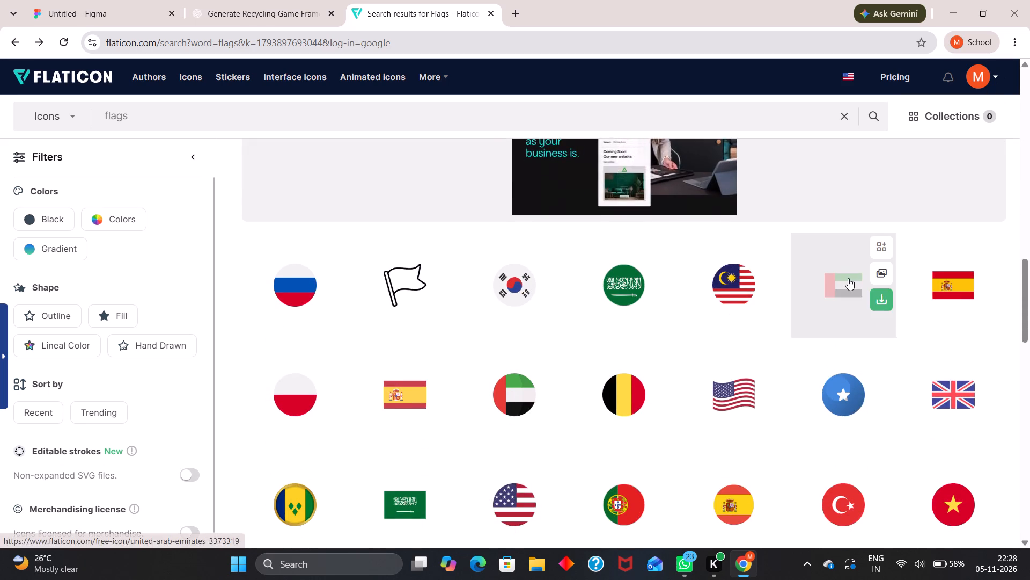
{"action": "scroll", "coordinate": [848, 278], "scroll_direction": "down", "scroll_amount": 2}
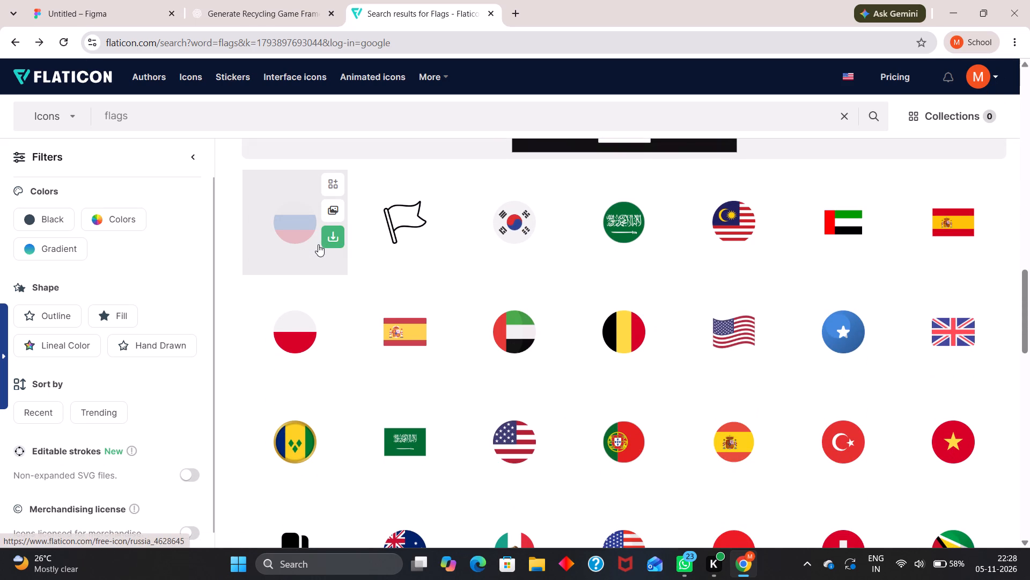
{"action": "right_click", "coordinate": [277, 220]}
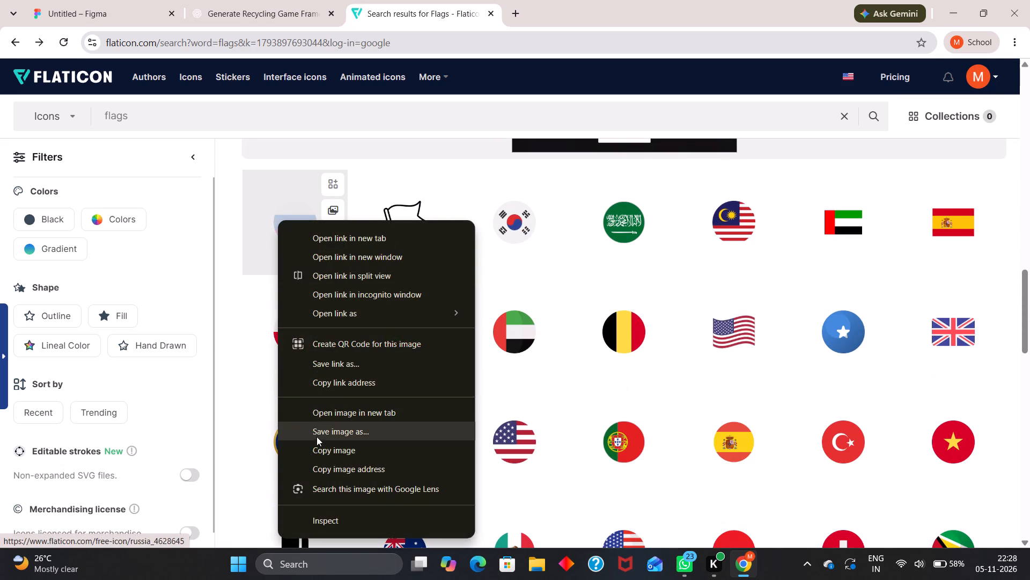
{"action": "left_click", "coordinate": [323, 455]}
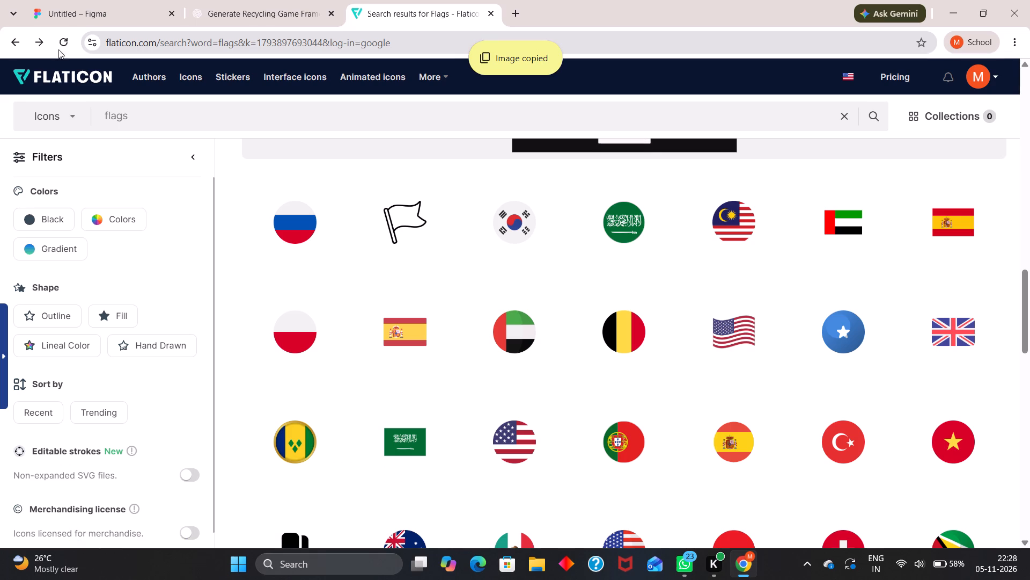
In Figma, duplicate the Guinea flag below the third divider, at X 38, Y 569, and replace the copy's image with the Russia flag.
{"action": "left_click", "coordinate": [104, 9]}
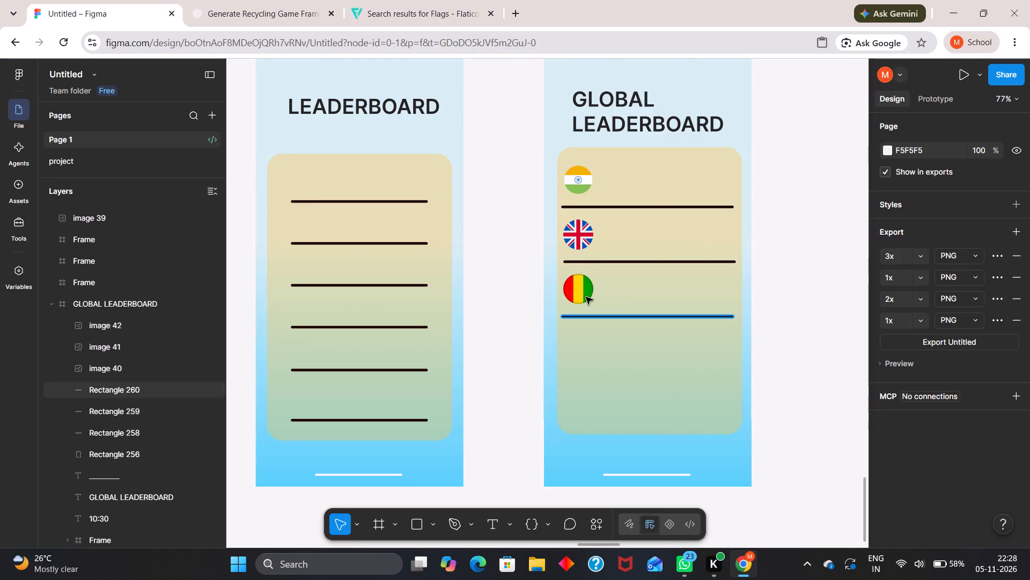
{"action": "left_click", "coordinate": [583, 294]}
{"action": "left_click_drag", "start_coordinate": [583, 294], "coordinate": [585, 340], "text": "alt"}
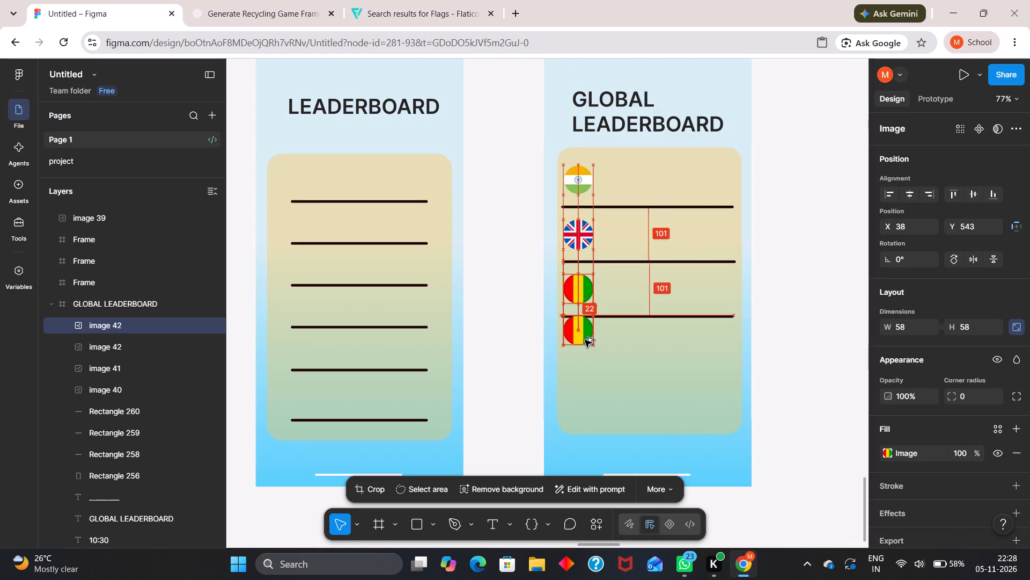
{"action": "left_click_drag", "start_coordinate": [585, 340], "coordinate": [585, 347], "text": "alt"}
{"action": "left_click", "coordinate": [585, 347]}
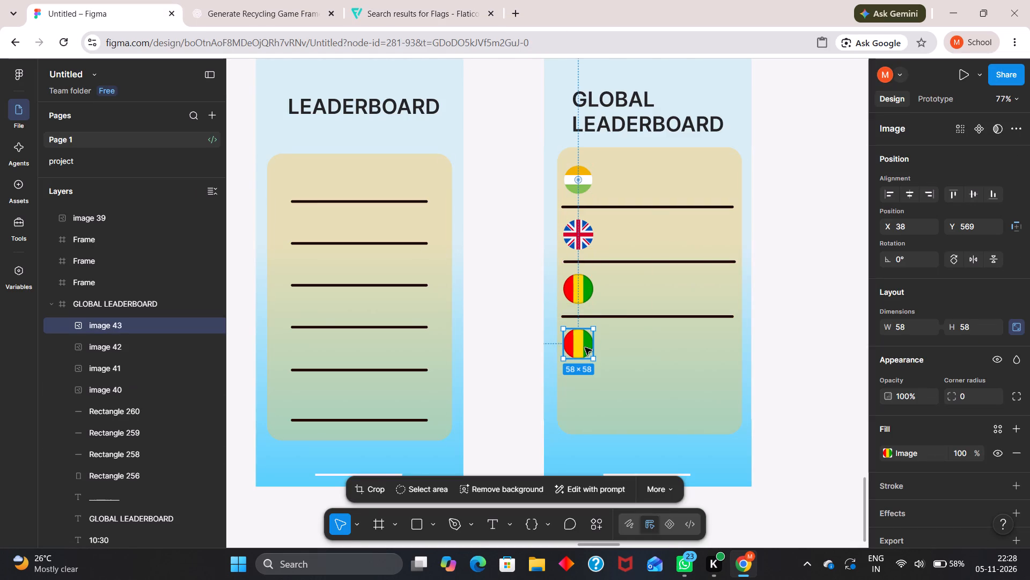
{"action": "key", "text": "ctrl+v"}
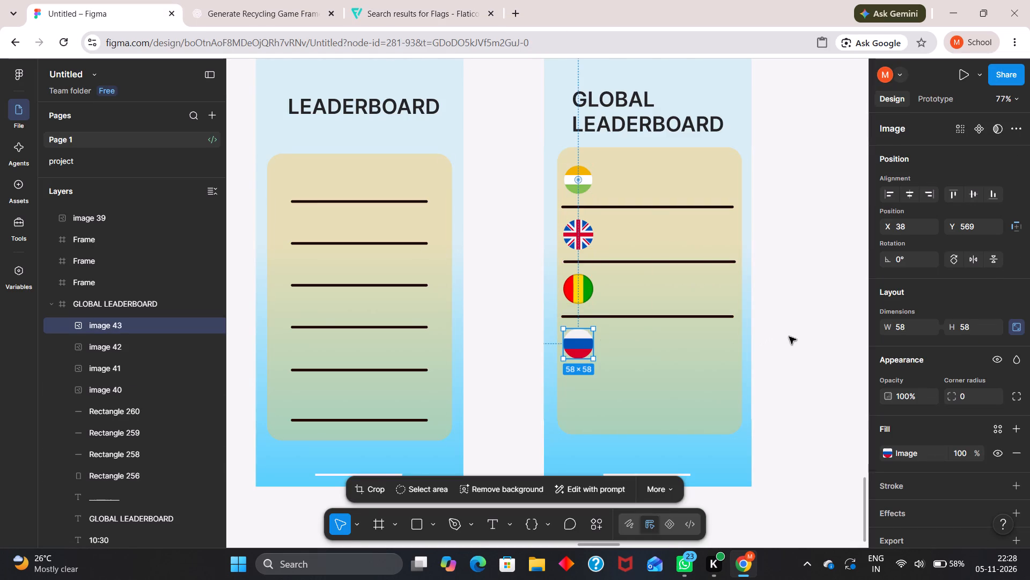
{"action": "left_click", "coordinate": [789, 337]}
Duplicate the third divider line and place the copy just below the Russia flag, at X 34, Y 649.
{"action": "left_click", "coordinate": [679, 316]}
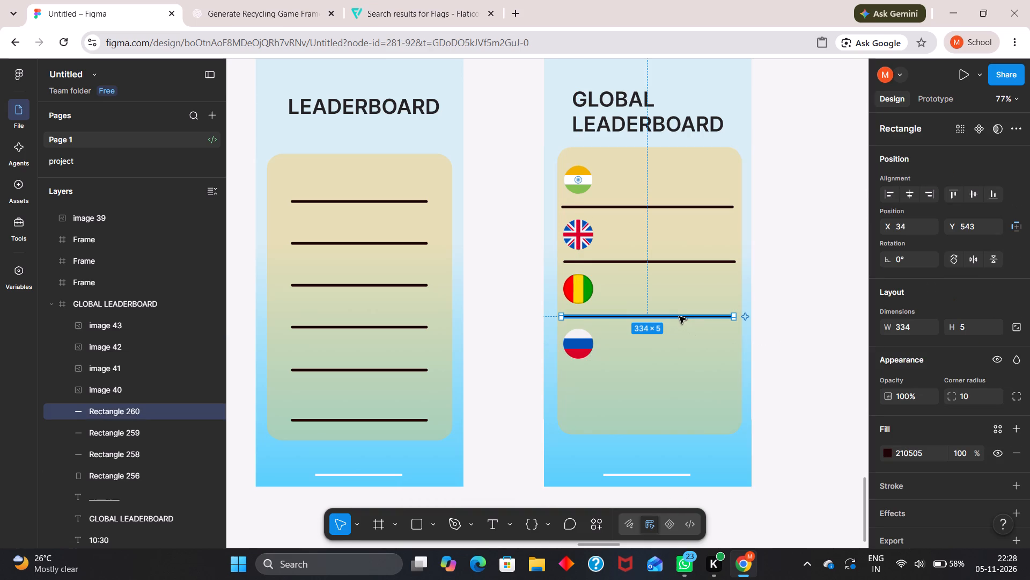
{"action": "left_click_drag", "start_coordinate": [679, 316], "coordinate": [679, 377], "text": "alt"}
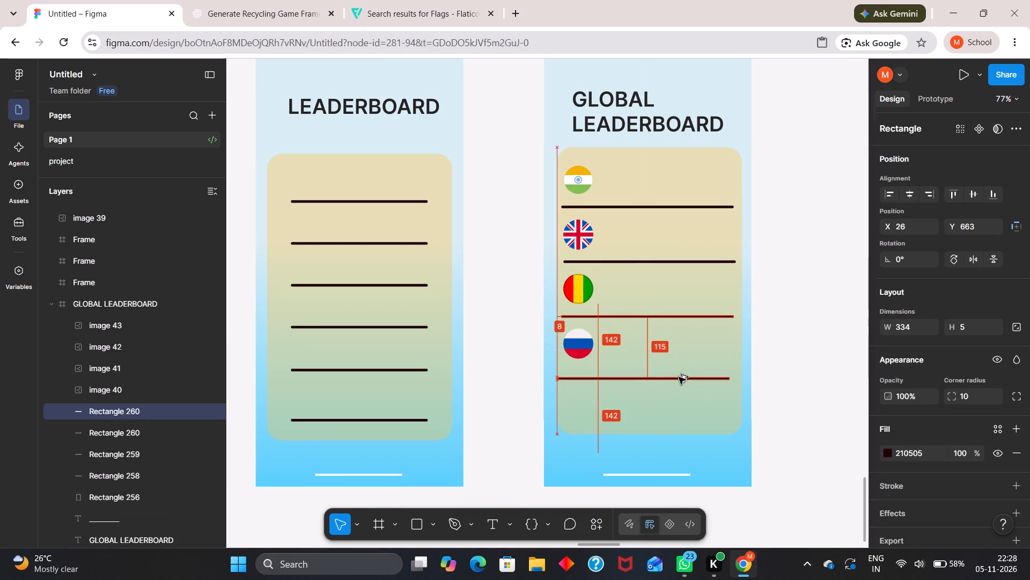
{"action": "left_click_drag", "start_coordinate": [679, 377], "coordinate": [680, 373], "text": "alt"}
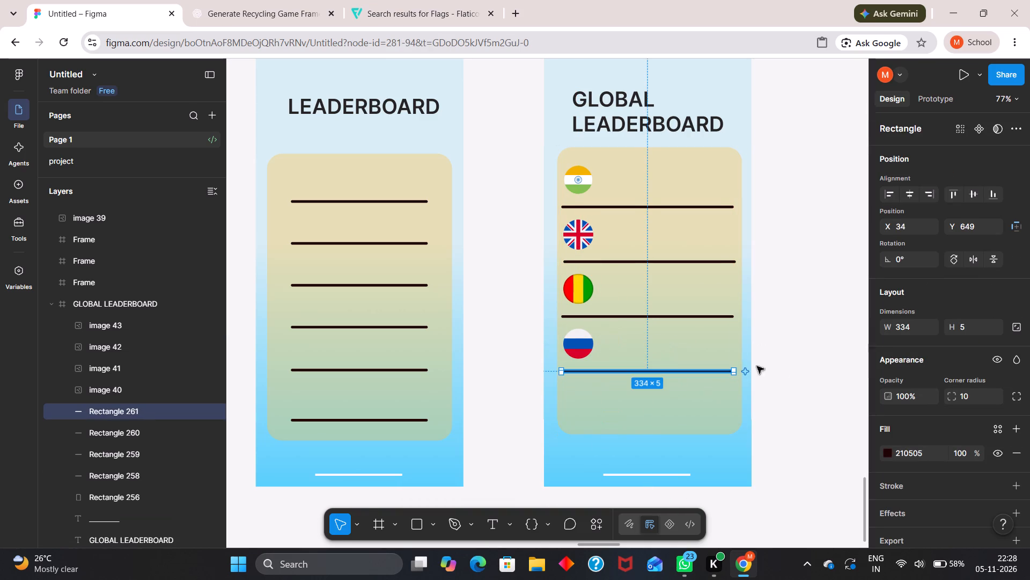
{"action": "left_click", "coordinate": [785, 367]}
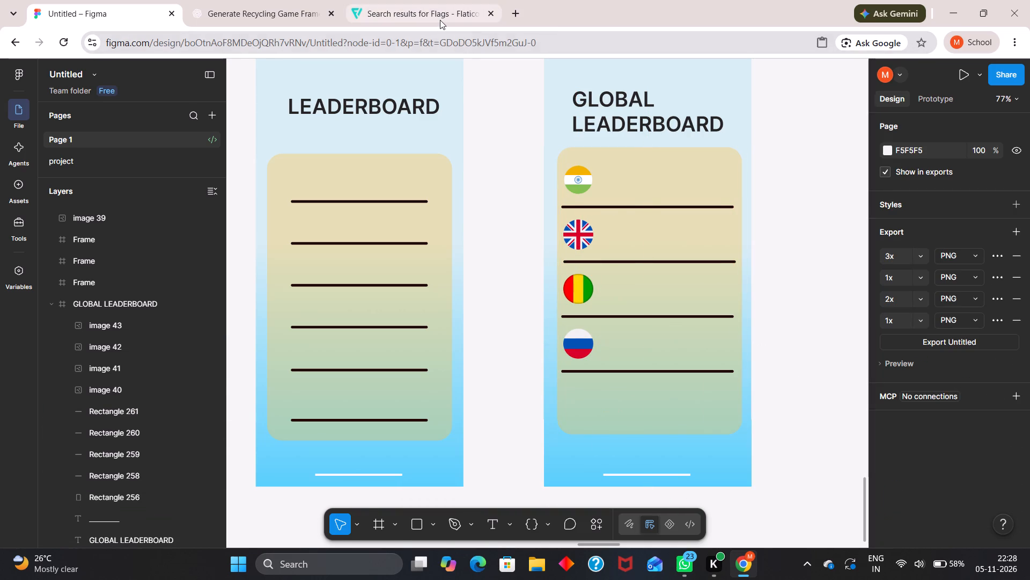
Copy the round blue and yellow Sweden flag image from the Flaticon flags results.
{"action": "left_click", "coordinate": [440, 20]}
{"action": "scroll", "coordinate": [588, 289], "scroll_direction": "down", "scroll_amount": 1}
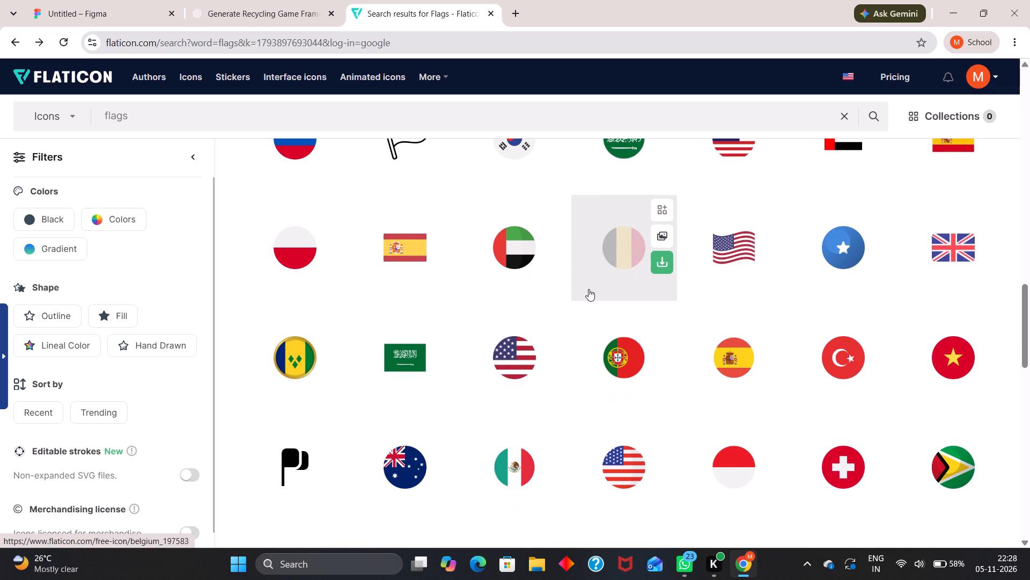
{"action": "scroll", "coordinate": [701, 419], "scroll_direction": "down", "scroll_amount": 1}
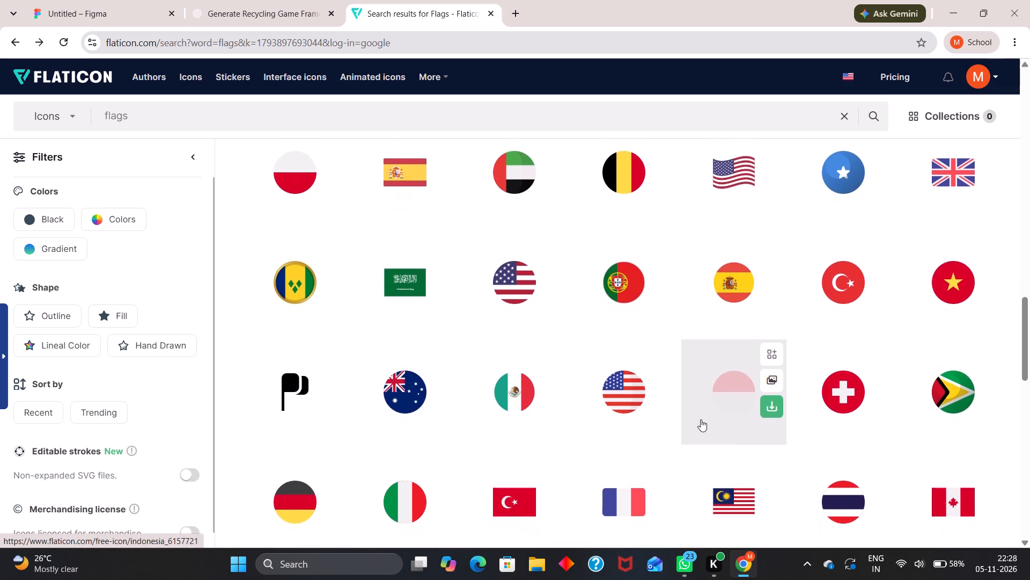
{"action": "scroll", "coordinate": [701, 419], "scroll_direction": "down", "scroll_amount": 1}
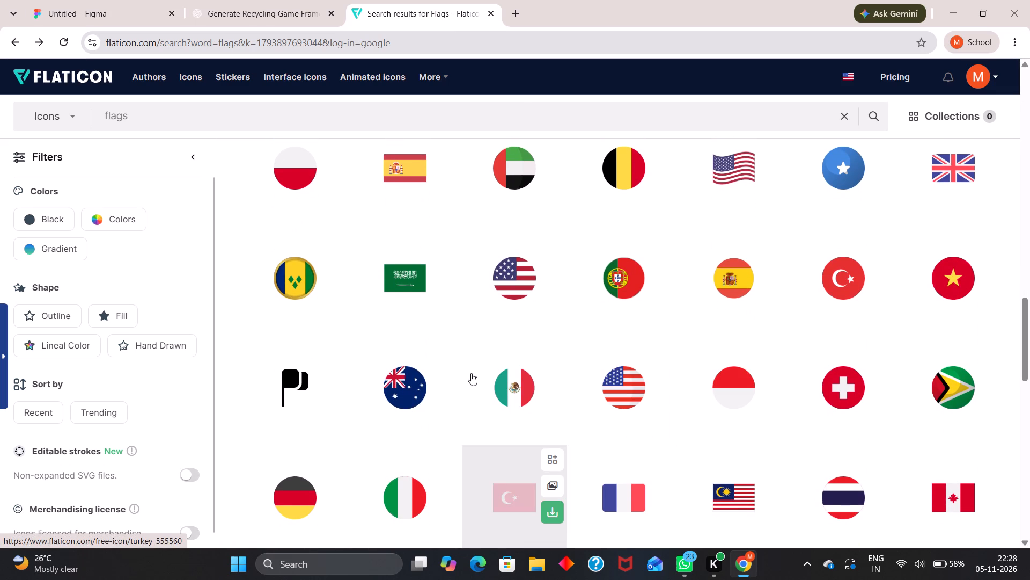
{"action": "scroll", "coordinate": [471, 373], "scroll_direction": "down", "scroll_amount": 4}
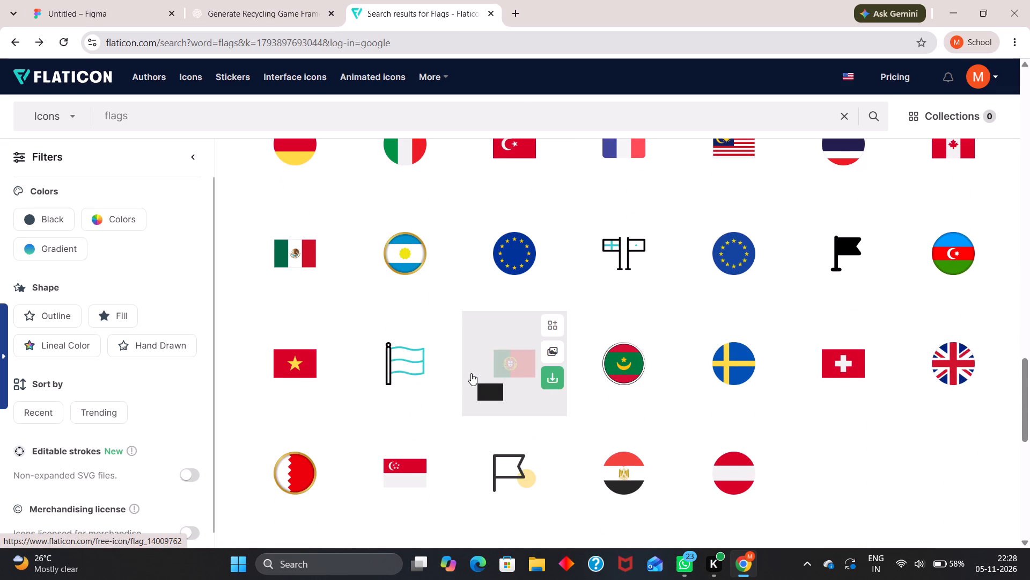
{"action": "right_click", "coordinate": [712, 351]}
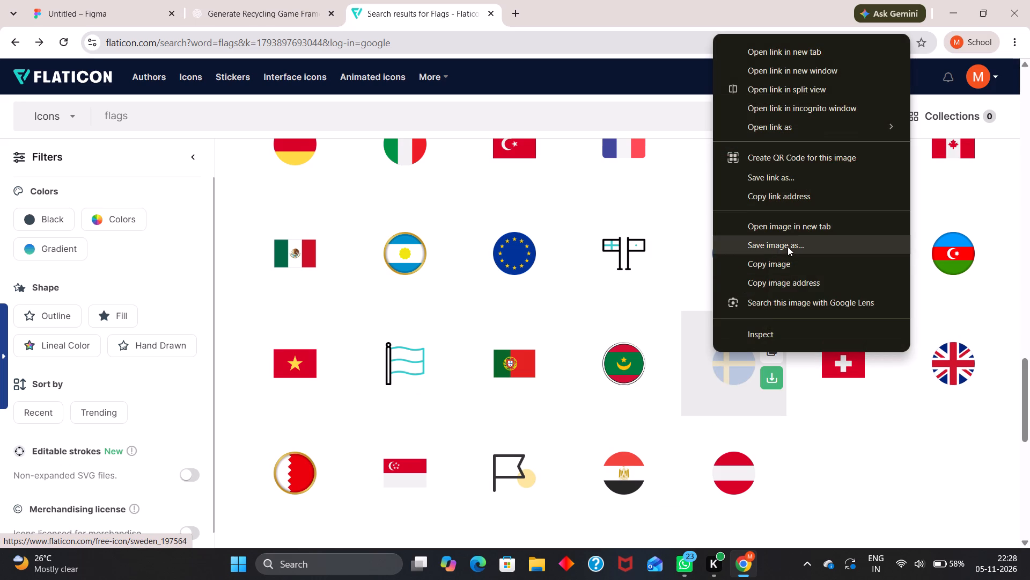
{"action": "left_click", "coordinate": [798, 269]}
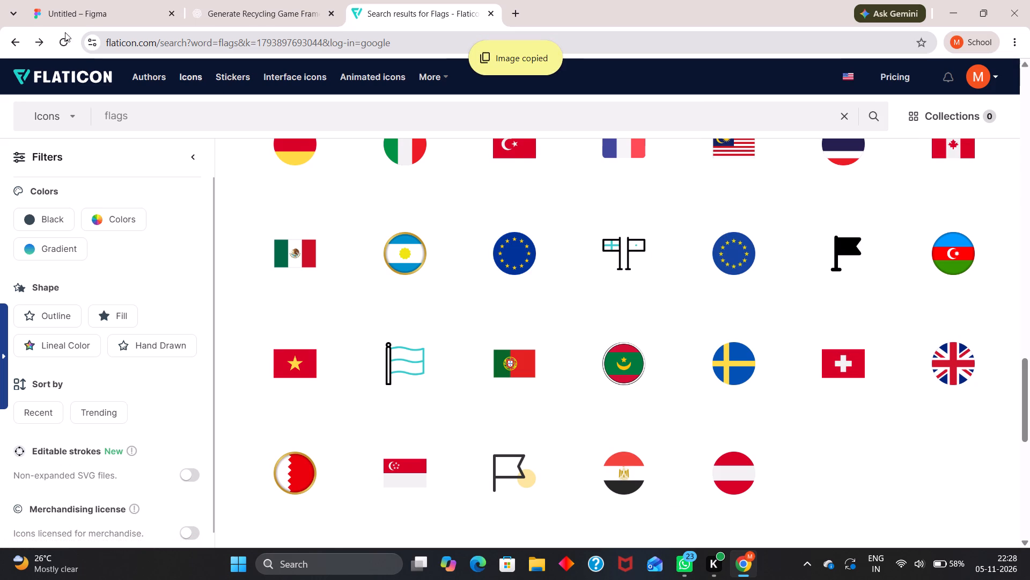
In Figma, duplicate the Russia flag below the fourth divider, at X 38, Y 675, and replace the copy's image with the Sweden flag.
{"action": "left_click", "coordinate": [62, 8]}
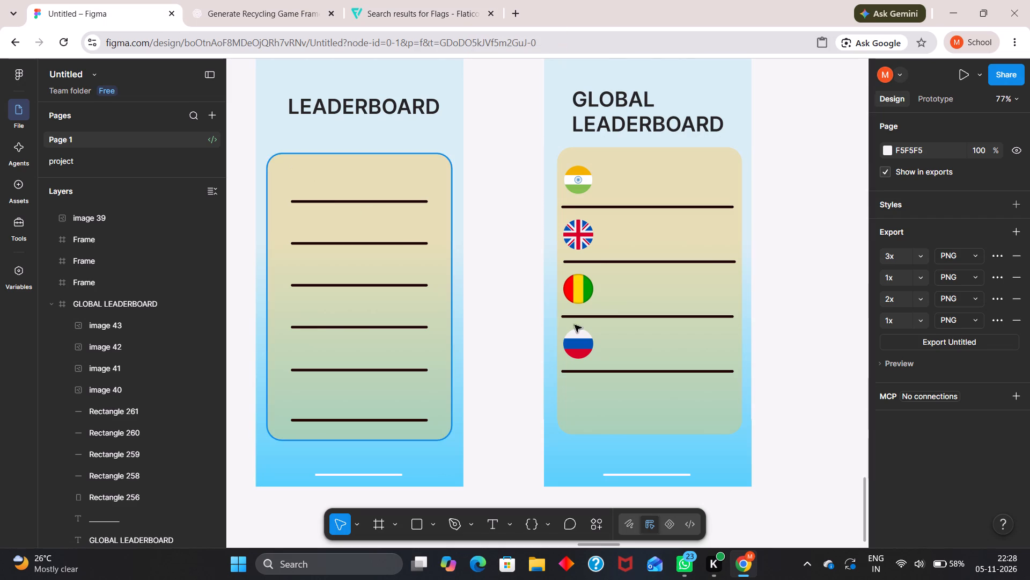
{"action": "left_click", "coordinate": [586, 342]}
{"action": "left_click_drag", "start_coordinate": [586, 342], "coordinate": [588, 366], "text": "alt"}
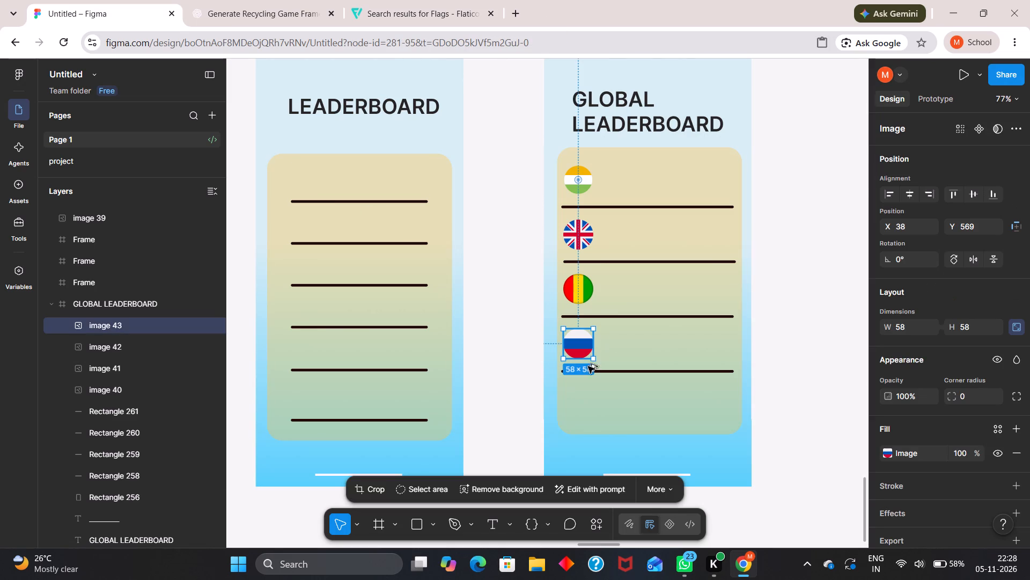
{"action": "left_click_drag", "start_coordinate": [588, 366], "coordinate": [589, 395], "text": "alt"}
{"action": "left_click", "coordinate": [589, 395]}
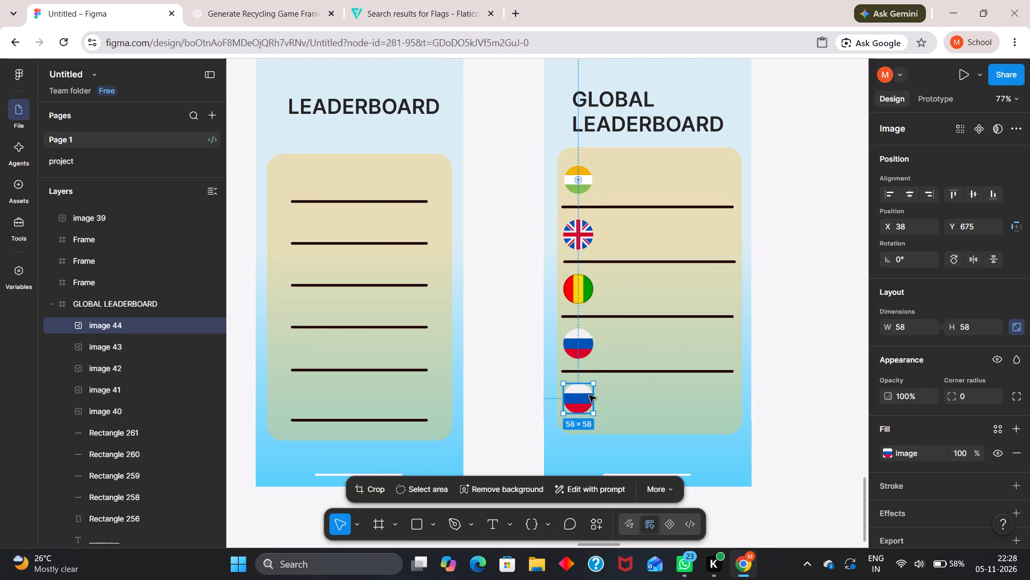
{"action": "key", "text": "ctrl+v"}
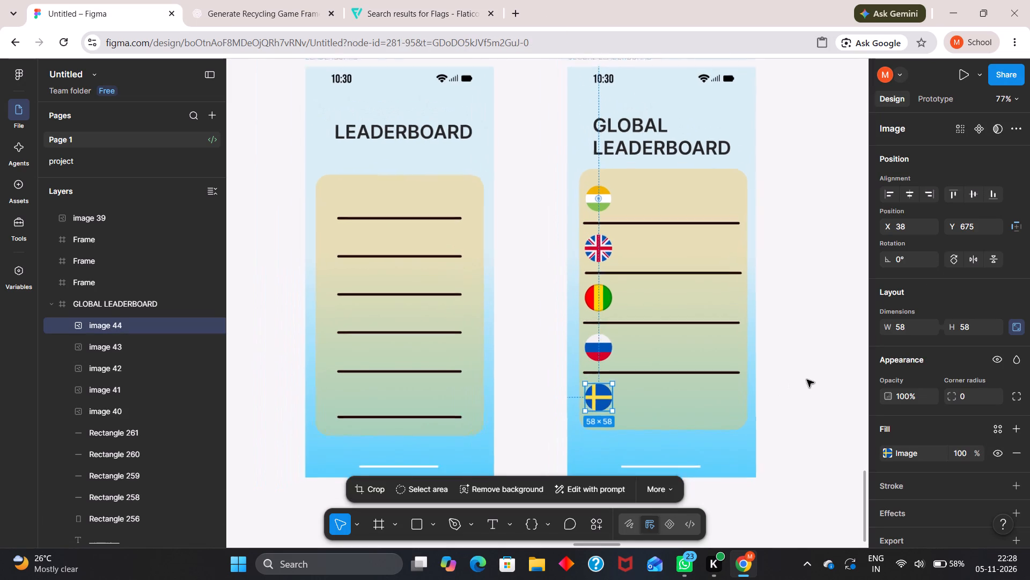
{"action": "left_click", "coordinate": [807, 380]}
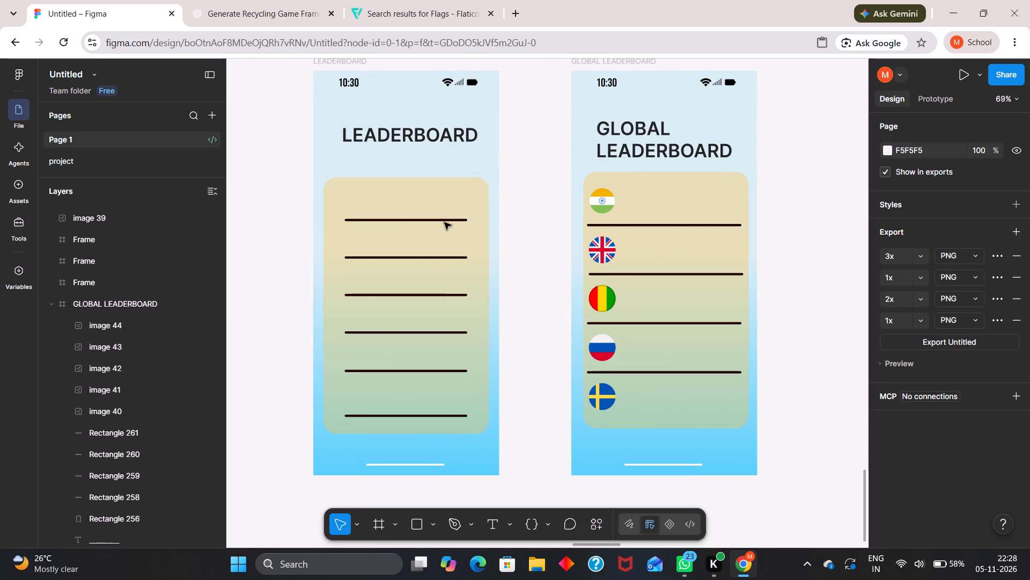
Add a text box about 60 × 67 at X 68, Y 253 above the LEADERBOARD card's first divider, reading "1.".
{"action": "scroll", "coordinate": [403, 222], "scroll_direction": "right", "scroll_amount": 1}
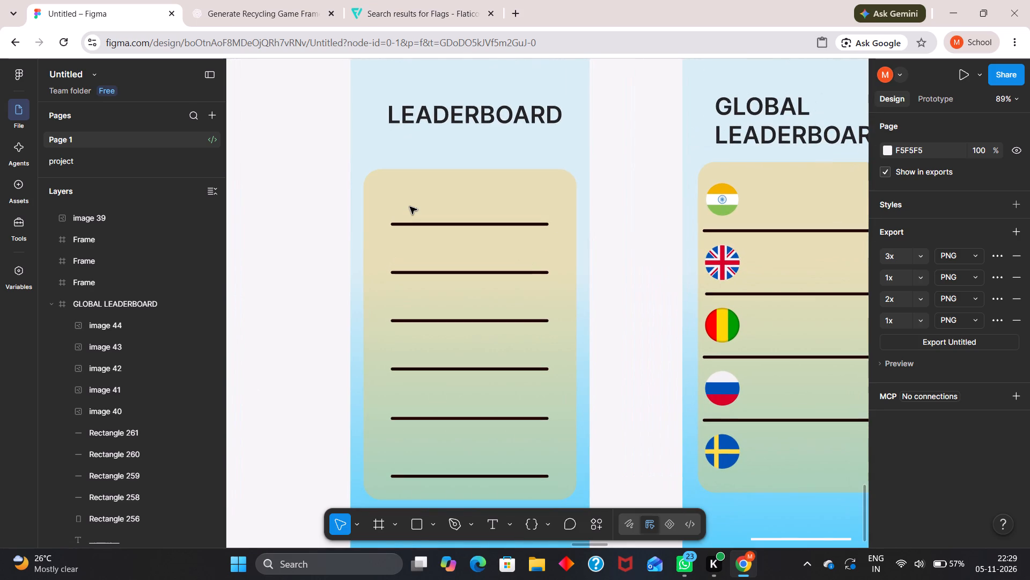
{"action": "key", "text": "t"}
{"action": "left_click_drag", "start_coordinate": [390, 183], "coordinate": [422, 212]}
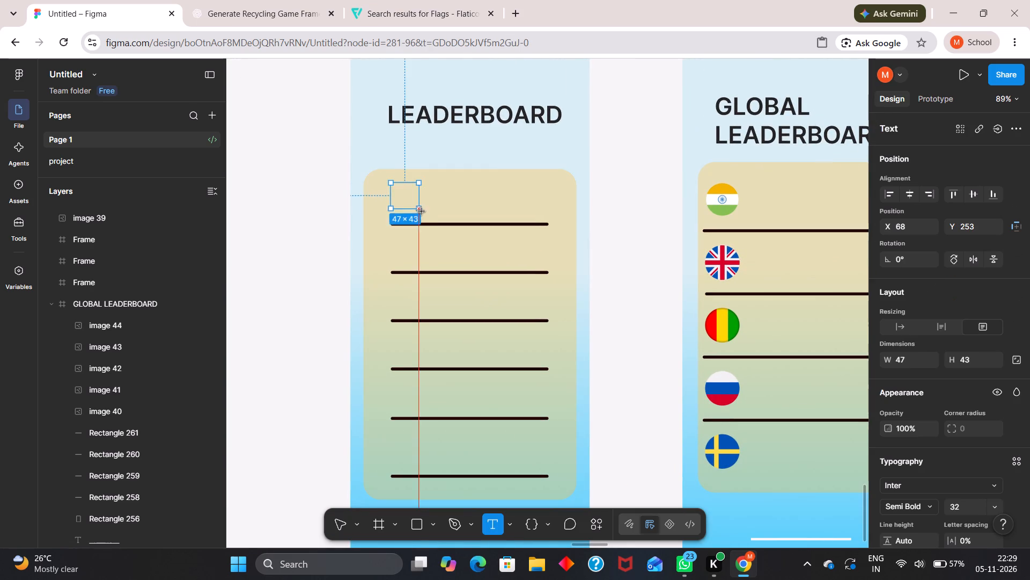
{"action": "left_click_drag", "start_coordinate": [422, 212], "coordinate": [426, 220]}
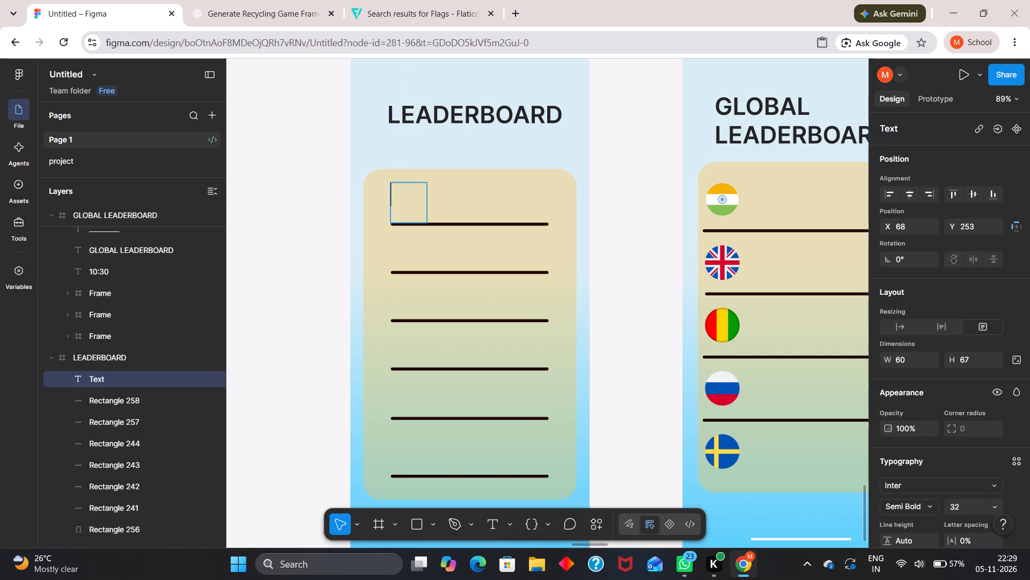
{"action": "key", "text": "shift+exclam"}
{"action": "key", "text": "BackSpace"}
{"action": "key", "text": "1"}
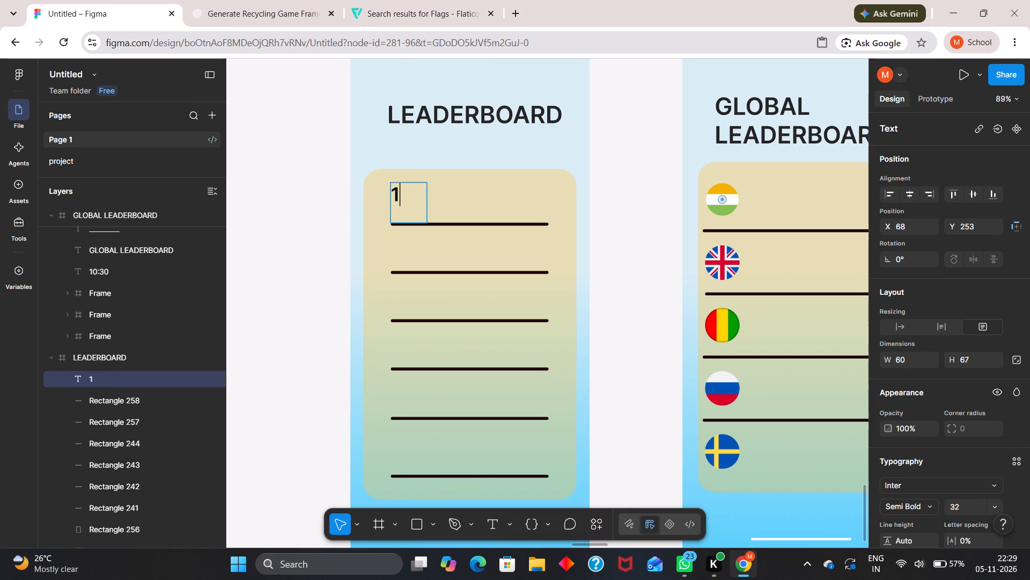
{"action": "key", "text": "period"}
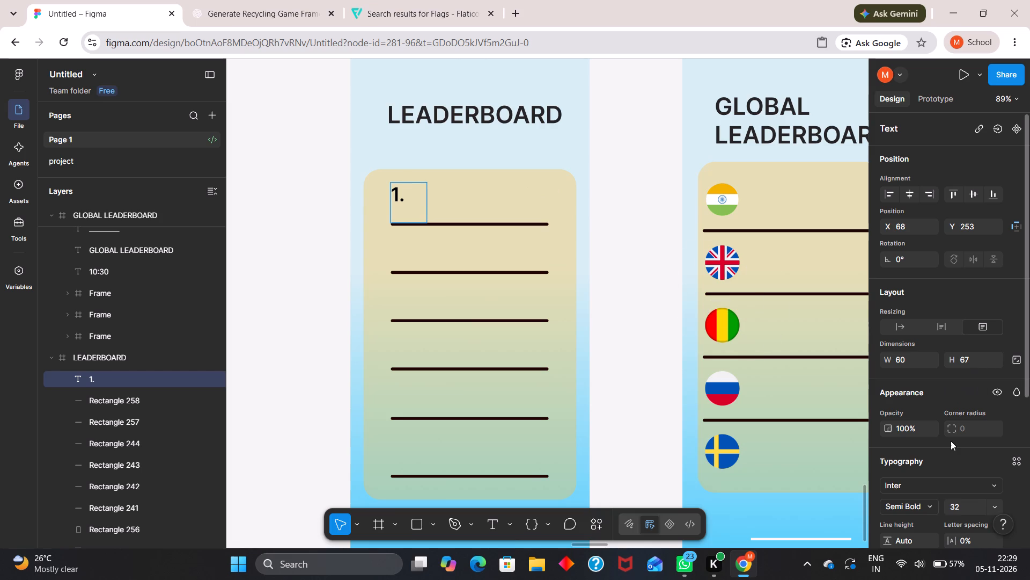
Set the font size of the "1." text on the LEADERBOARD card to 40.
{"action": "key", "text": "ctrl+a"}
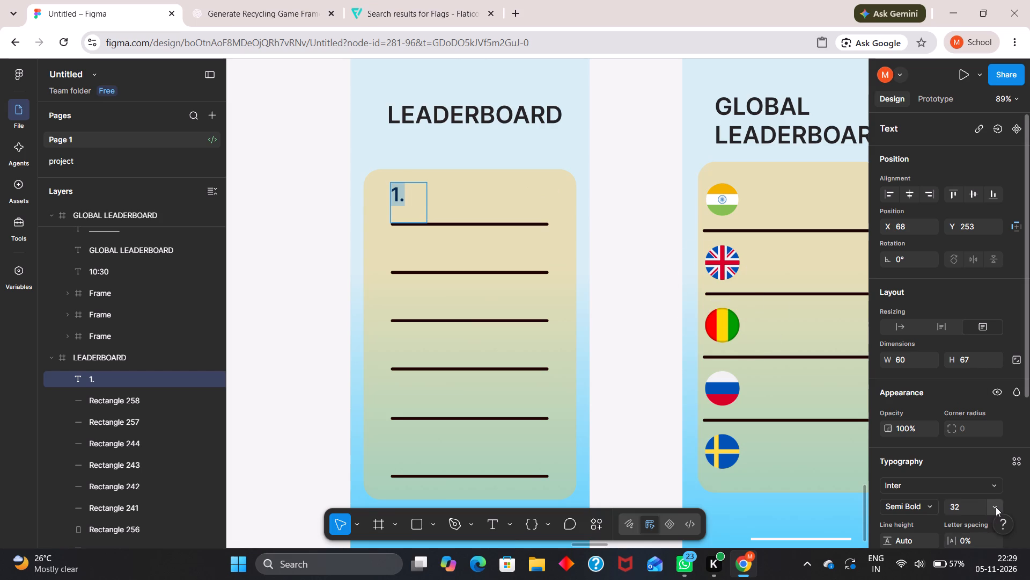
{"action": "left_click", "coordinate": [996, 507]}
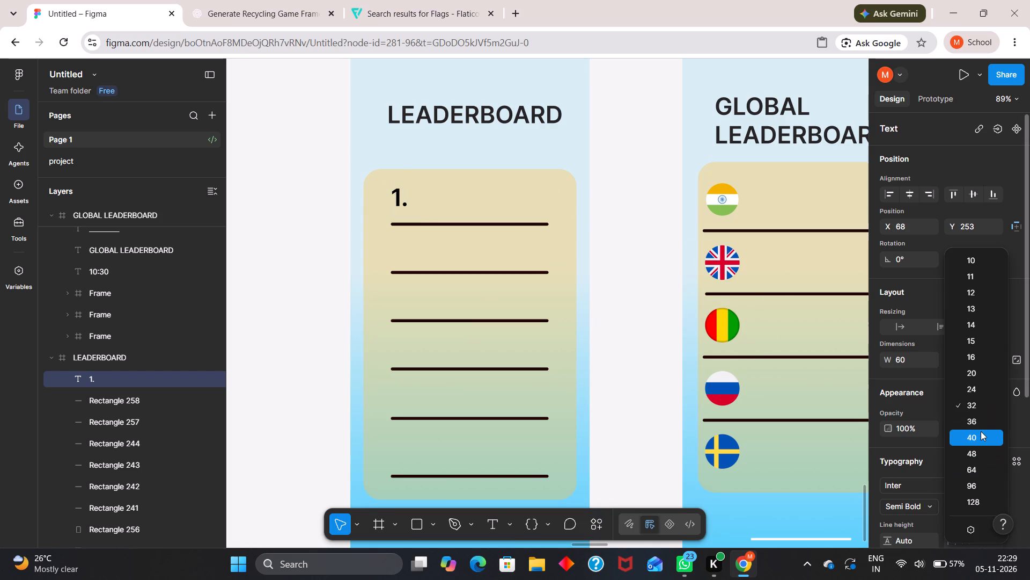
{"action": "left_click", "coordinate": [981, 431]}
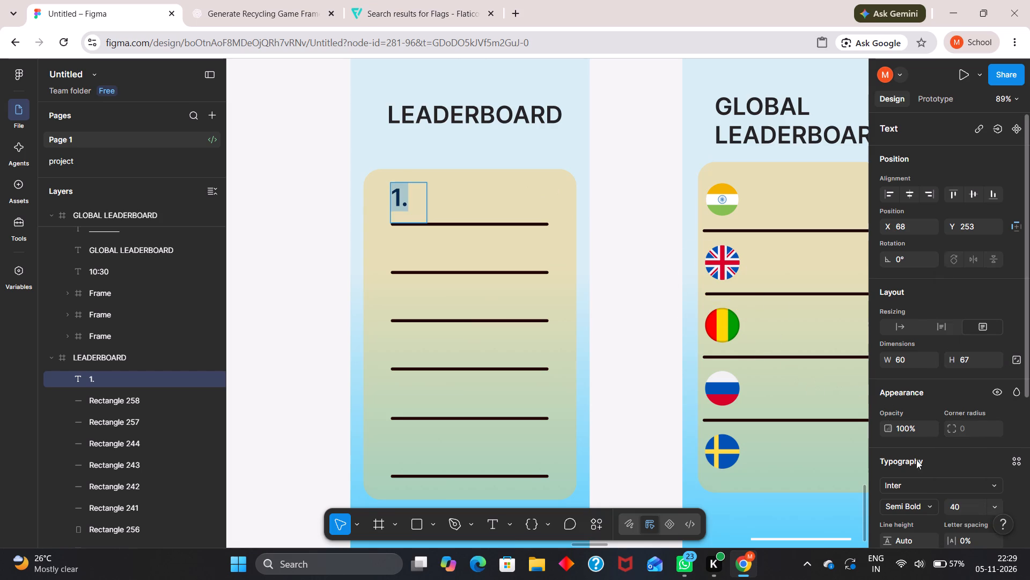
Open the font choices for the "1." text.
{"action": "left_click", "coordinate": [917, 489]}
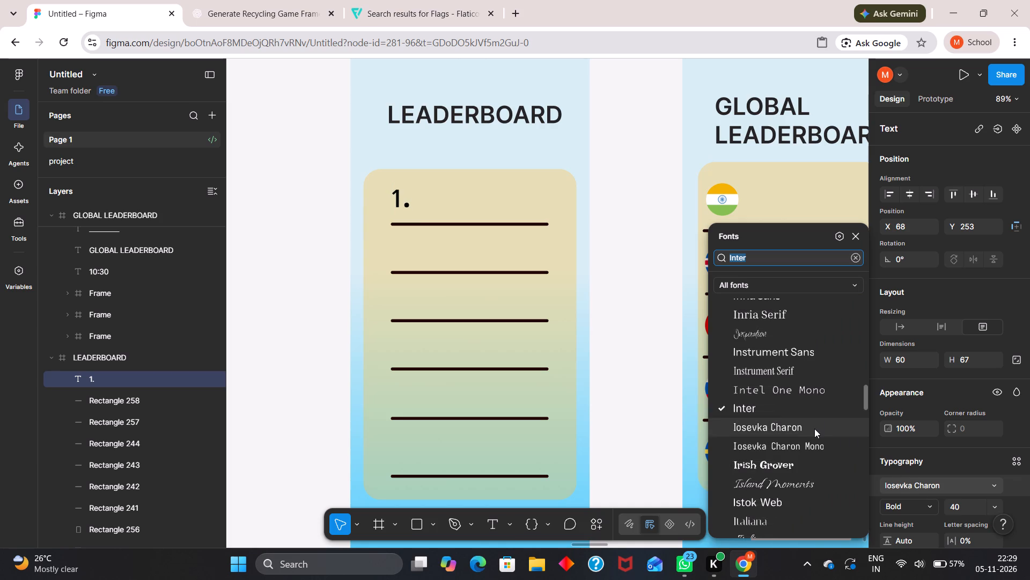
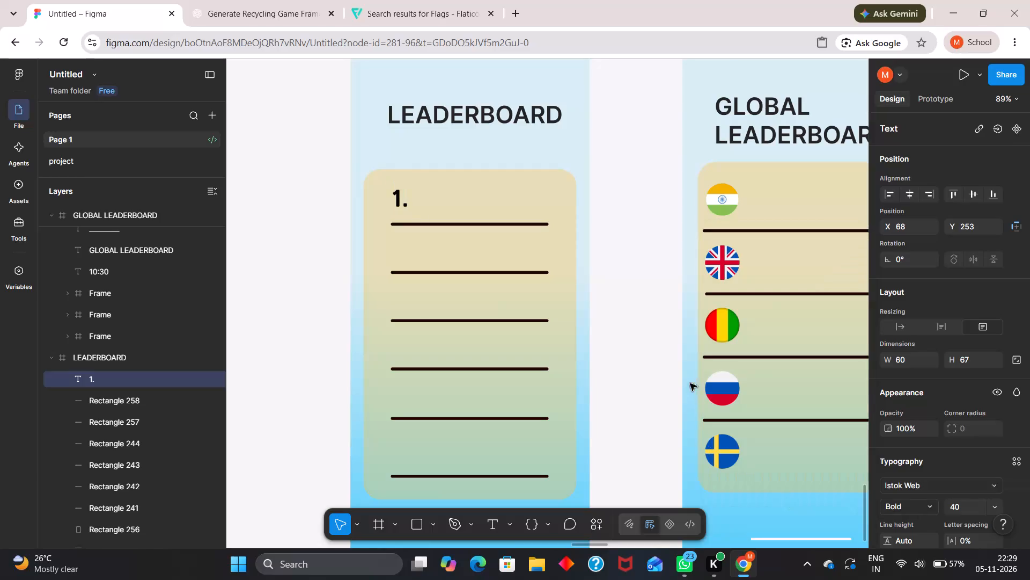
Move the "1." text on the LEADERBOARD card down to X 68, Y 272.
{"action": "left_click", "coordinate": [674, 363]}
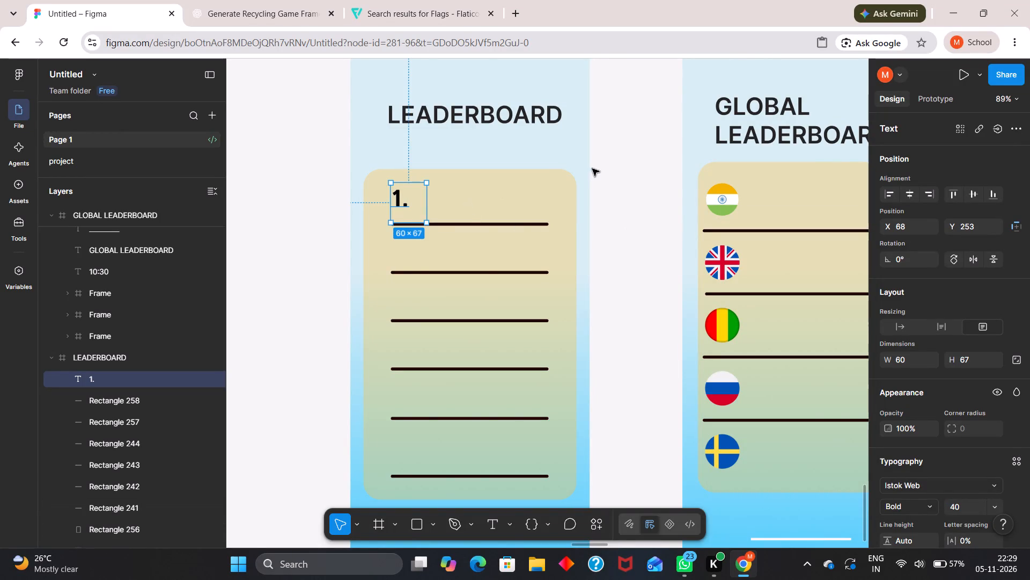
{"action": "scroll", "coordinate": [610, 163], "scroll_direction": "right", "scroll_amount": 1}
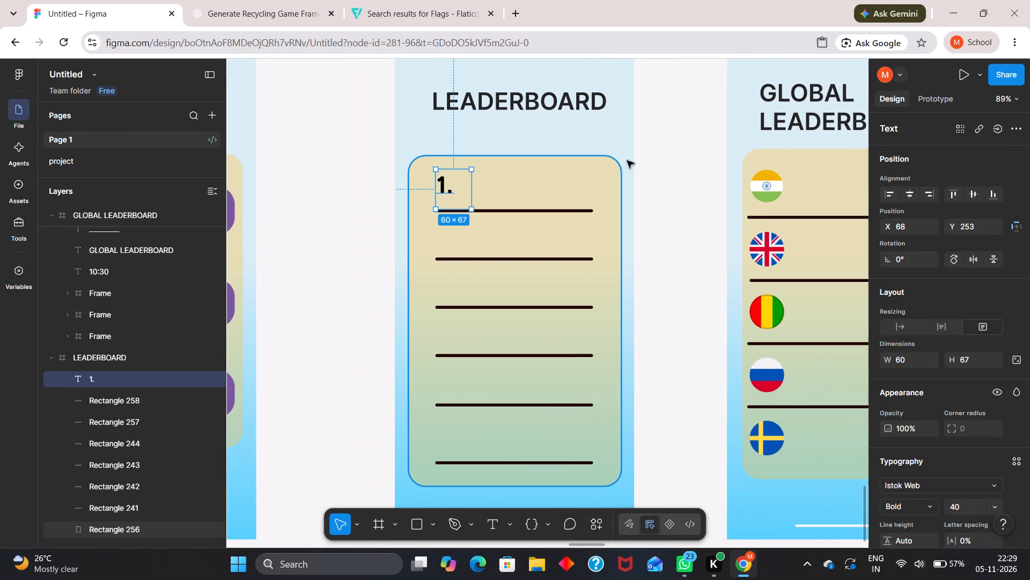
{"action": "left_click", "coordinate": [665, 151]}
{"action": "left_click_drag", "start_coordinate": [448, 183], "coordinate": [448, 187]}
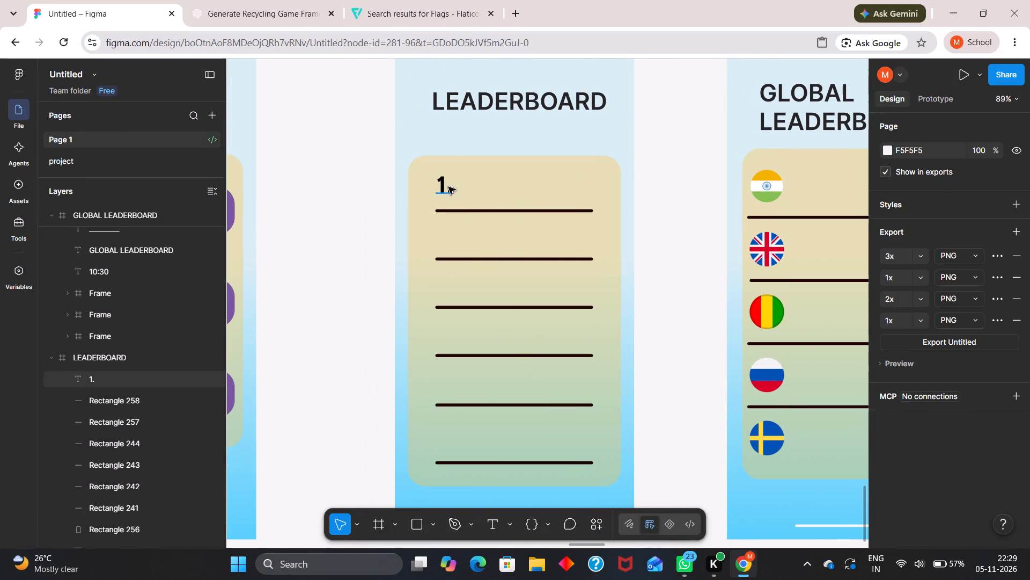
{"action": "left_click_drag", "start_coordinate": [448, 187], "coordinate": [451, 192]}
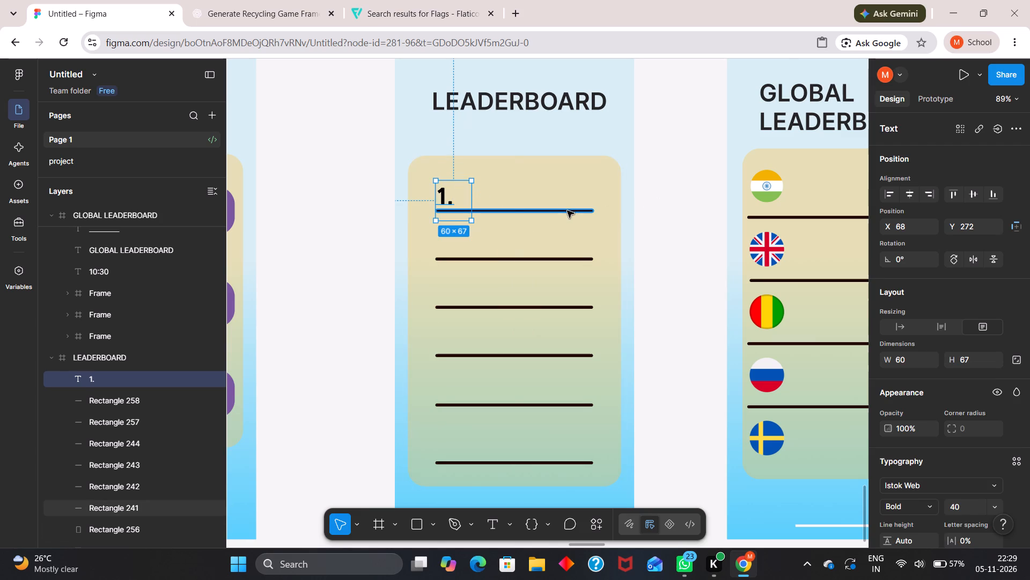
Move the LEADERBOARD card's first divider line beside the "1." text, at about X 109, Y 307.
{"action": "left_click_drag", "start_coordinate": [567, 211], "coordinate": [588, 208]}
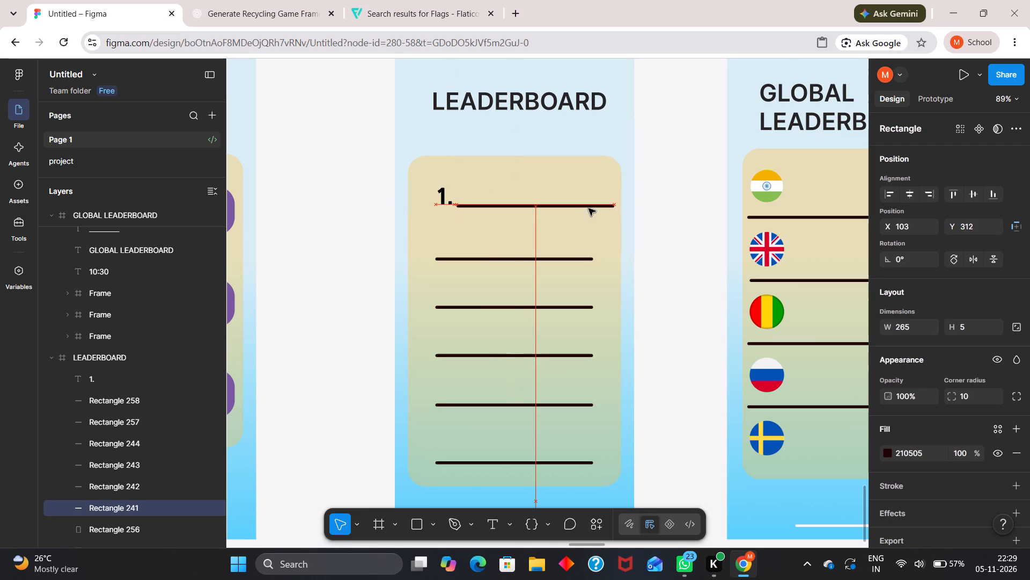
{"action": "left_click_drag", "start_coordinate": [588, 208], "coordinate": [592, 204]}
{"action": "left_click", "coordinate": [703, 199]}
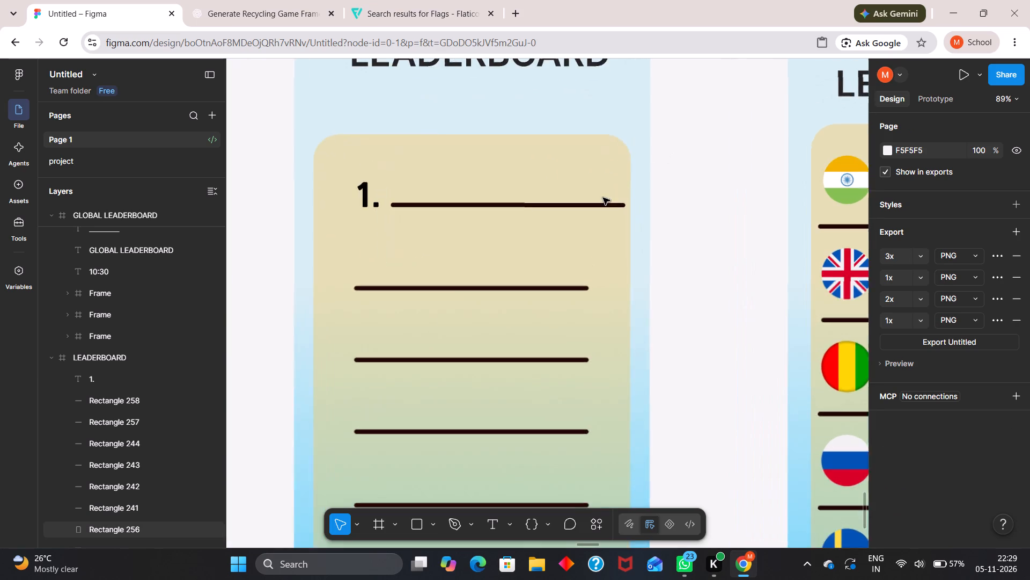
Shorten the divider beside "1." from its far end to a width of about 243, leaving a gap before the card's edge.
{"action": "left_click", "coordinate": [604, 202]}
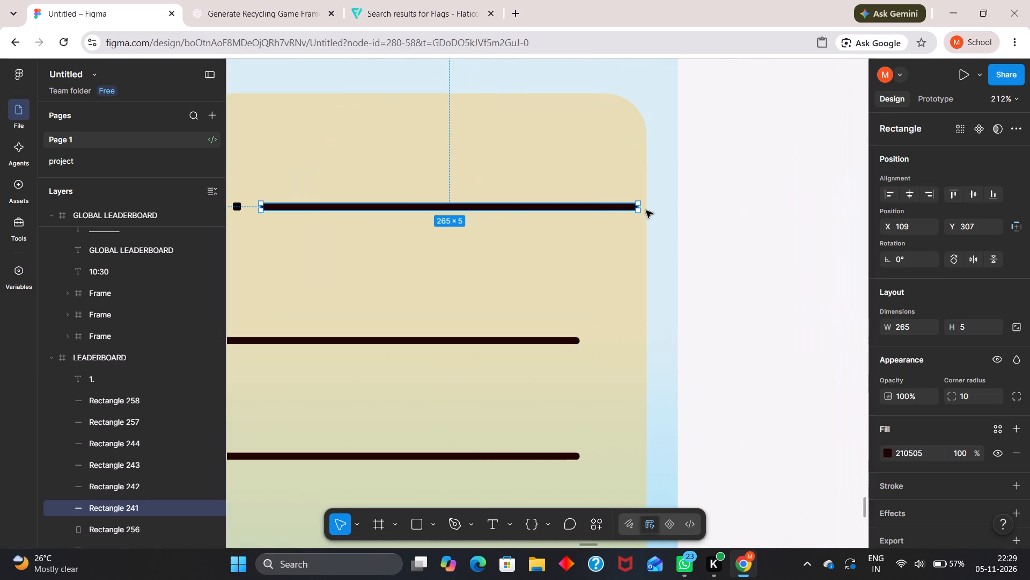
{"action": "scroll", "coordinate": [640, 209], "scroll_direction": "left", "scroll_amount": 1}
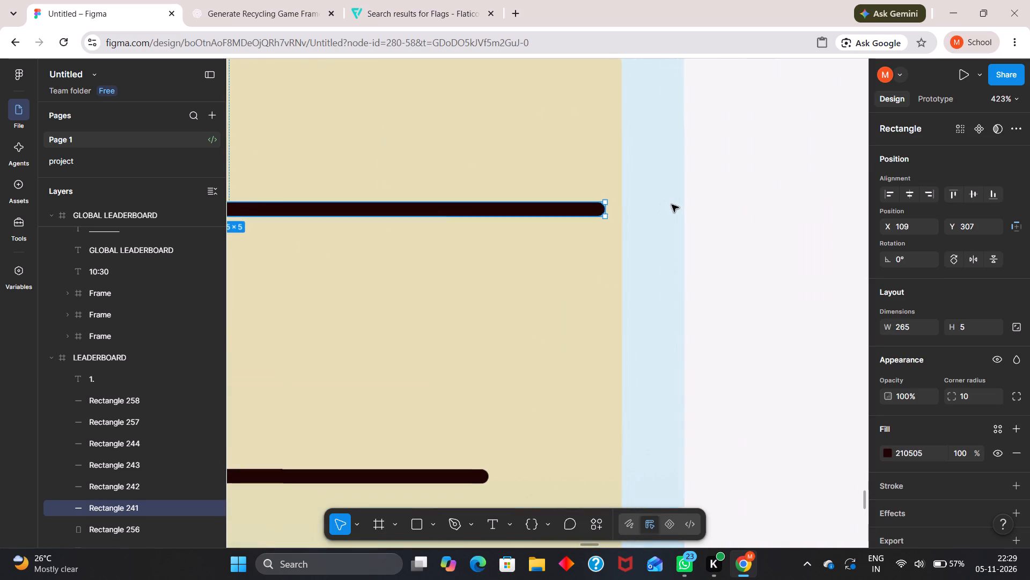
{"action": "left_click_drag", "start_coordinate": [569, 209], "coordinate": [550, 209]}
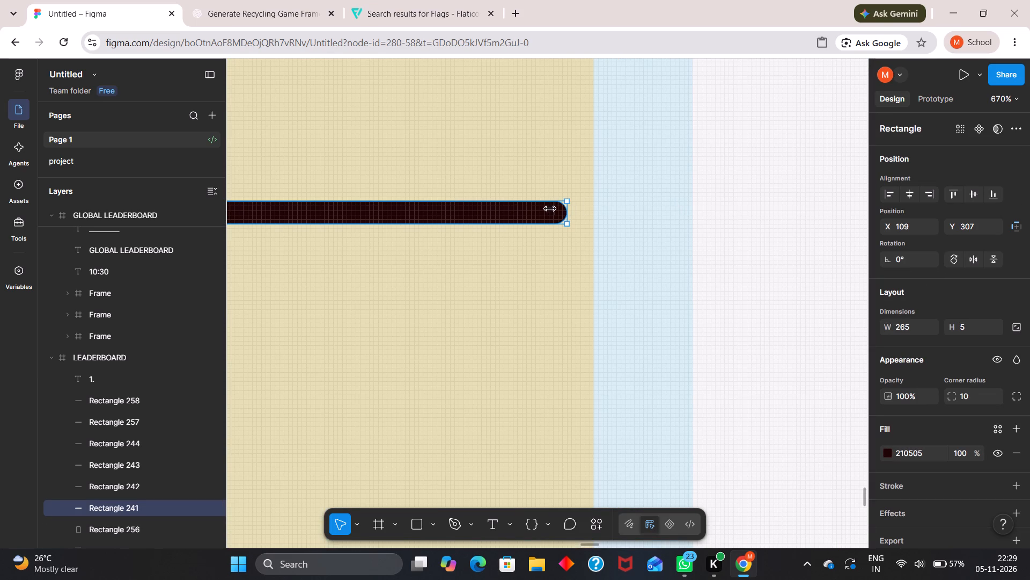
{"action": "left_click_drag", "start_coordinate": [550, 209], "coordinate": [498, 217]}
{"action": "left_click_drag", "start_coordinate": [498, 217], "coordinate": [468, 217]}
{"action": "scroll", "coordinate": [468, 217], "scroll_direction": "right", "scroll_amount": 3}
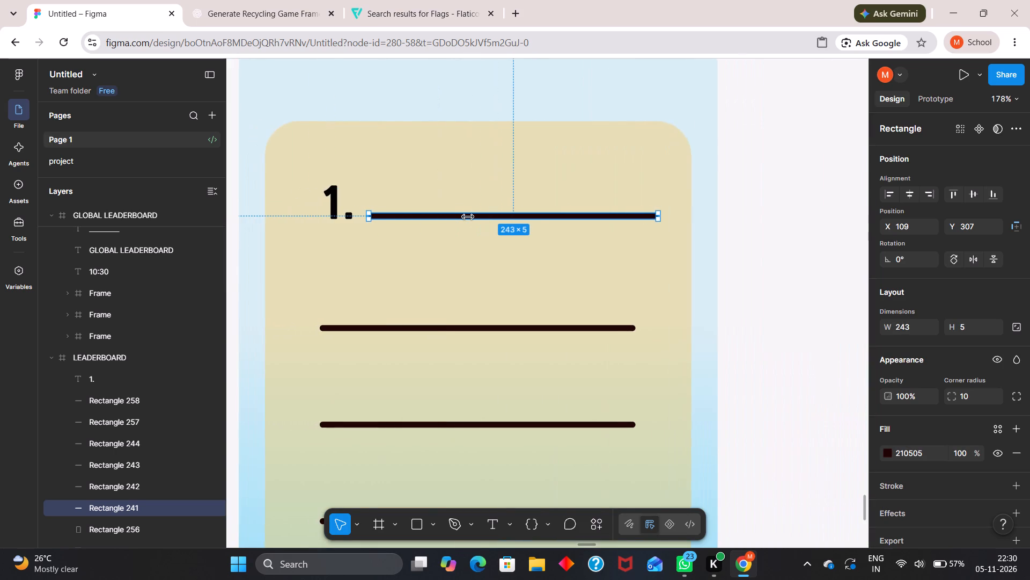
{"action": "left_click", "coordinate": [759, 235]}
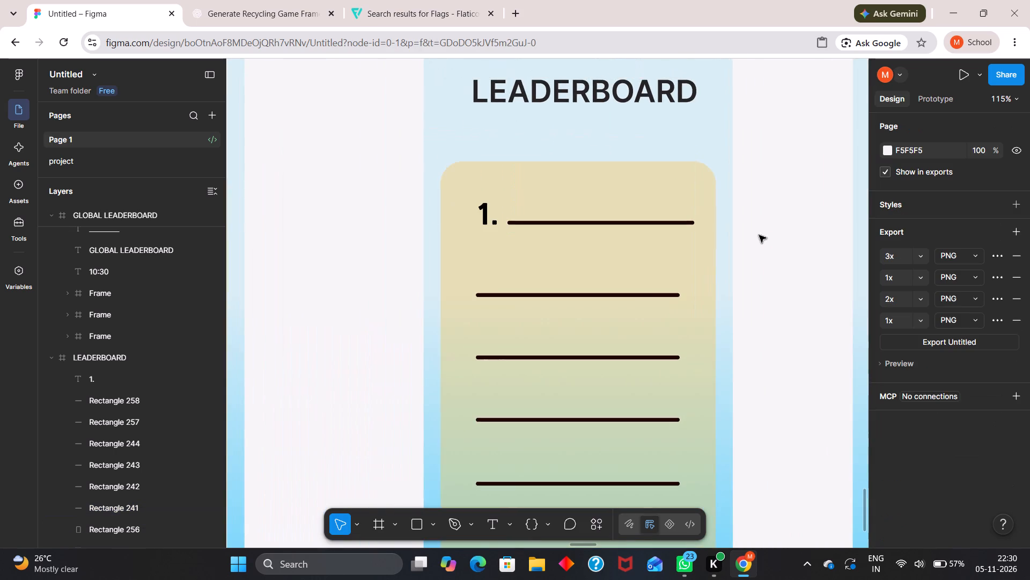
Delete the five remaining divider lines below the "1." row on the LEADERBOARD card.
{"action": "left_click", "coordinate": [636, 295]}
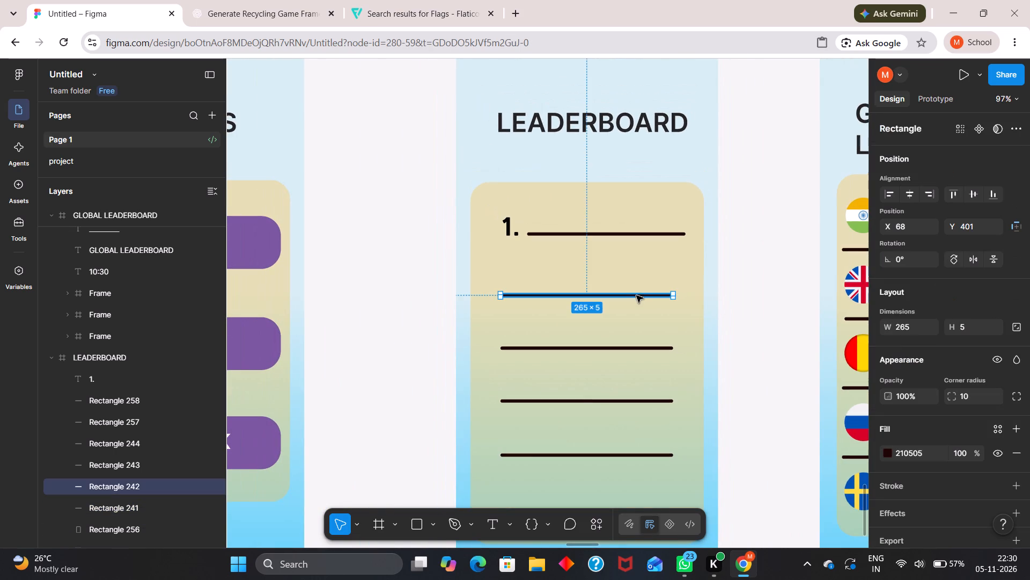
{"action": "key", "text": "BackSpace"}
{"action": "left_click", "coordinate": [632, 350]}
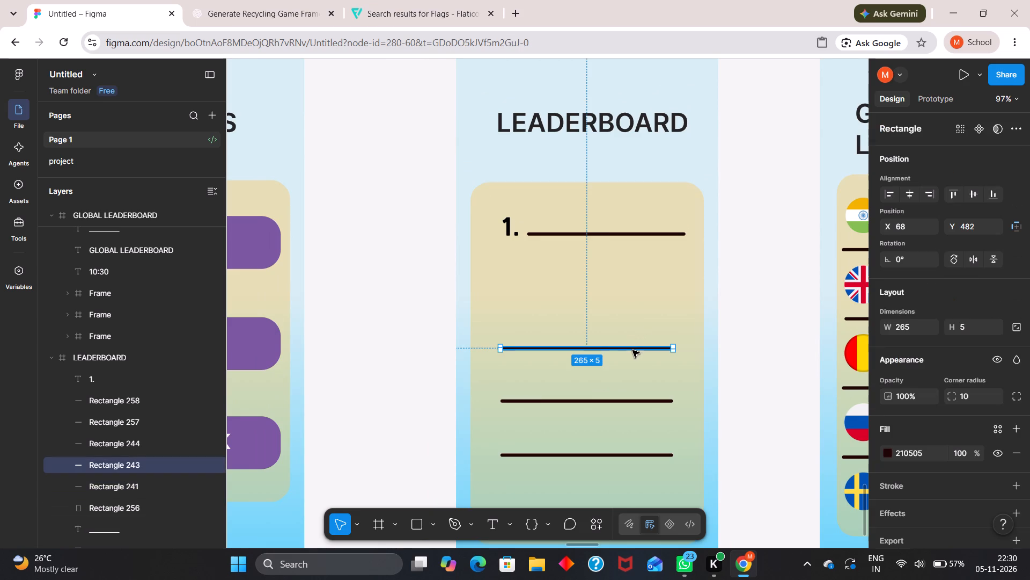
{"action": "left_click", "coordinate": [624, 403], "text": "shift"}
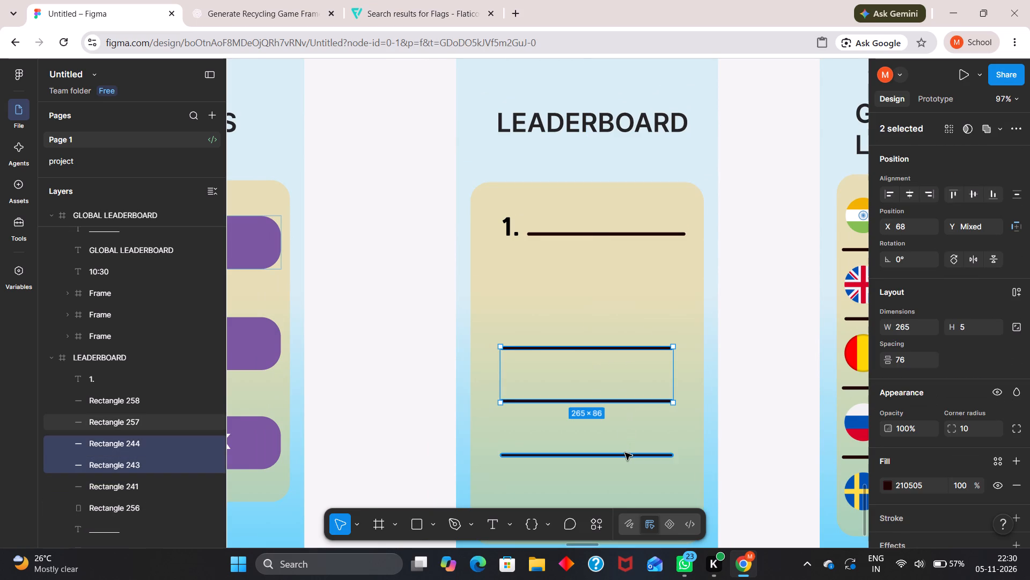
{"action": "left_click", "coordinate": [625, 453], "text": "shift"}
{"action": "scroll", "coordinate": [625, 453], "scroll_direction": "down", "scroll_amount": 2, "text": "shift"}
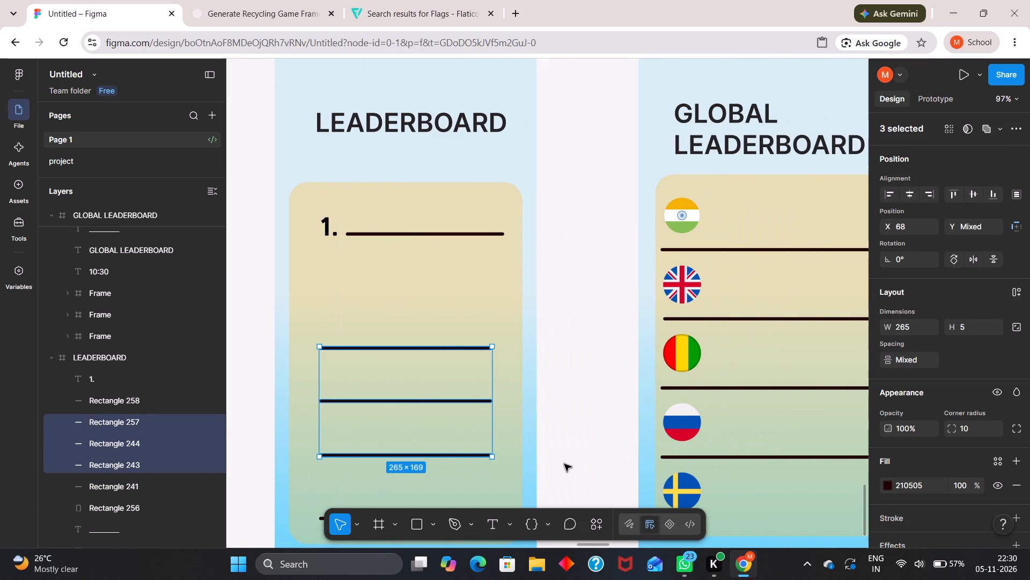
{"action": "key", "text": "shift+Down"}
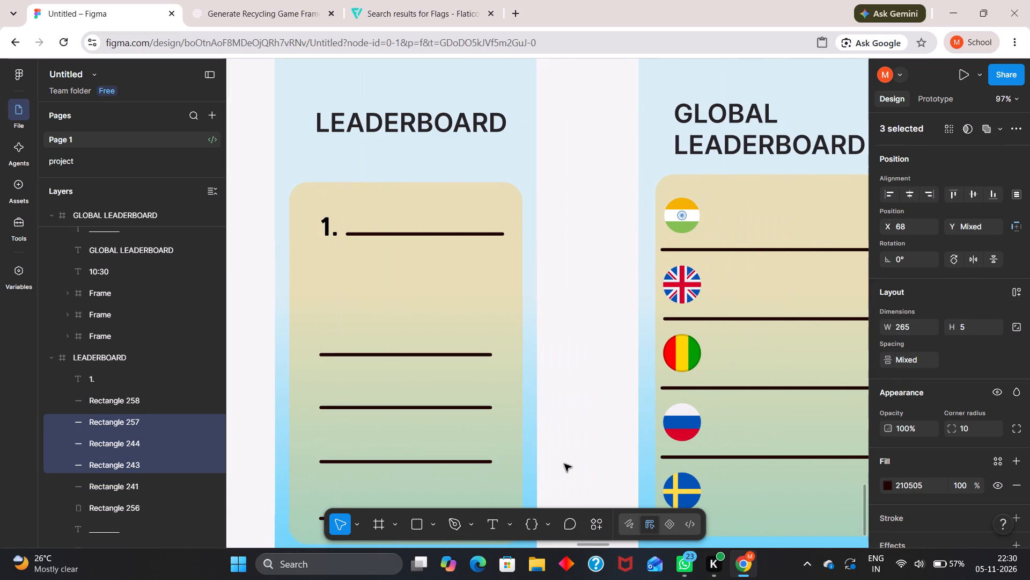
{"action": "key", "text": "BackSpace"}
{"action": "scroll", "coordinate": [573, 419], "scroll_direction": "right", "scroll_amount": 1}
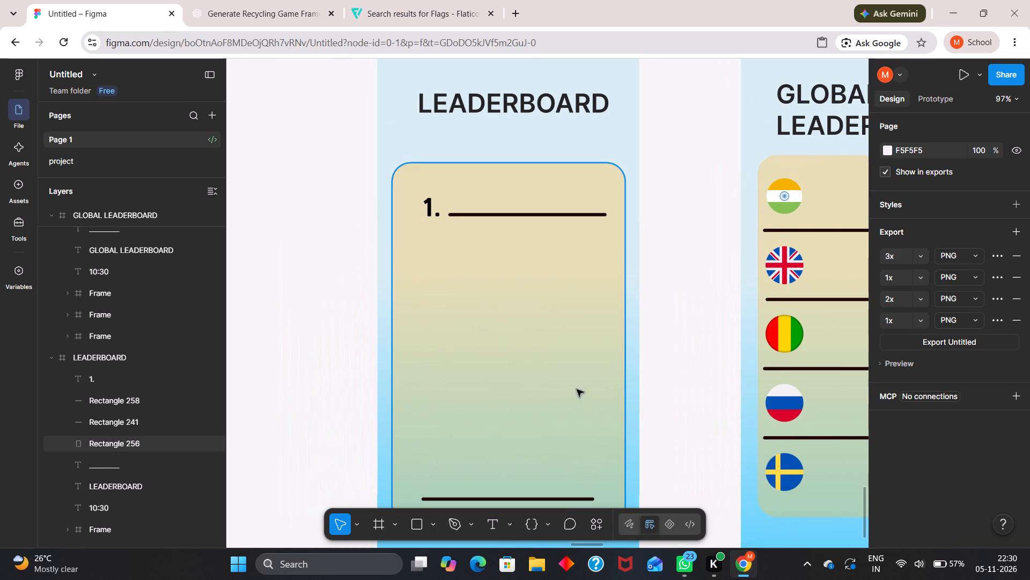
{"action": "scroll", "coordinate": [531, 541], "scroll_direction": "down", "scroll_amount": 1}
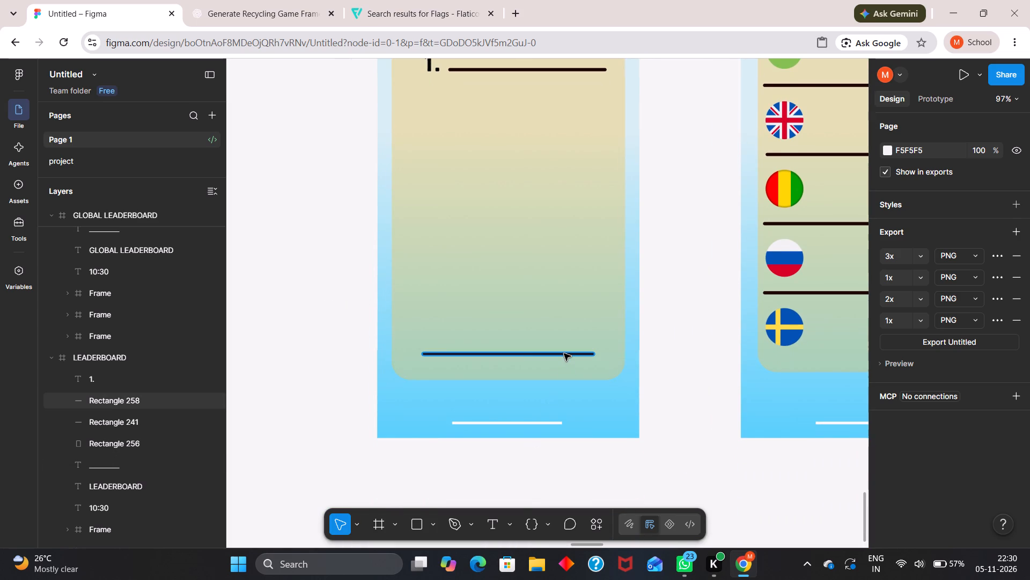
{"action": "left_click", "coordinate": [564, 353]}
{"action": "key", "text": "BackSpace"}
Duplicate the "1." text together with its divider three times down the card, placing the copied numbers at about Y 364, 474 and 560.
{"action": "scroll", "coordinate": [549, 236], "scroll_direction": "up", "scroll_amount": 2}
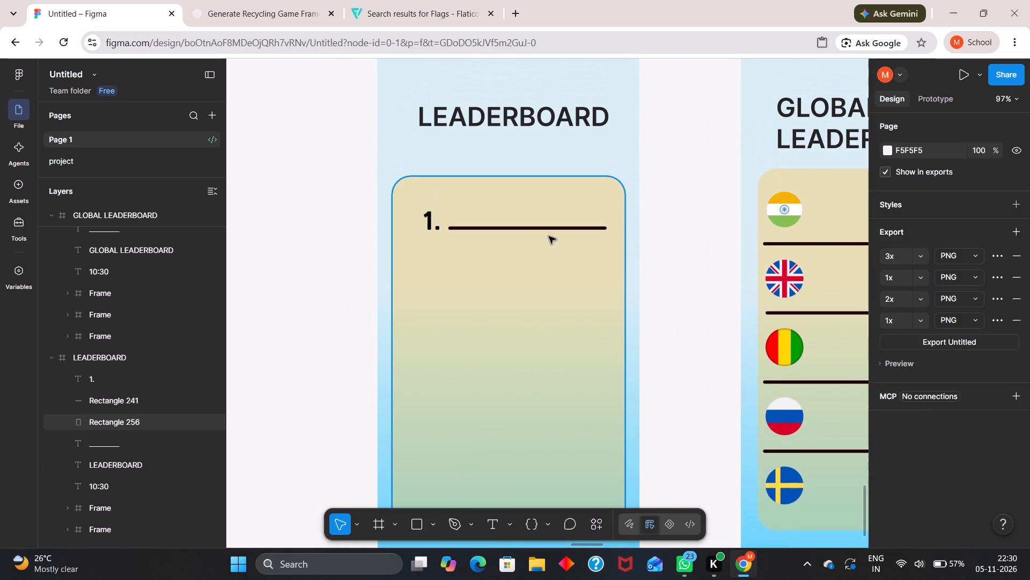
{"action": "left_click", "coordinate": [432, 220], "text": "shift"}
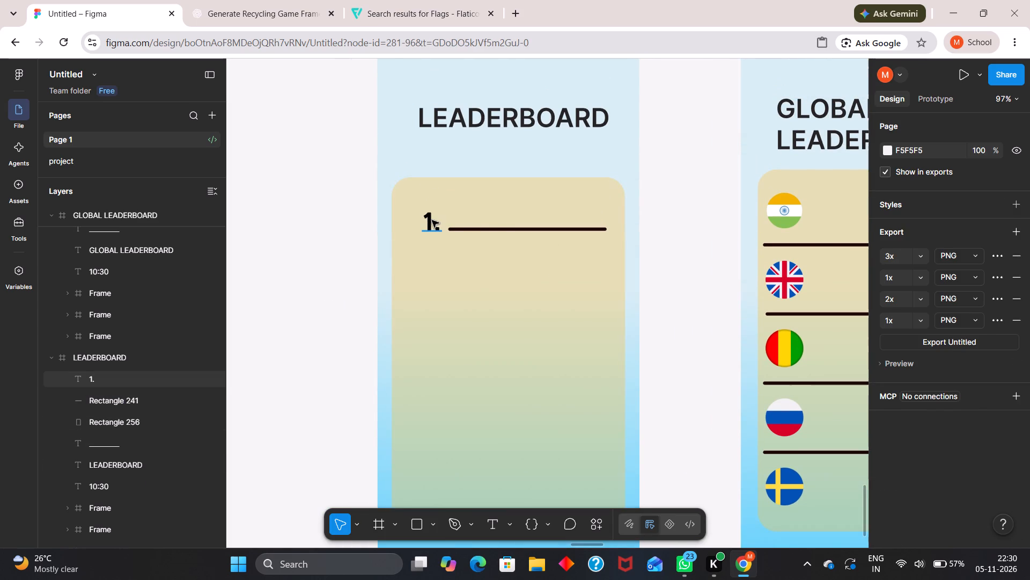
{"action": "left_click", "coordinate": [504, 228], "text": "shift"}
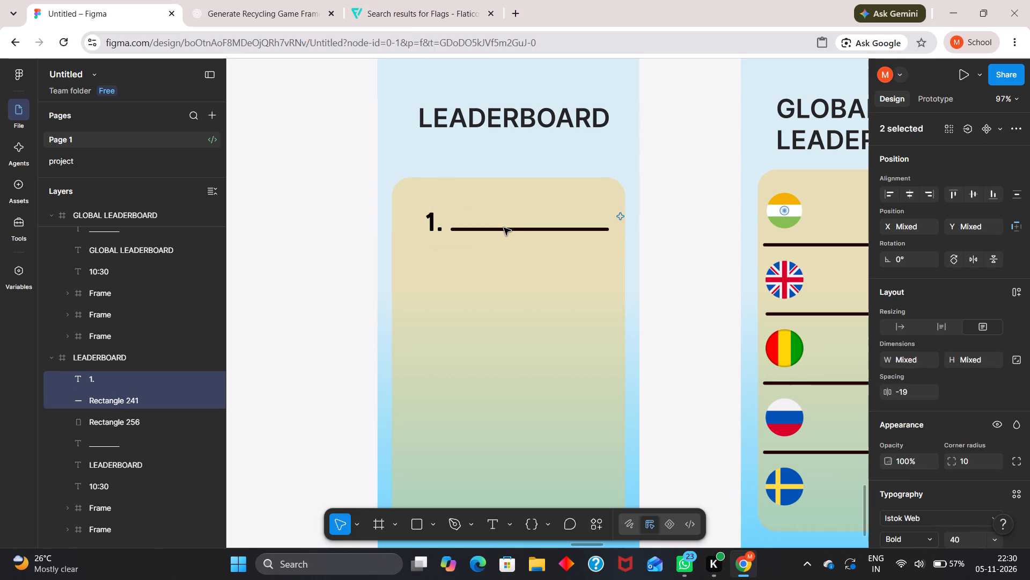
{"action": "left_click_drag", "start_coordinate": [504, 228], "coordinate": [504, 288], "text": "alt"}
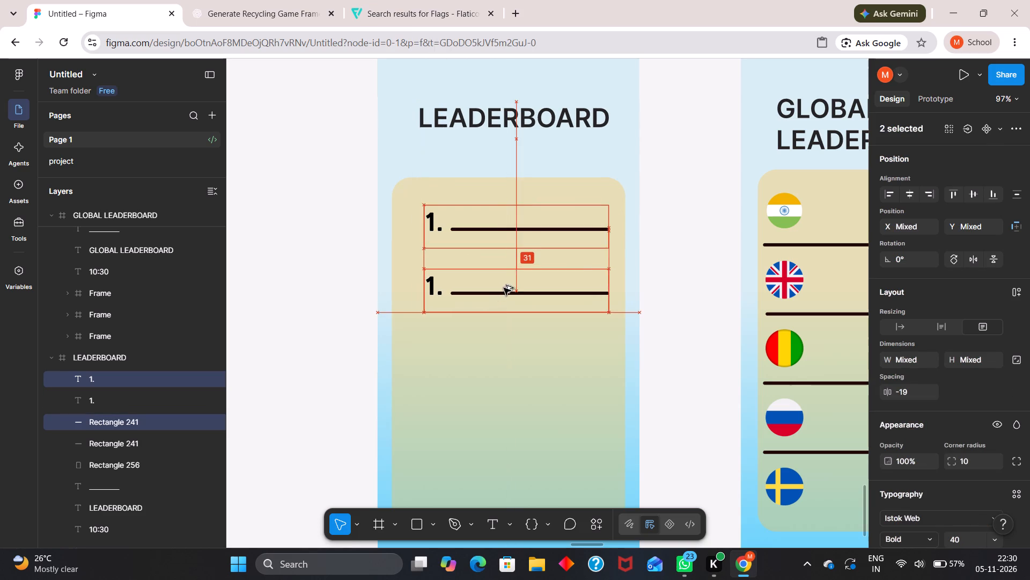
{"action": "left_click_drag", "start_coordinate": [504, 288], "coordinate": [504, 287], "text": "alt"}
{"action": "left_click_drag", "start_coordinate": [504, 287], "coordinate": [507, 359], "text": "alt"}
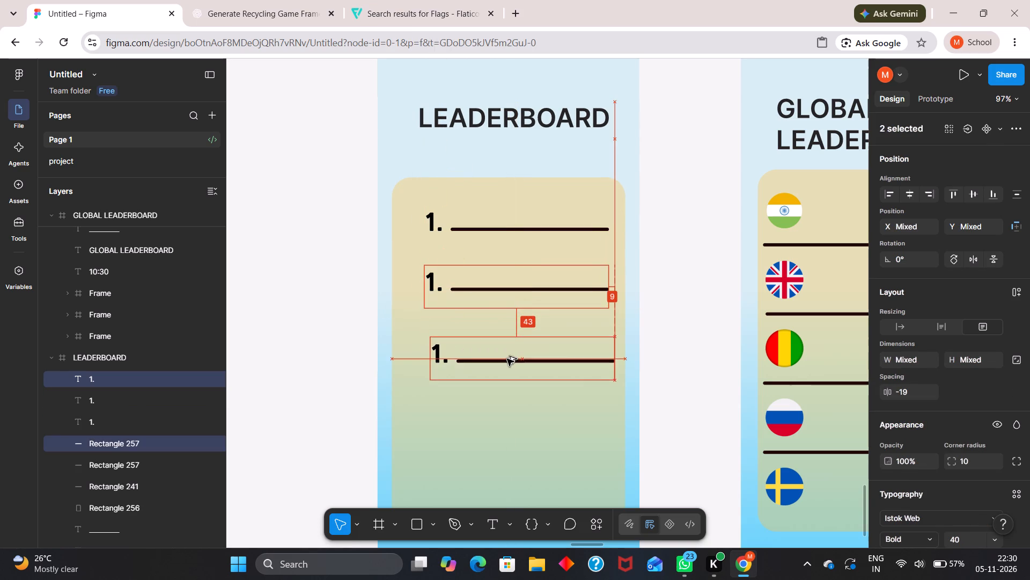
{"action": "left_click_drag", "start_coordinate": [507, 359], "coordinate": [501, 356], "text": "alt"}
{"action": "scroll", "coordinate": [501, 356], "scroll_direction": "down", "scroll_amount": 1}
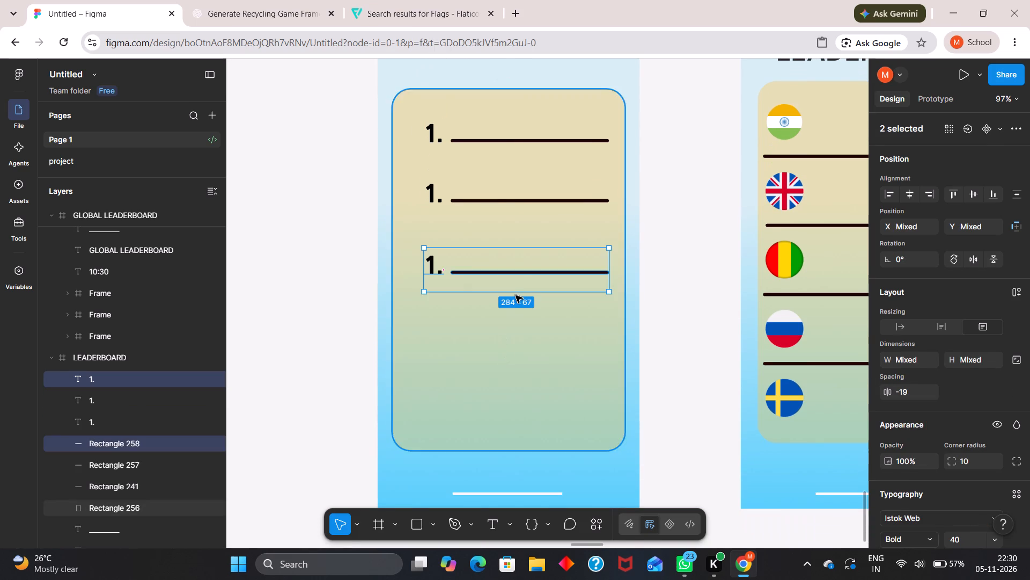
{"action": "left_click_drag", "start_coordinate": [518, 284], "coordinate": [519, 340], "text": "alt"}
{"action": "left_click", "coordinate": [523, 322], "text": "alt"}
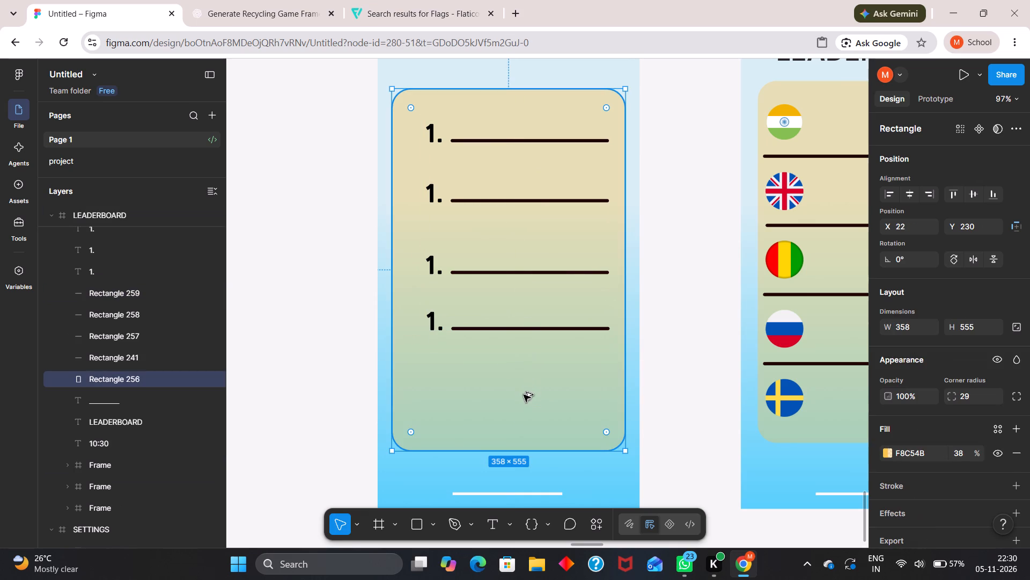
{"action": "left_click", "coordinate": [532, 320]}
Renumber the three copied LEADERBOARD rows as "2.", "3." and "4." from top to bottom.
{"action": "left_click", "coordinate": [426, 190]}
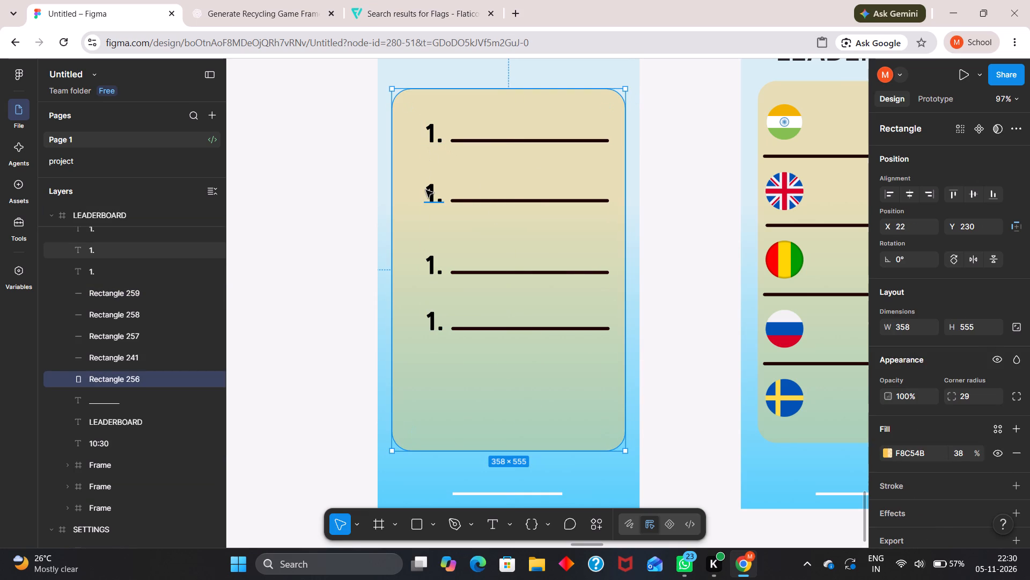
{"action": "double_click", "coordinate": [426, 190]}
{"action": "type", "text": "2."}
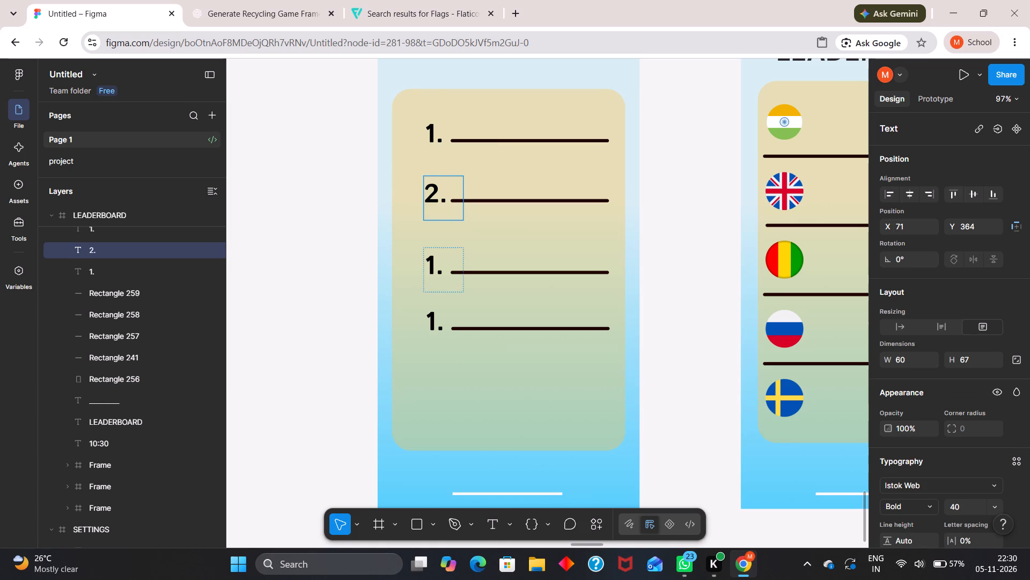
{"action": "double_click", "coordinate": [430, 265]}
{"action": "key", "text": "3"}
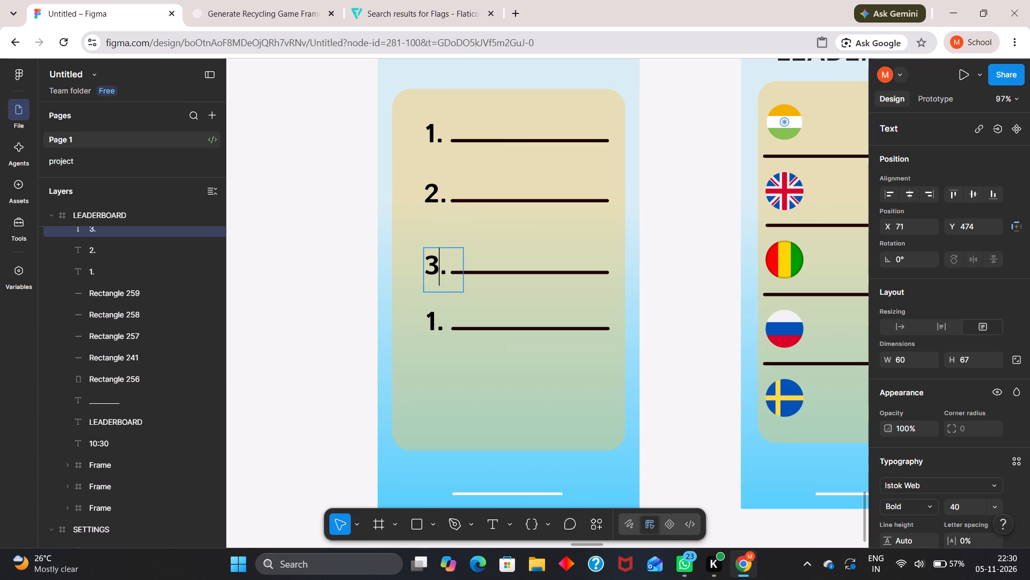
{"action": "double_click", "coordinate": [433, 330]}
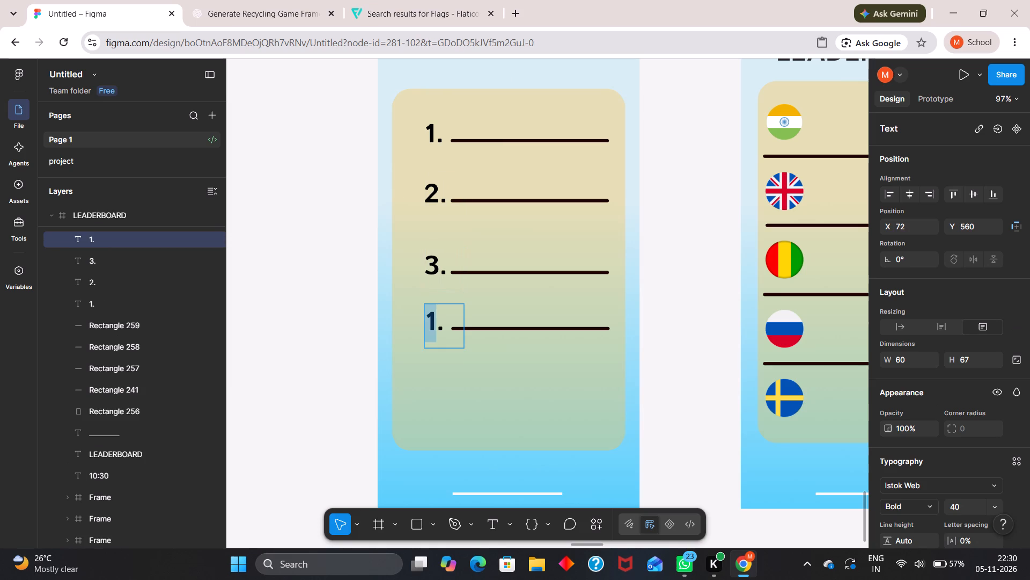
{"action": "key", "text": "4"}
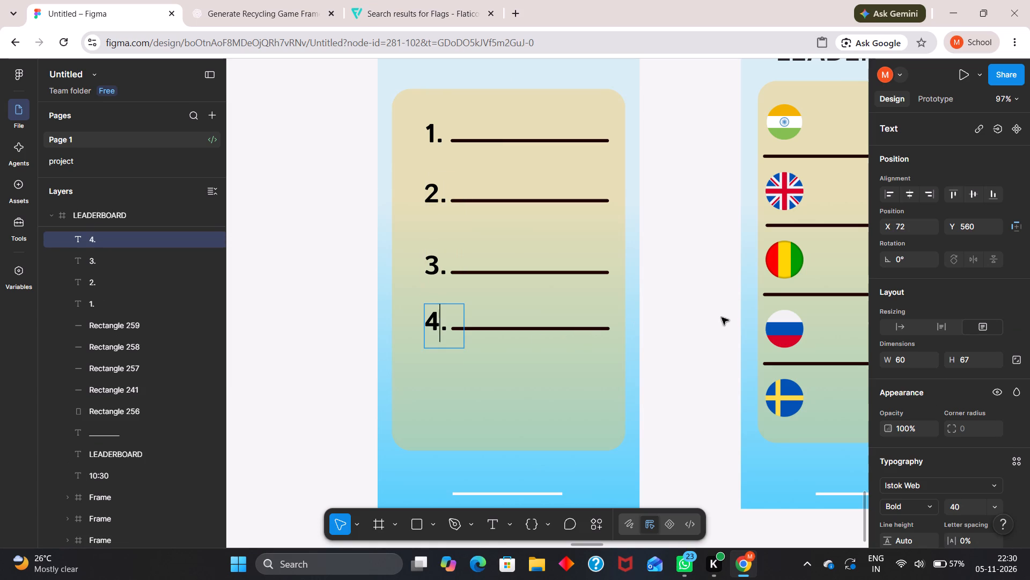
{"action": "left_click", "coordinate": [724, 316]}
{"action": "left_click", "coordinate": [659, 293]}
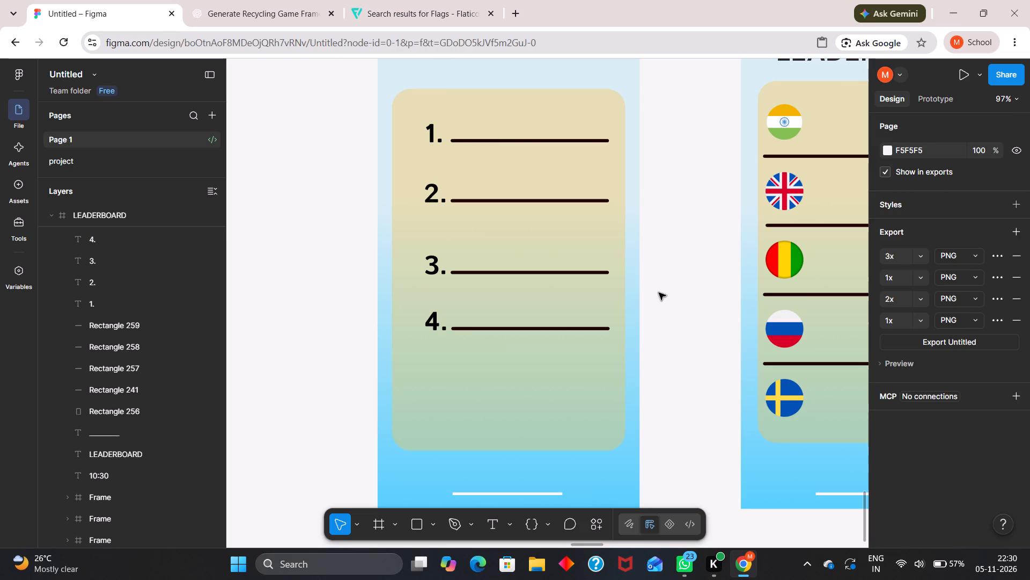
Duplicate the "4." text with its divider as a fifth row directly below it on the LEADERBOARD card.
{"action": "left_click", "coordinate": [433, 323]}
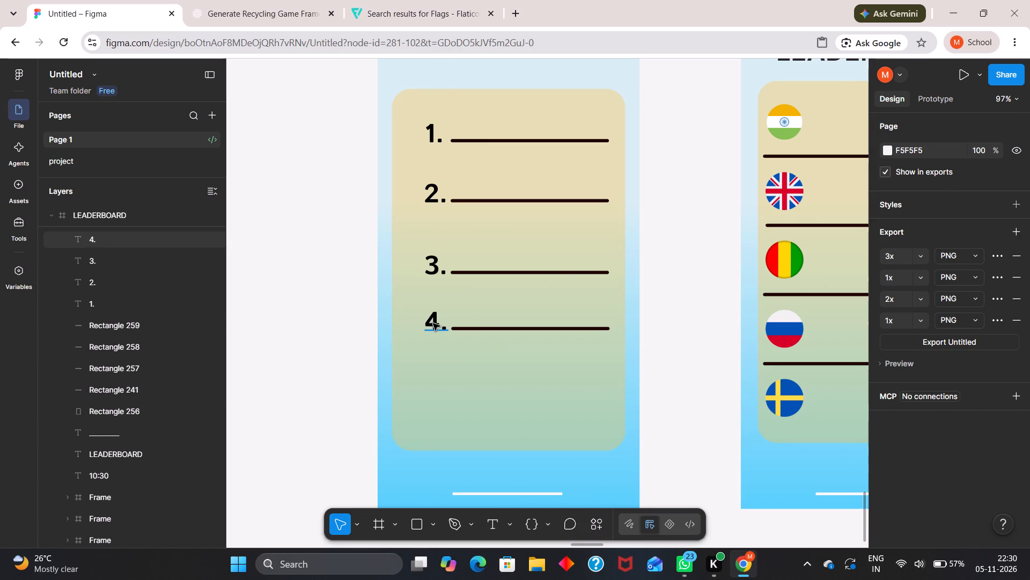
{"action": "left_click", "coordinate": [555, 328], "text": "shift"}
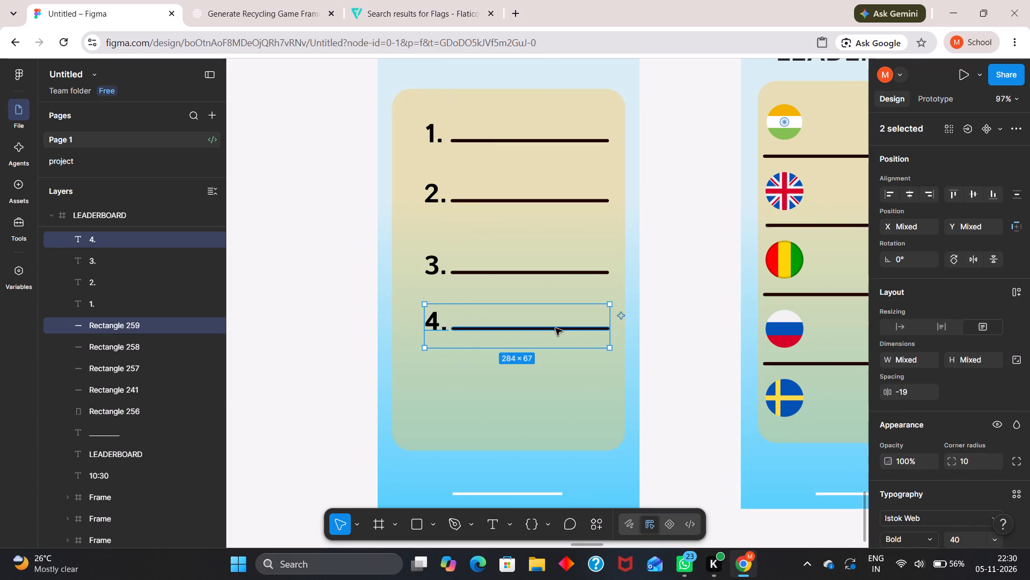
{"action": "left_click_drag", "start_coordinate": [555, 328], "coordinate": [556, 390], "text": "alt"}
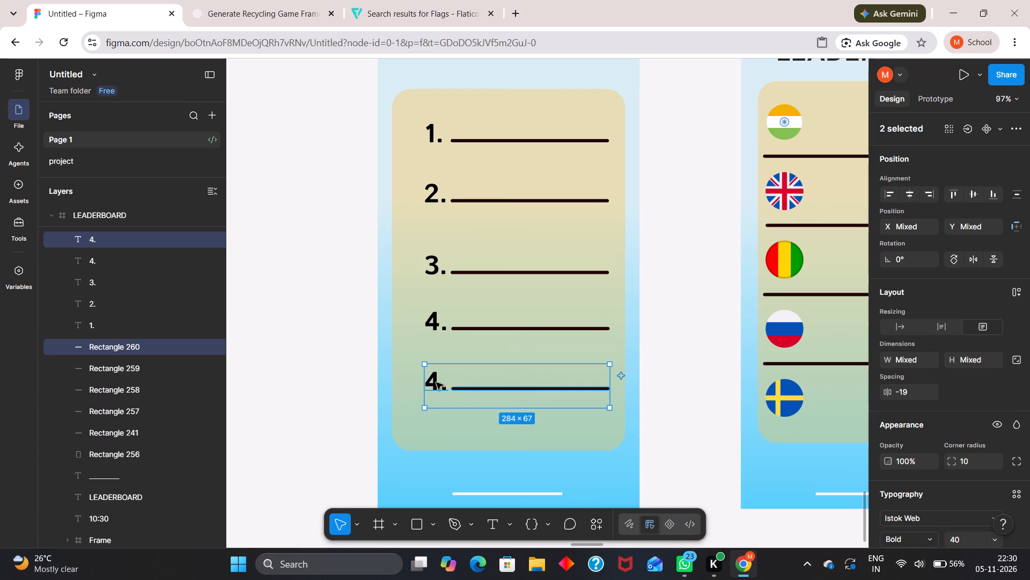
Renumber the bottom row on the LEADERBOARD card as "5.".
{"action": "double_click", "coordinate": [436, 382]}
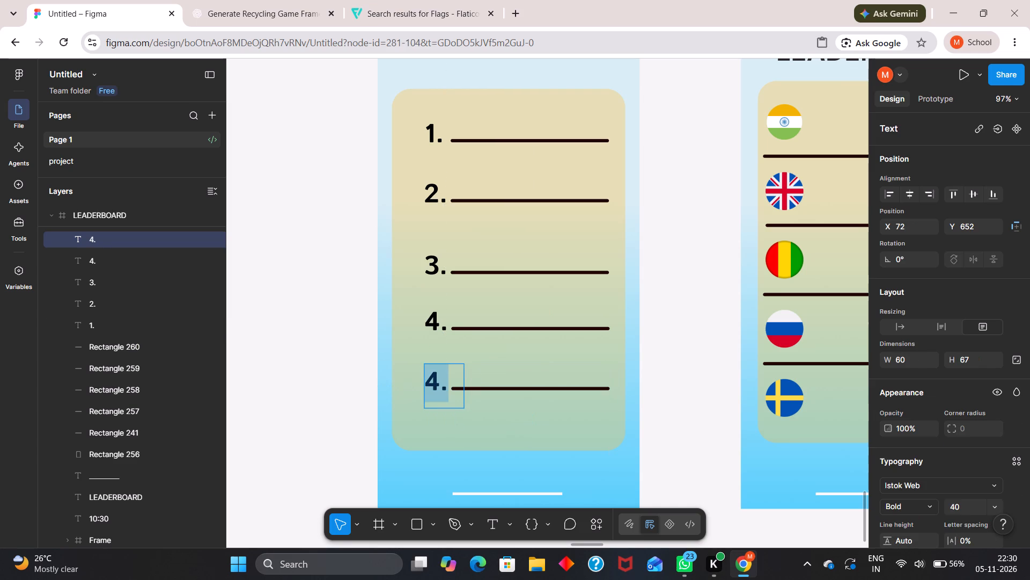
{"action": "type", "text": "5."}
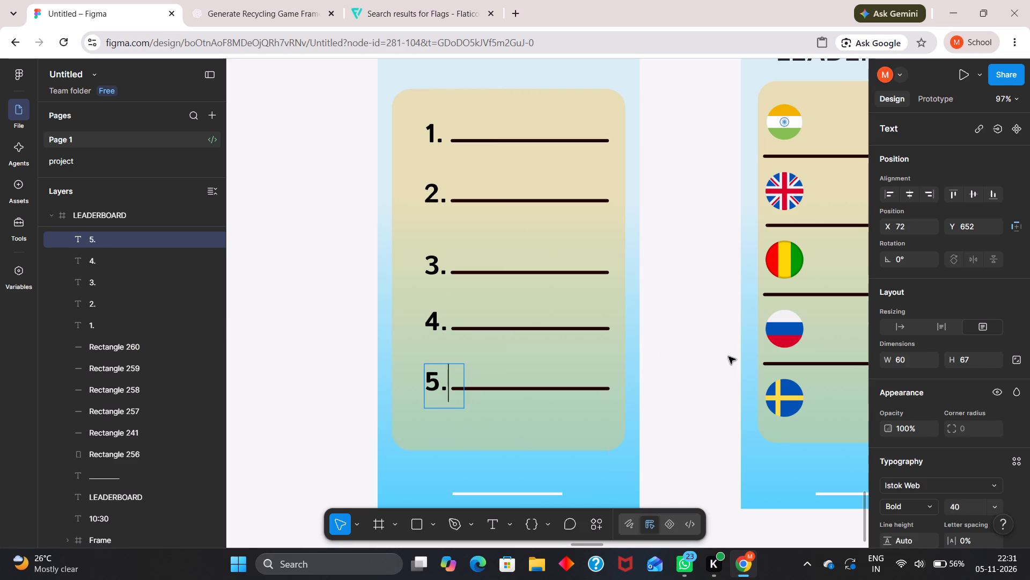
{"action": "left_click", "coordinate": [729, 357]}
{"action": "left_click", "coordinate": [705, 306]}
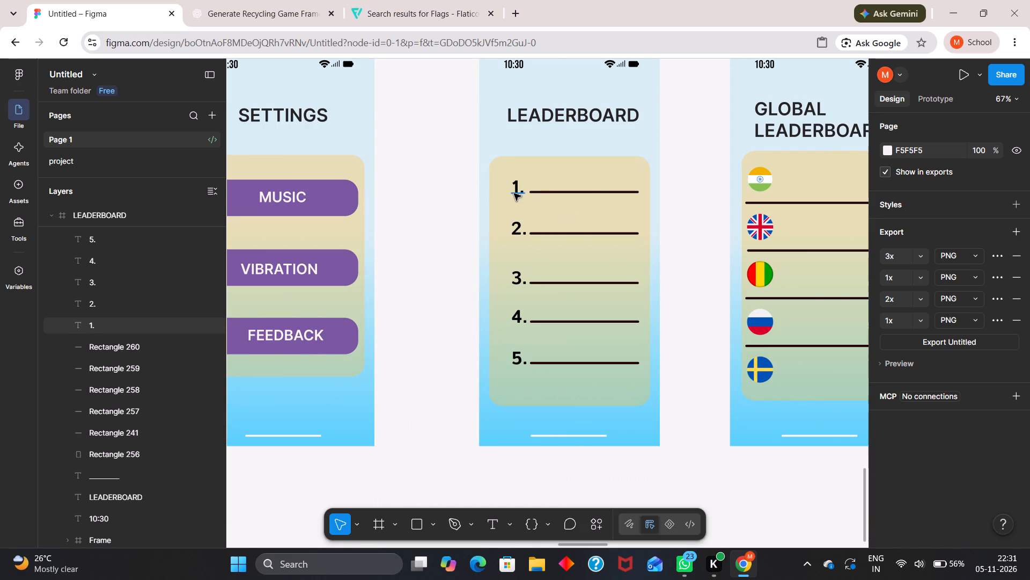
Move the "1." text to X 41, Y 267 and its divider line to X 101, Y 302.
{"action": "left_click_drag", "start_coordinate": [516, 192], "coordinate": [505, 190]}
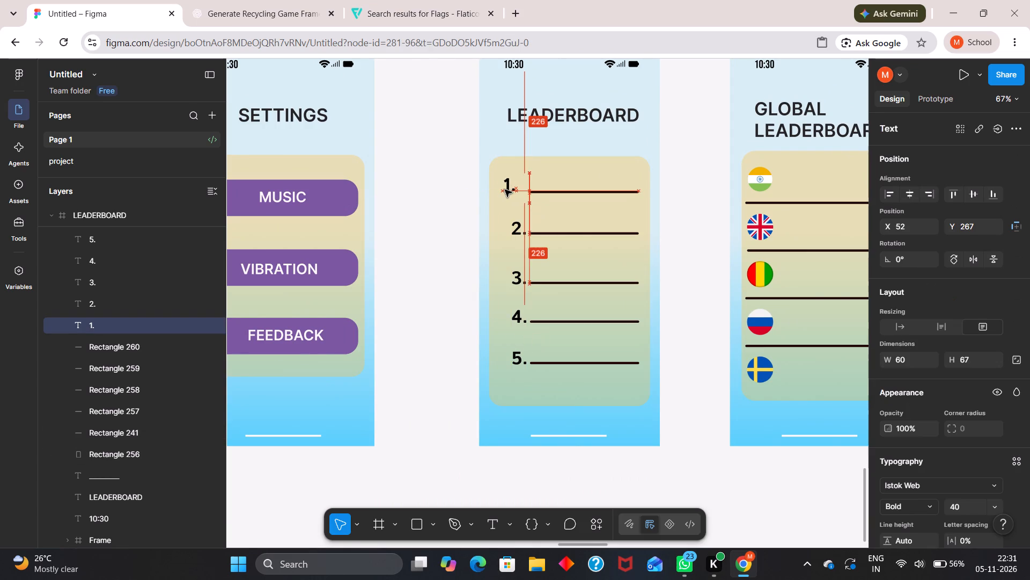
{"action": "left_click_drag", "start_coordinate": [505, 190], "coordinate": [502, 190]}
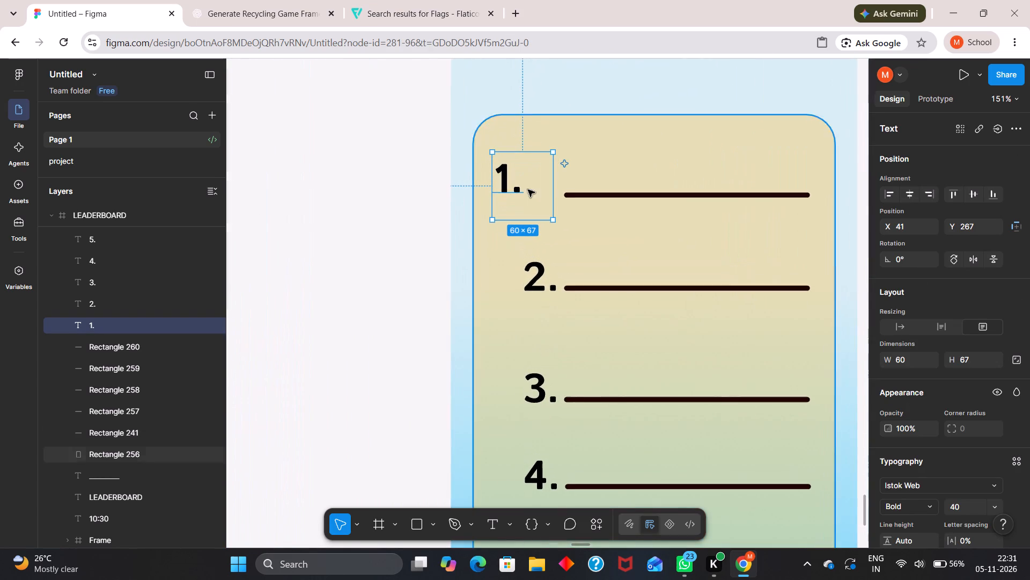
{"action": "left_click_drag", "start_coordinate": [590, 192], "coordinate": [578, 184]}
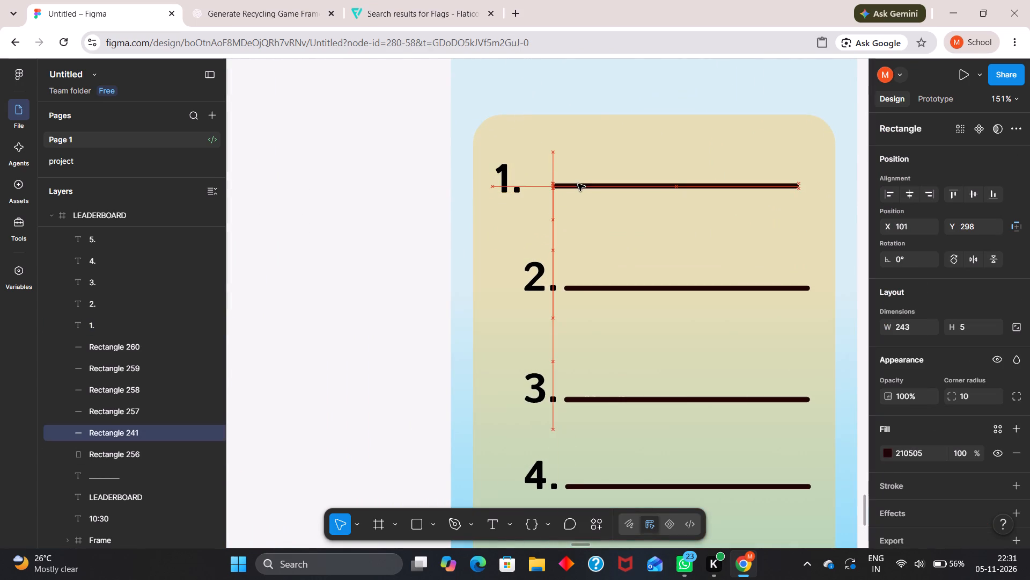
{"action": "left_click_drag", "start_coordinate": [578, 184], "coordinate": [577, 187]}
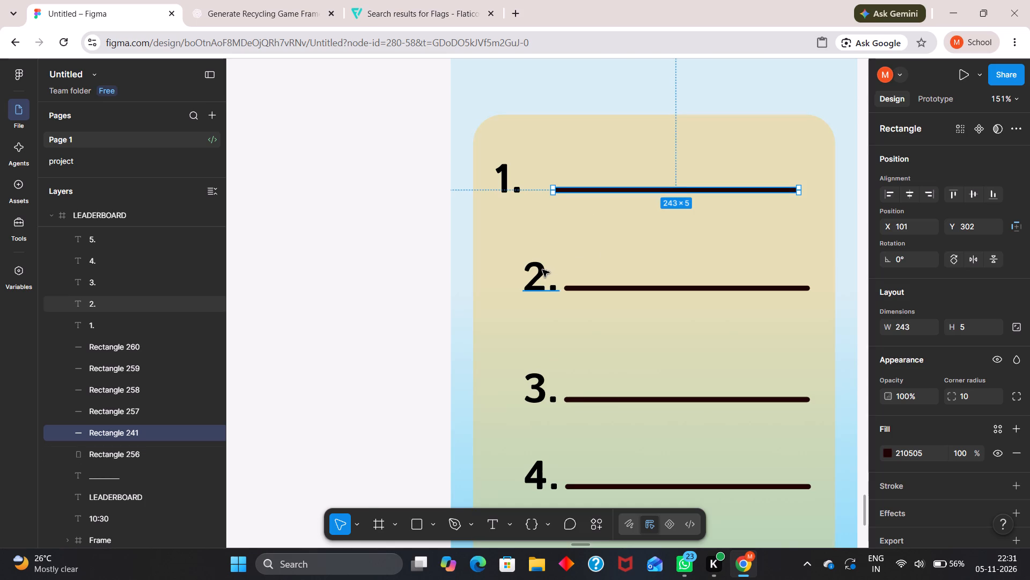
Move the "2." text to X 41, Y 353, under "1.", and its divider line to about X 97, Y 388.
{"action": "left_click_drag", "start_coordinate": [542, 270], "coordinate": [516, 255]}
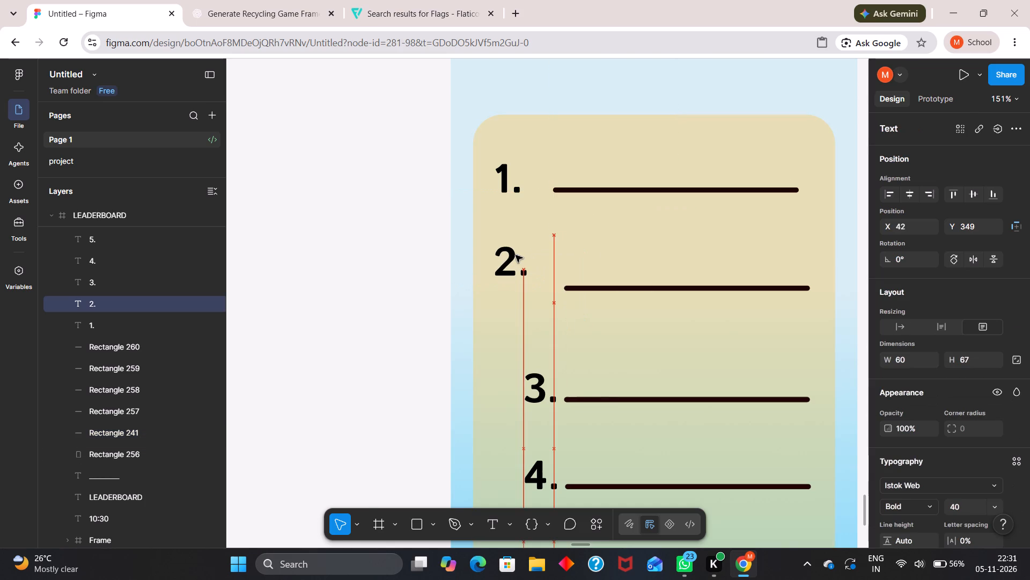
{"action": "left_click_drag", "start_coordinate": [516, 255], "coordinate": [514, 243]}
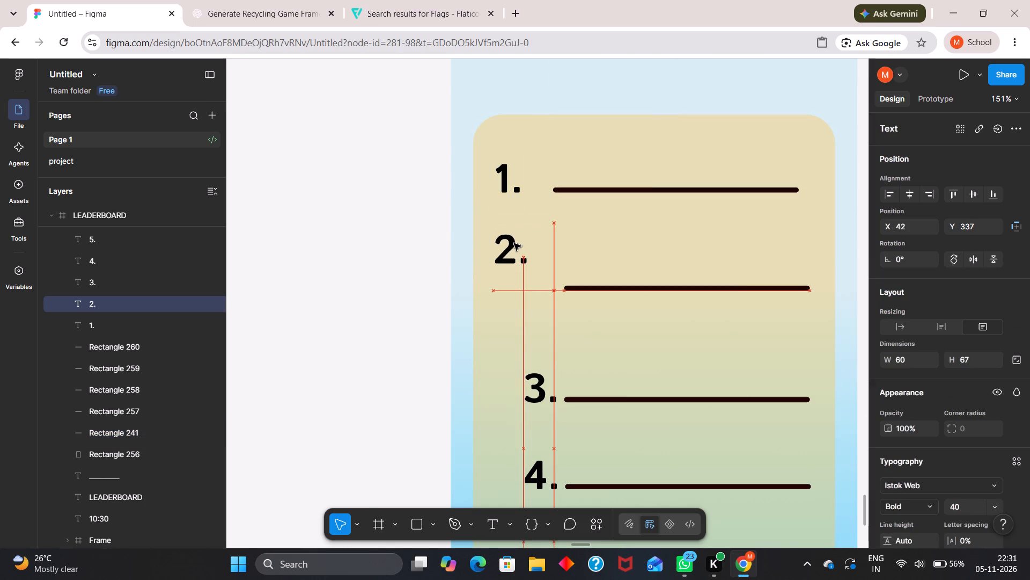
{"action": "left_click_drag", "start_coordinate": [514, 243], "coordinate": [512, 246]}
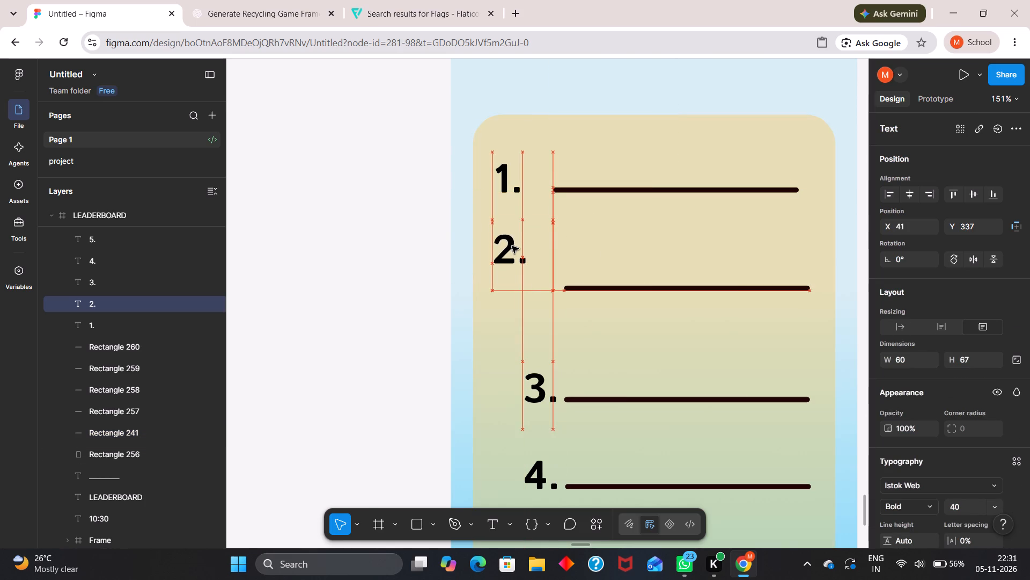
{"action": "left_click_drag", "start_coordinate": [512, 246], "coordinate": [512, 258]}
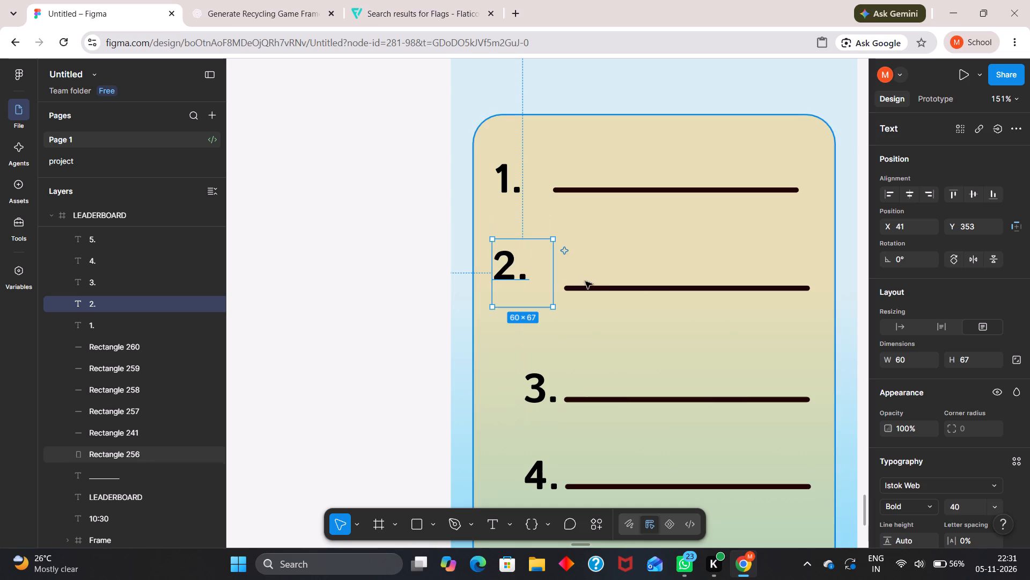
{"action": "left_click_drag", "start_coordinate": [591, 285], "coordinate": [584, 246]}
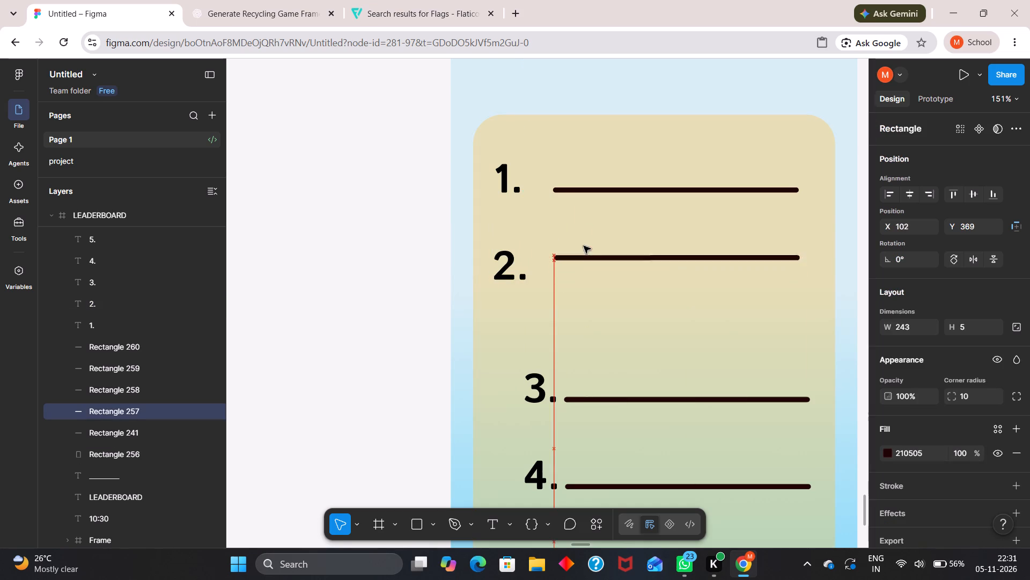
{"action": "left_click_drag", "start_coordinate": [584, 246], "coordinate": [582, 269]}
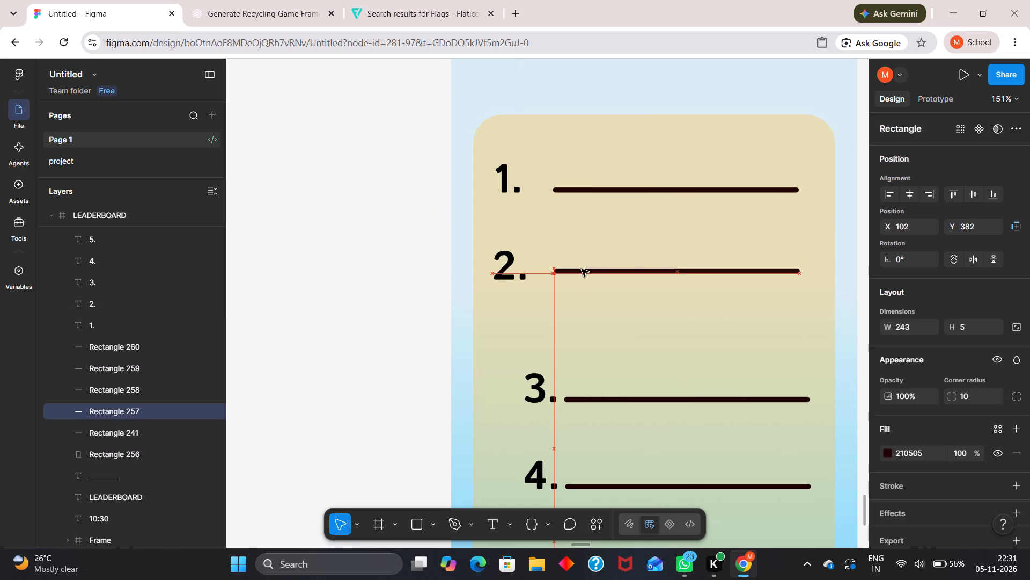
{"action": "left_click_drag", "start_coordinate": [582, 269], "coordinate": [577, 269]}
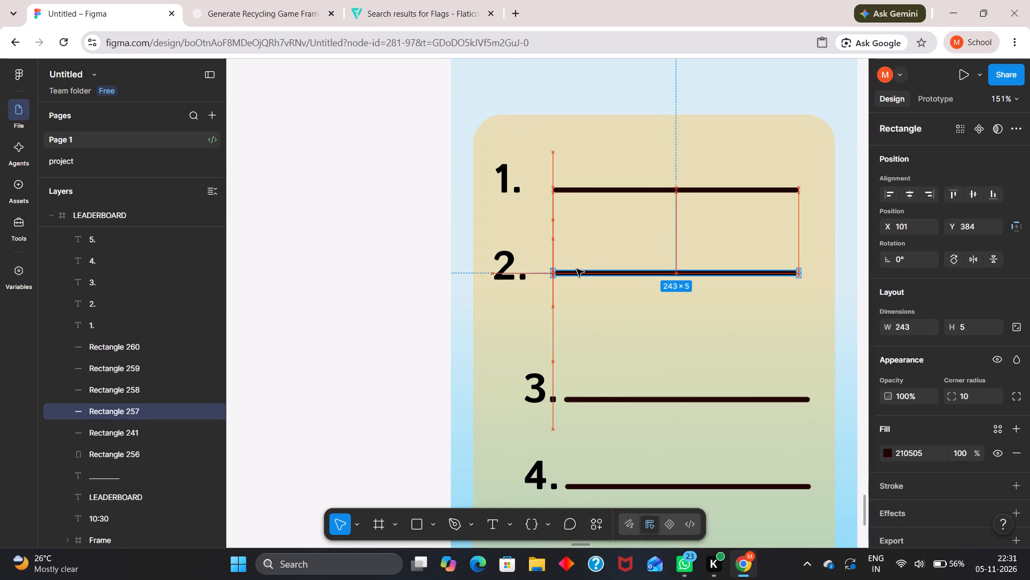
{"action": "left_click_drag", "start_coordinate": [577, 269], "coordinate": [576, 273]}
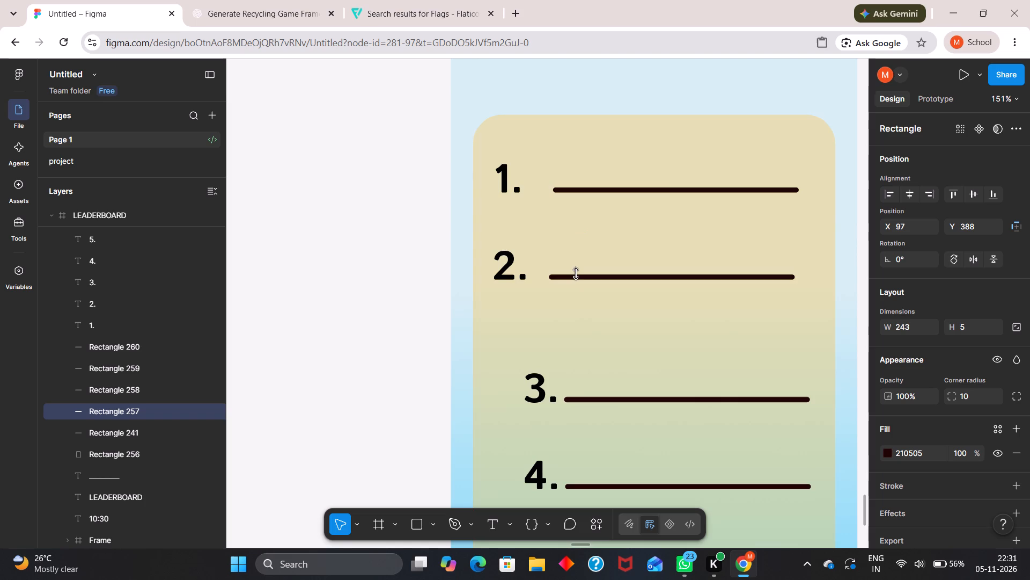
Move the "3." text to X 41, Y 445 and its divider line to X 101, Y 474.
{"action": "left_click_drag", "start_coordinate": [537, 387], "coordinate": [509, 358]}
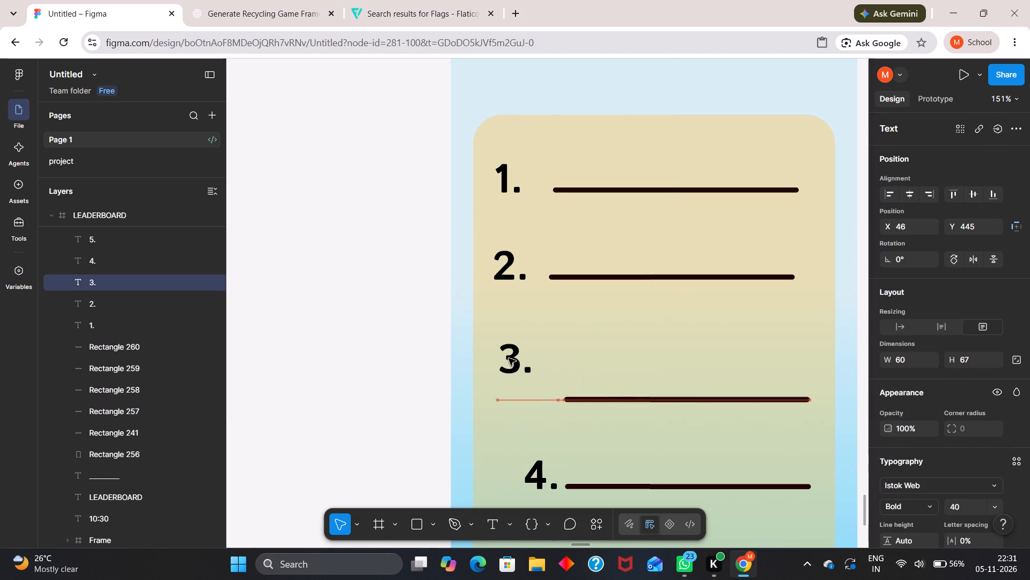
{"action": "left_click_drag", "start_coordinate": [509, 358], "coordinate": [507, 359]}
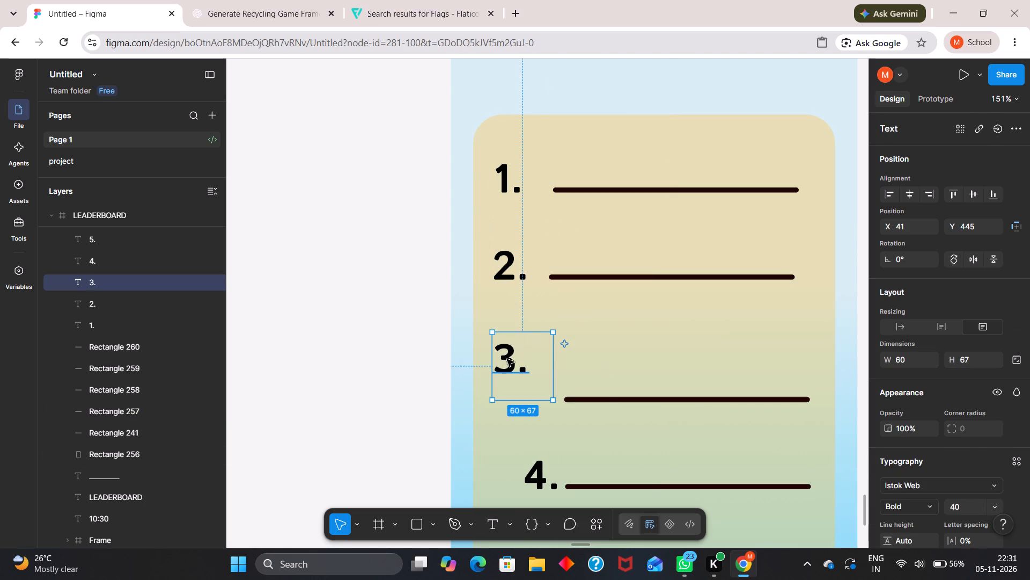
{"action": "left_click_drag", "start_coordinate": [606, 397], "coordinate": [597, 359]}
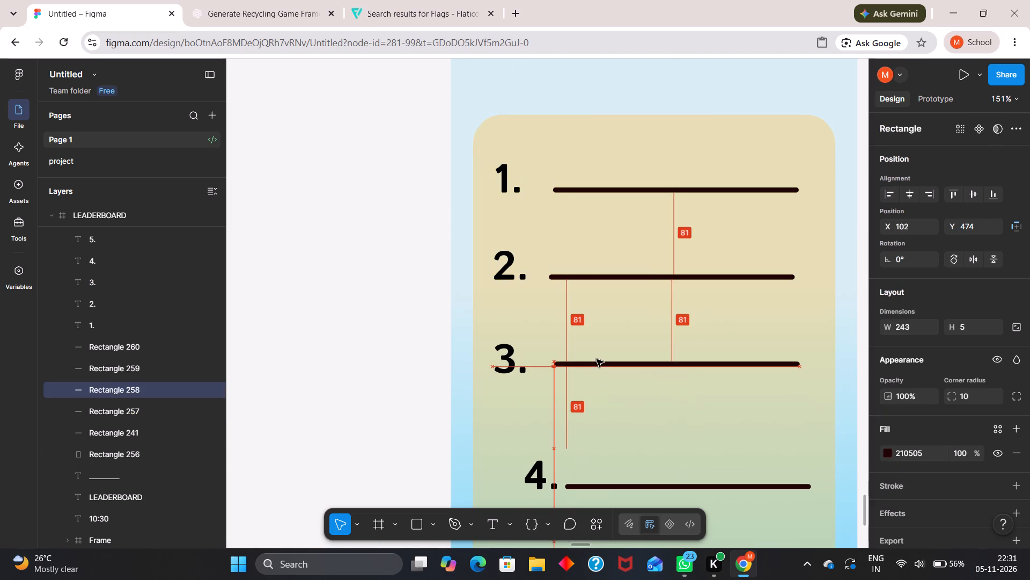
{"action": "left_click_drag", "start_coordinate": [597, 359], "coordinate": [591, 359]}
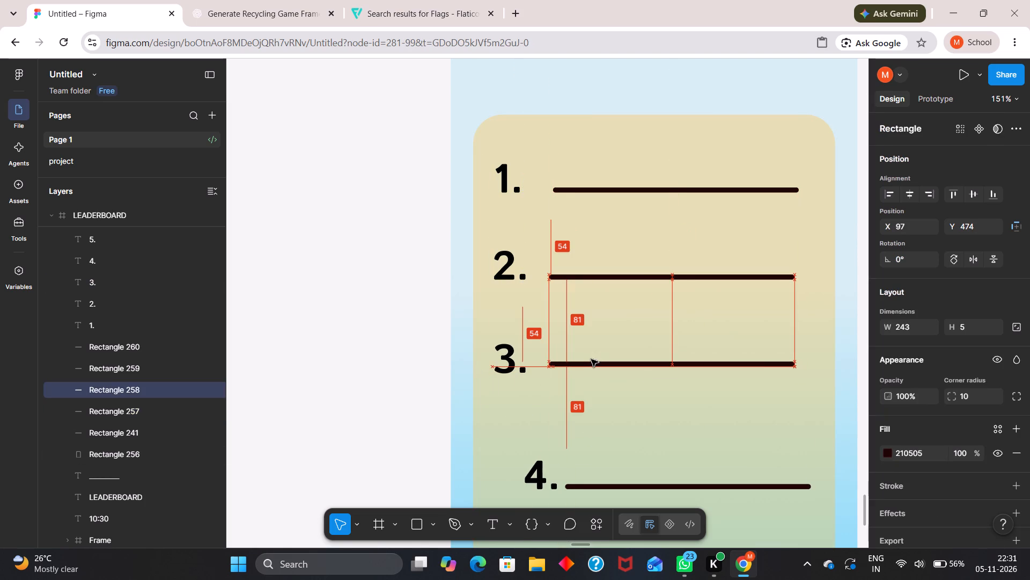
{"action": "left_click_drag", "start_coordinate": [591, 359], "coordinate": [595, 363]}
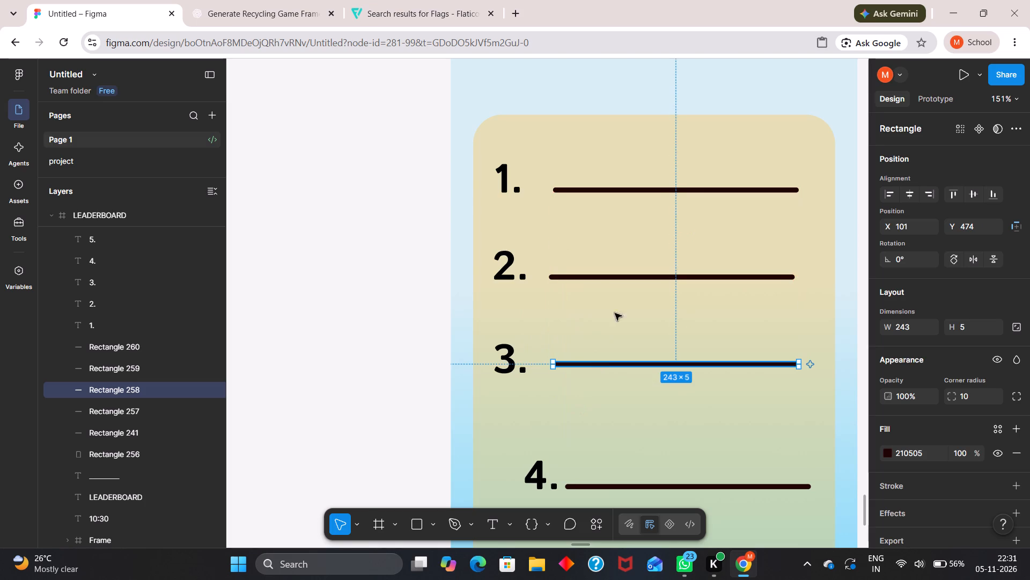
Align the dividers of rows 2 and 1 at X 102, with row 2's at Y 387 and row 1's at Y 302.
{"action": "left_click_drag", "start_coordinate": [630, 280], "coordinate": [635, 279]}
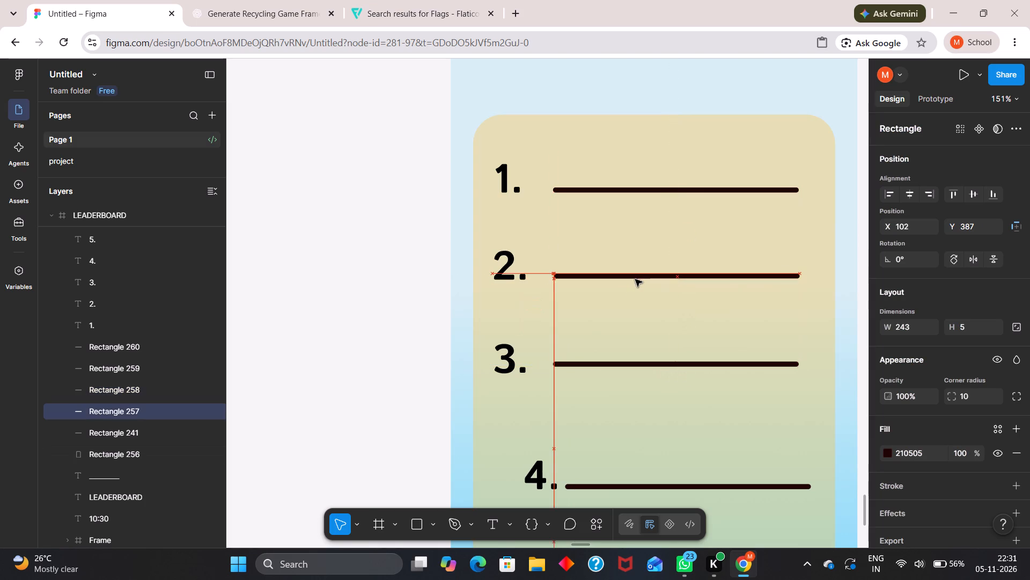
{"action": "left_click_drag", "start_coordinate": [635, 279], "coordinate": [635, 279]}
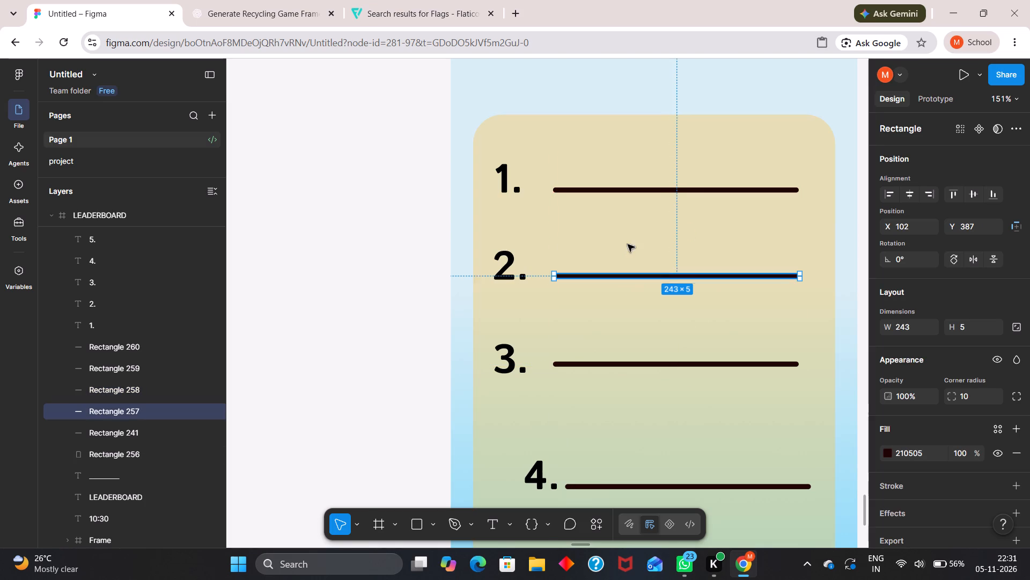
{"action": "left_click", "coordinate": [641, 188]}
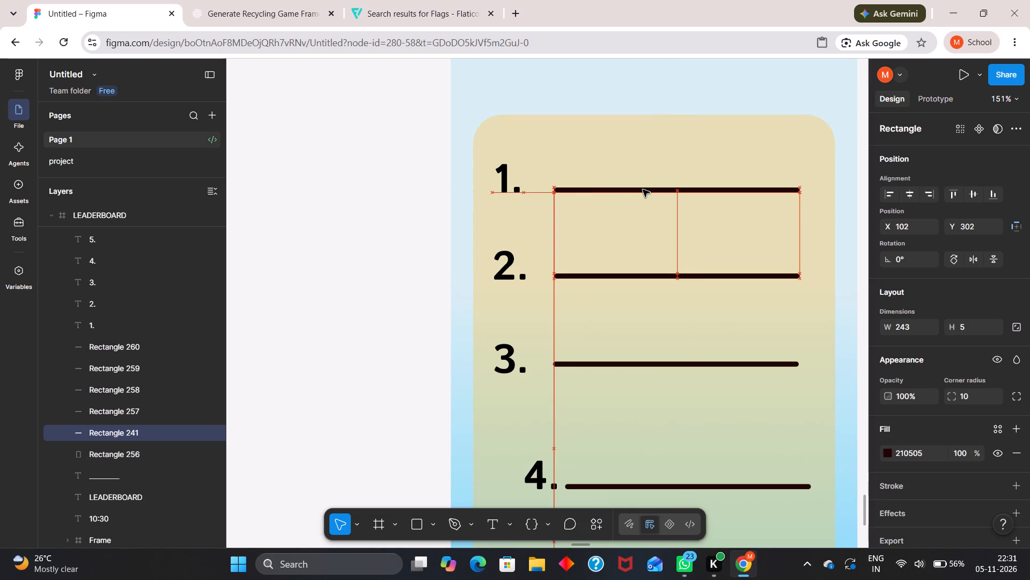
Move the "4." text to X 41, Y 537 and raise its divider line beside it to about X 102, Y 566.
{"action": "scroll", "coordinate": [635, 381], "scroll_direction": "down", "scroll_amount": 2}
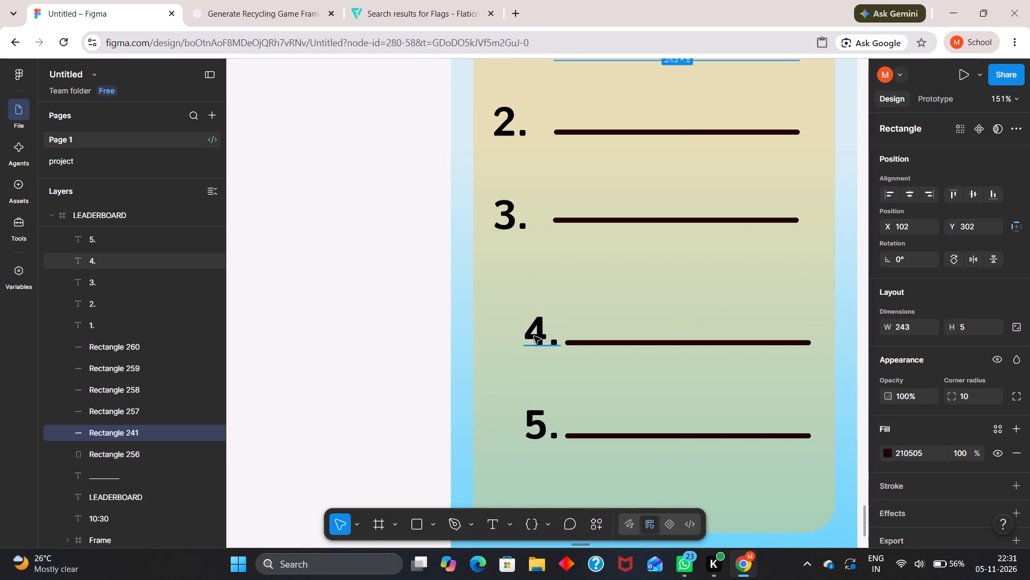
{"action": "left_click_drag", "start_coordinate": [534, 336], "coordinate": [504, 315]}
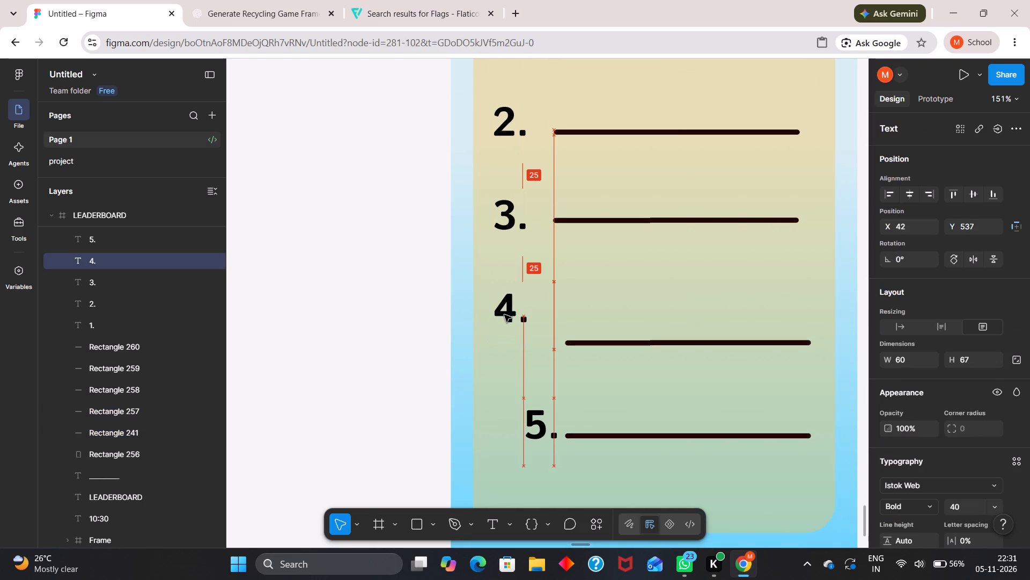
{"action": "left_click_drag", "start_coordinate": [504, 315], "coordinate": [501, 313]}
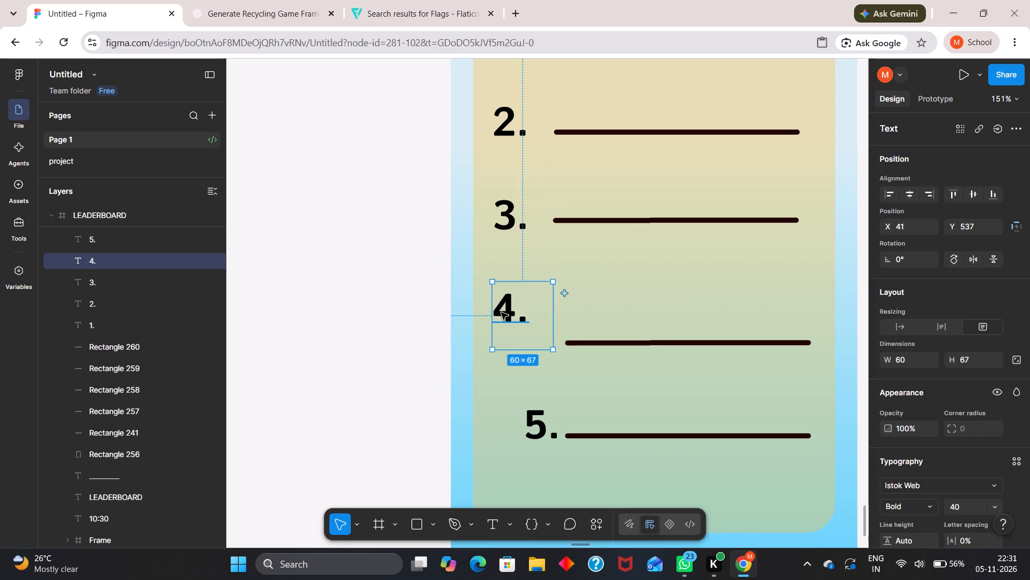
{"action": "left_click", "coordinate": [627, 344]}
{"action": "left_click_drag", "start_coordinate": [627, 344], "coordinate": [616, 308]}
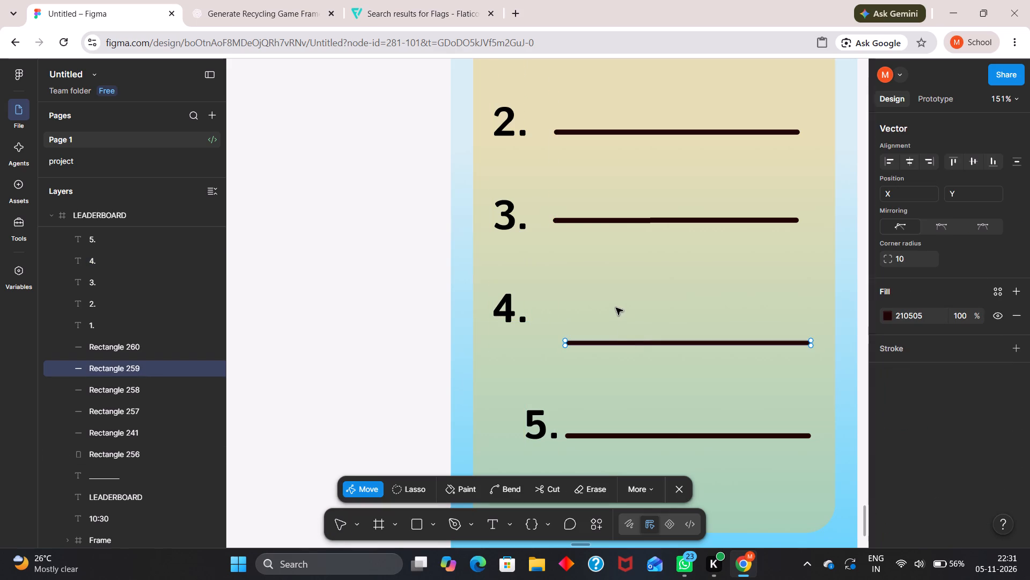
{"action": "left_click_drag", "start_coordinate": [616, 308], "coordinate": [621, 342]}
{"action": "left_click_drag", "start_coordinate": [621, 342], "coordinate": [607, 314]}
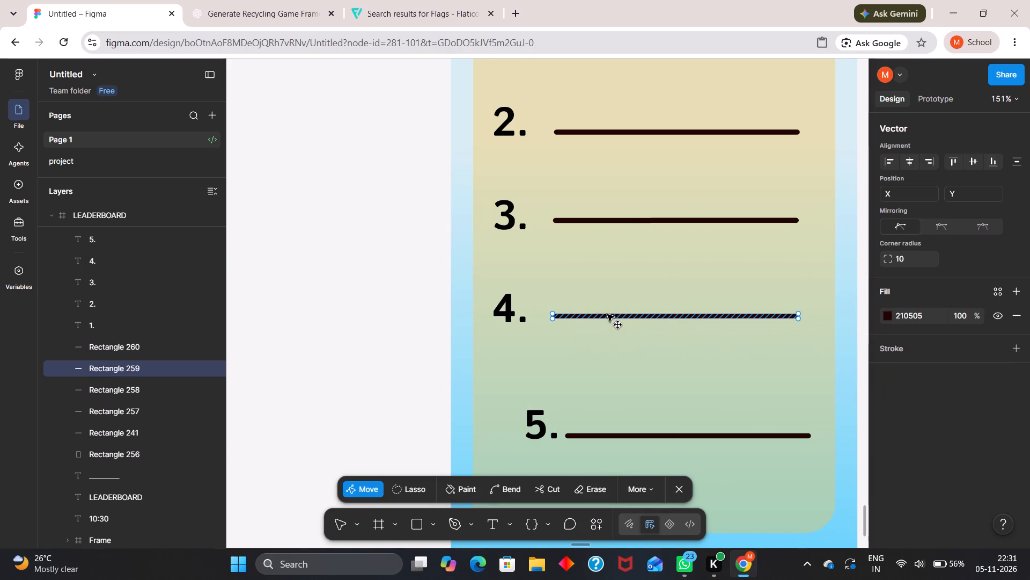
{"action": "left_click_drag", "start_coordinate": [607, 314], "coordinate": [615, 313]}
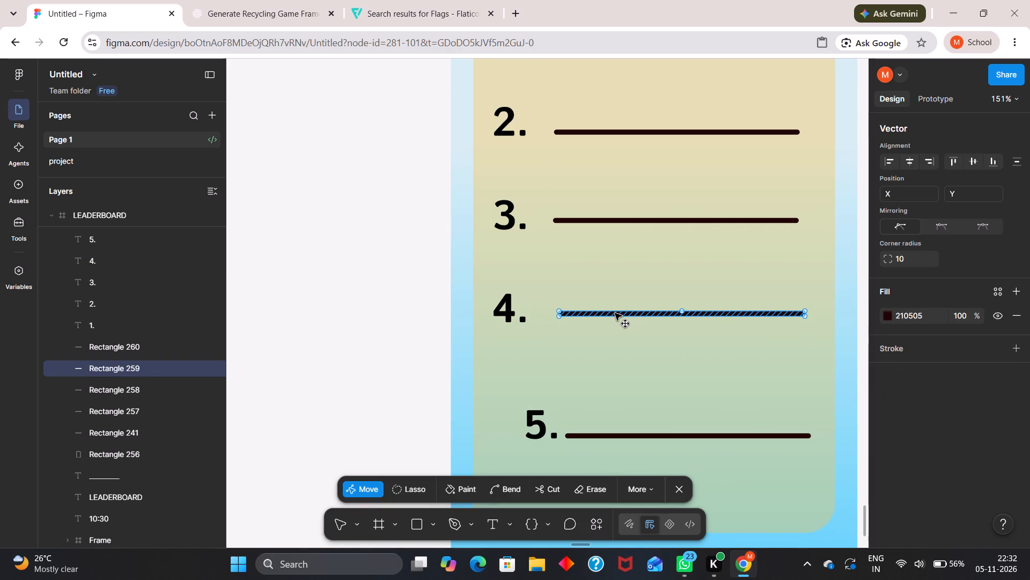
{"action": "key", "text": "Escape"}
{"action": "key", "text": "Escape"}
{"action": "key", "text": "Escape"}
{"action": "left_click", "coordinate": [615, 313]}
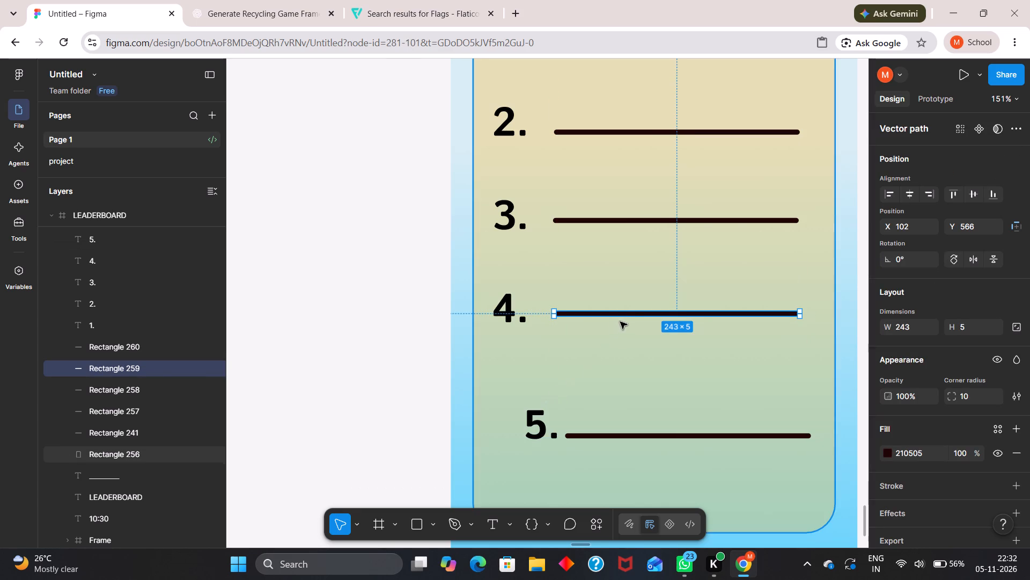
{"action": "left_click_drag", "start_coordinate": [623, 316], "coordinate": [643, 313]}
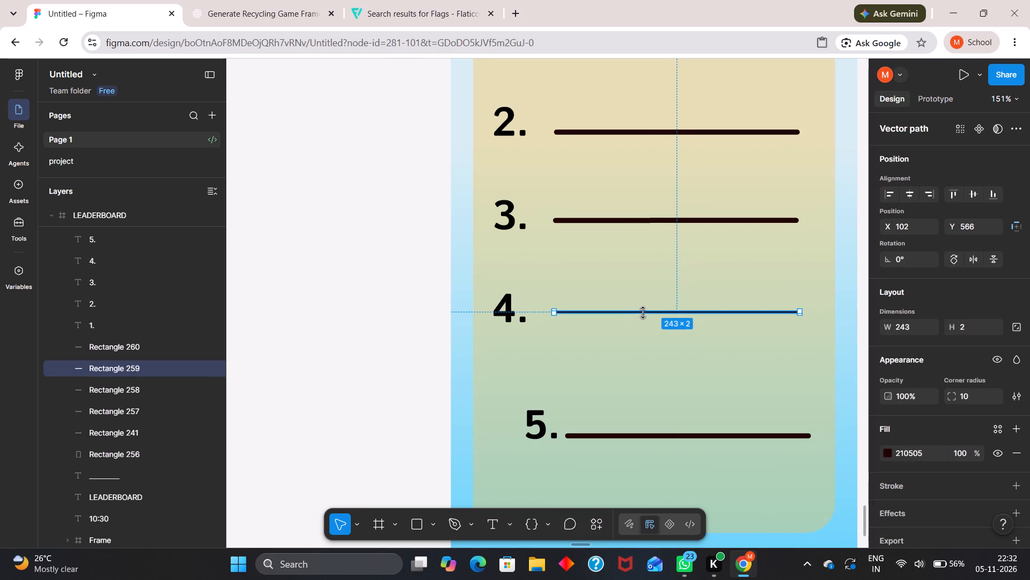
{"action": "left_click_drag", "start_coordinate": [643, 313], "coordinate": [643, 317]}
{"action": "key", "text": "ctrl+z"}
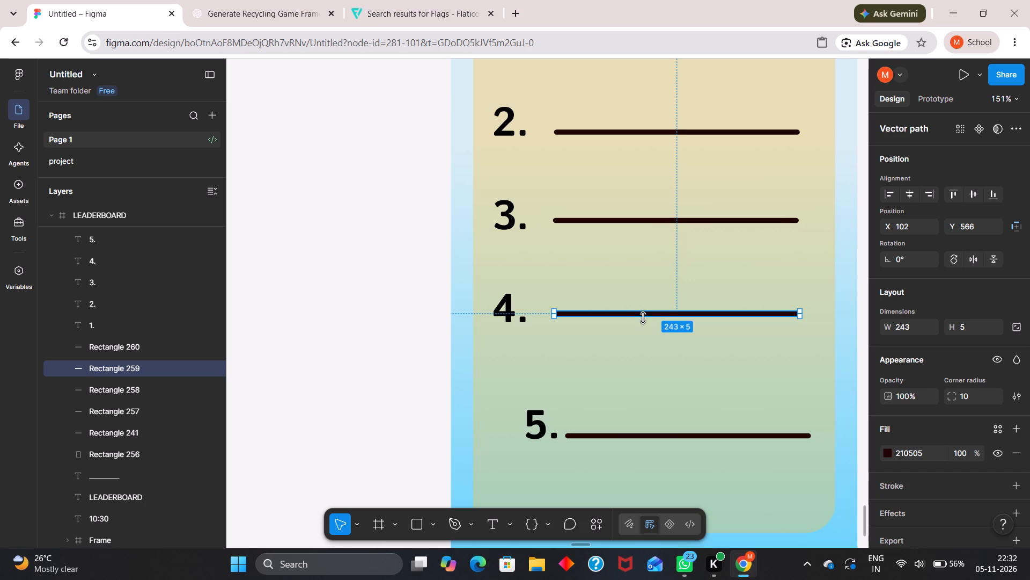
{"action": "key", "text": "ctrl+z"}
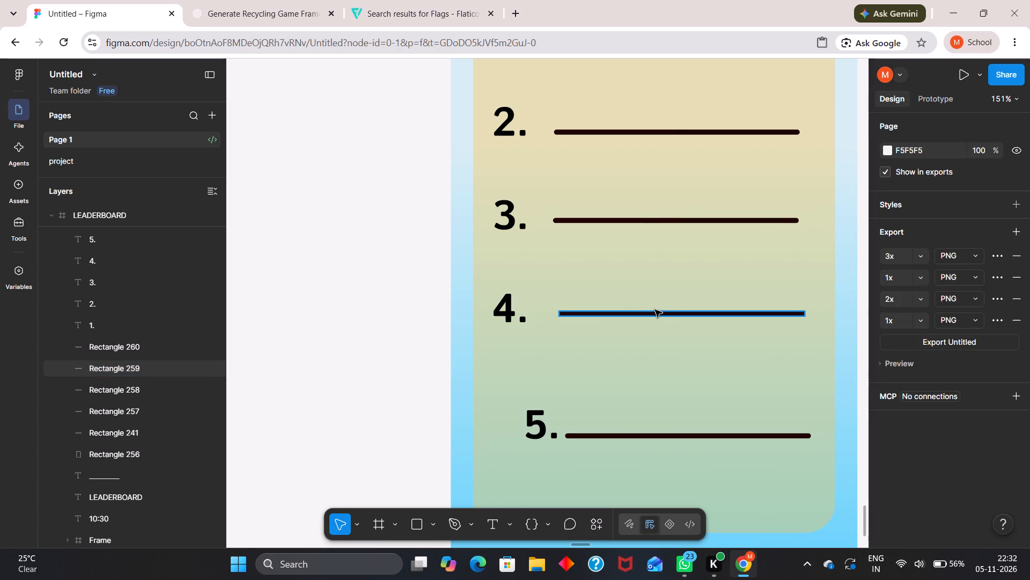
Position the row 4 divider line at X 102, Y 571, in line with the row 2 divider.
{"action": "left_click_drag", "start_coordinate": [654, 313], "coordinate": [651, 318]}
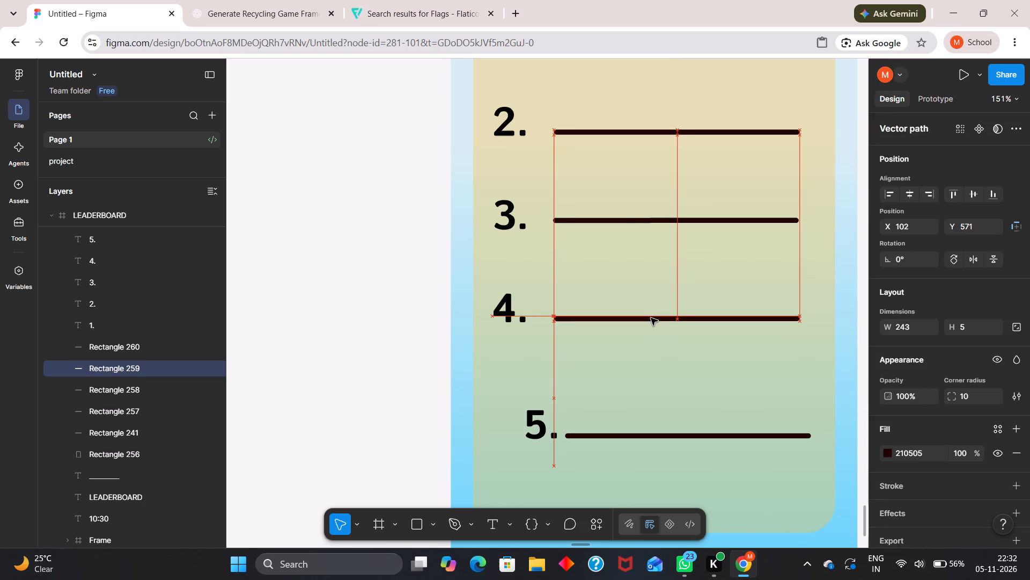
{"action": "left_click_drag", "start_coordinate": [651, 318], "coordinate": [650, 318]}
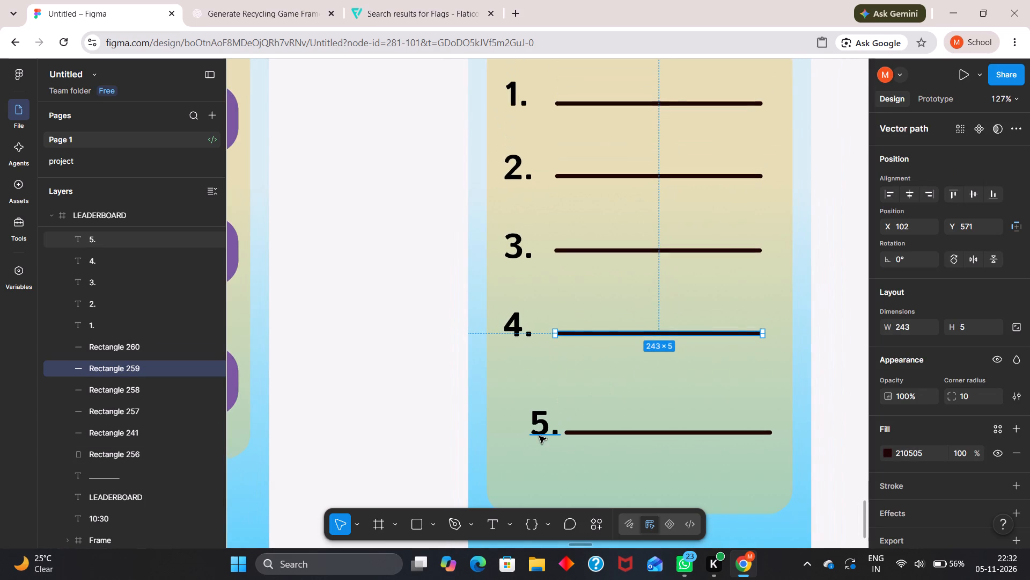
Move the "5." text to X 41, Y 639 and its divider line to X 102, Y 674.
{"action": "left_click_drag", "start_coordinate": [541, 426], "coordinate": [512, 415]}
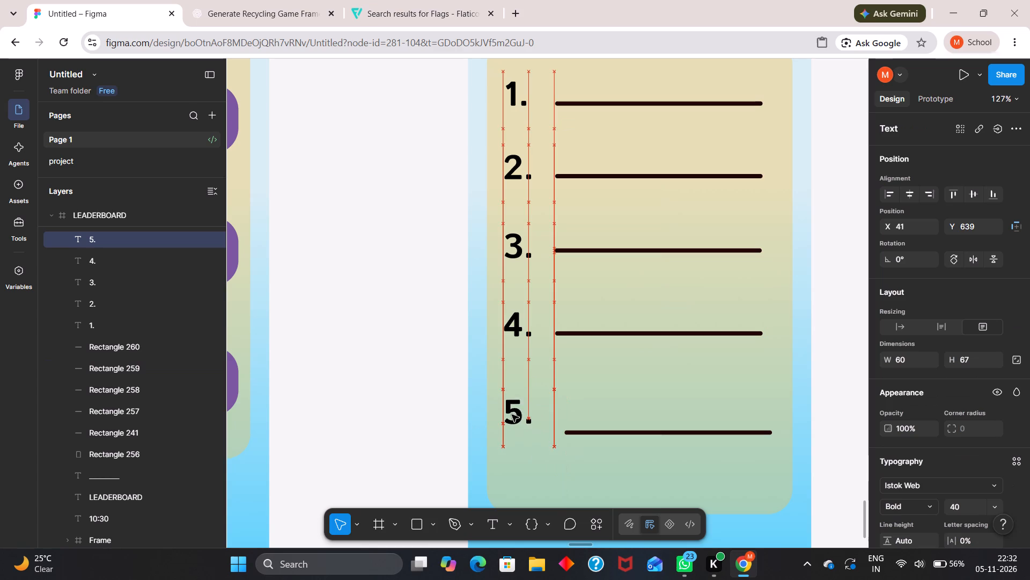
{"action": "left_click_drag", "start_coordinate": [512, 415], "coordinate": [512, 415]}
{"action": "left_click_drag", "start_coordinate": [577, 430], "coordinate": [571, 418]}
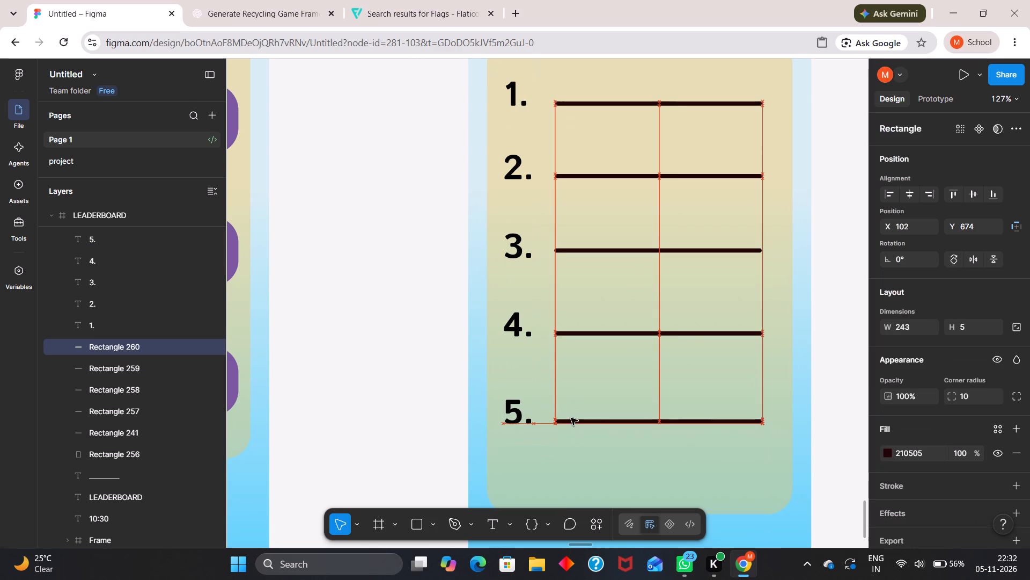
{"action": "left_click_drag", "start_coordinate": [571, 418], "coordinate": [571, 419]}
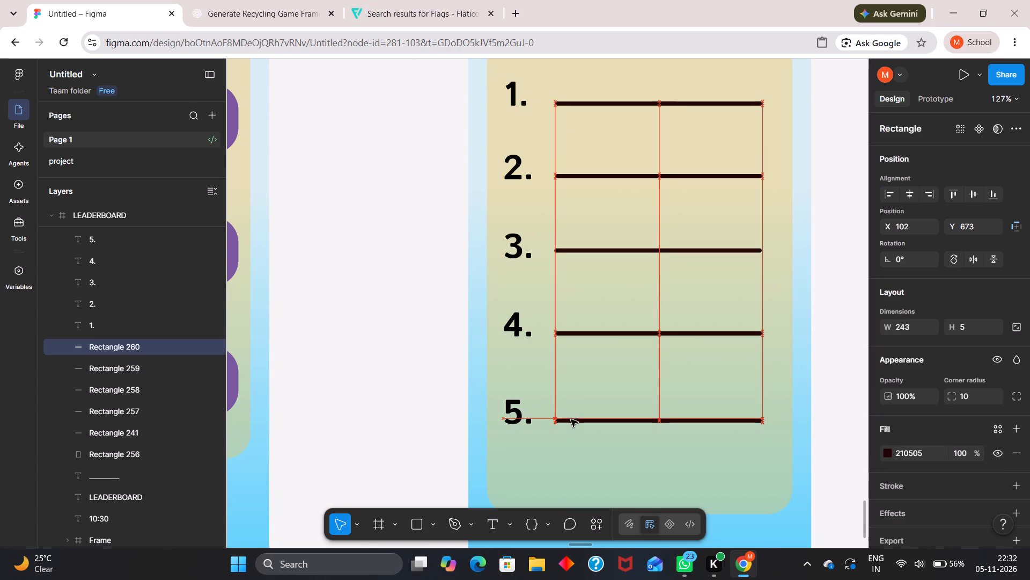
{"action": "left_click_drag", "start_coordinate": [571, 419], "coordinate": [570, 420]}
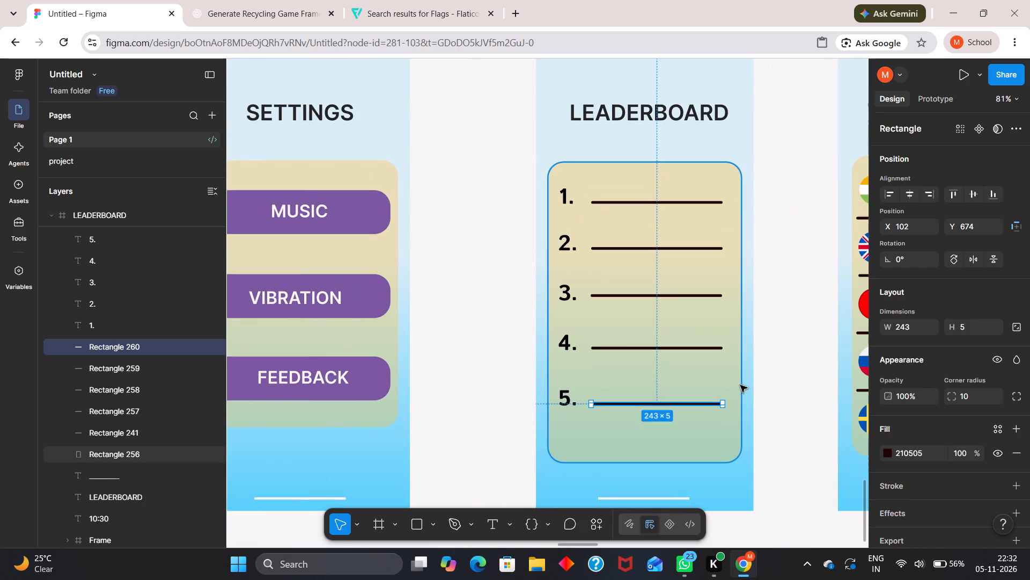
{"action": "left_click", "coordinate": [776, 387]}
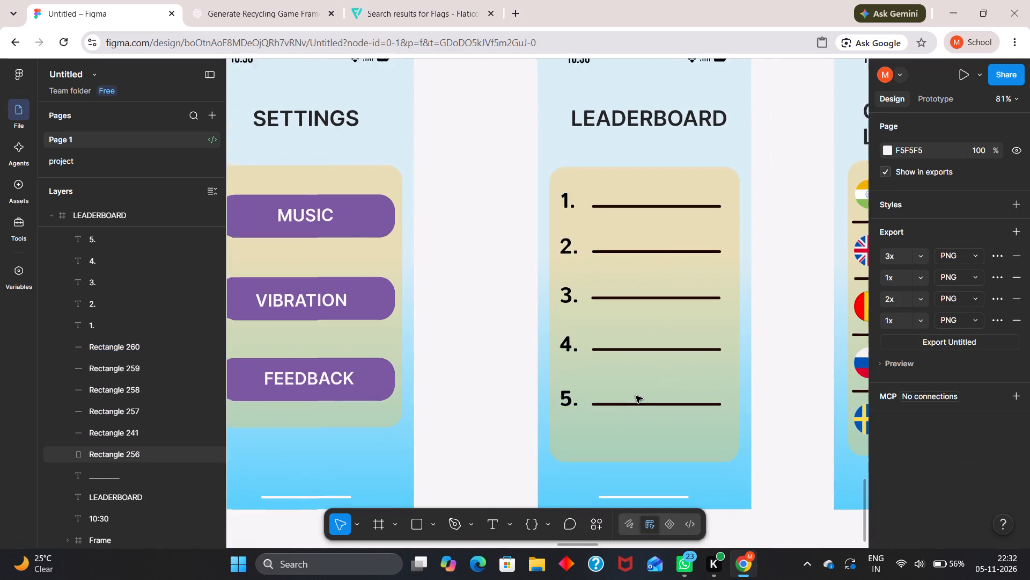
Duplicate the FEEDBACK text from the SETTINGS frame into the LEADERBOARD frame below row 5, at X 105, Y 736.
{"action": "left_click", "coordinate": [442, 386]}
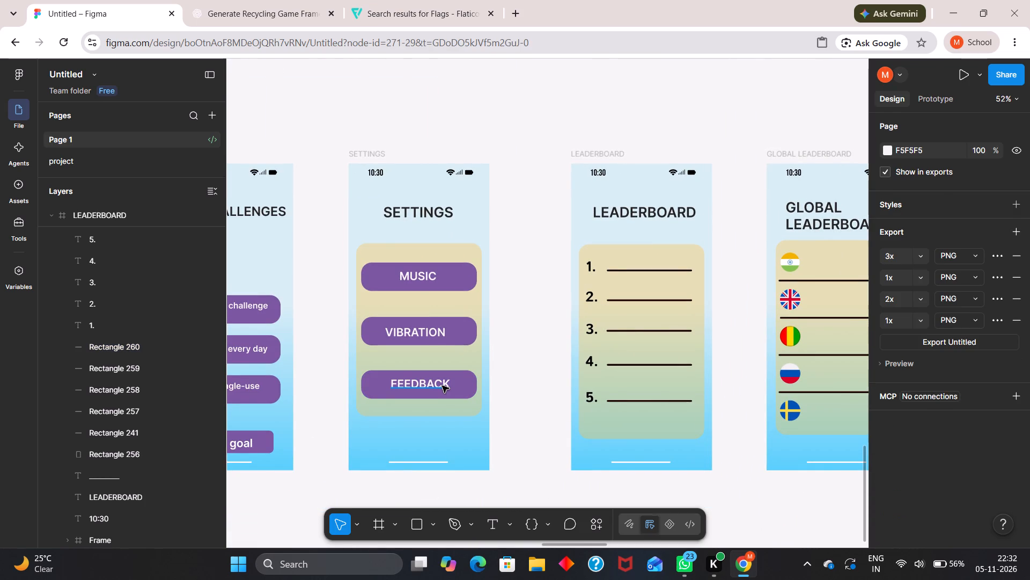
{"action": "left_click_drag", "start_coordinate": [442, 386], "coordinate": [621, 425], "text": "alt"}
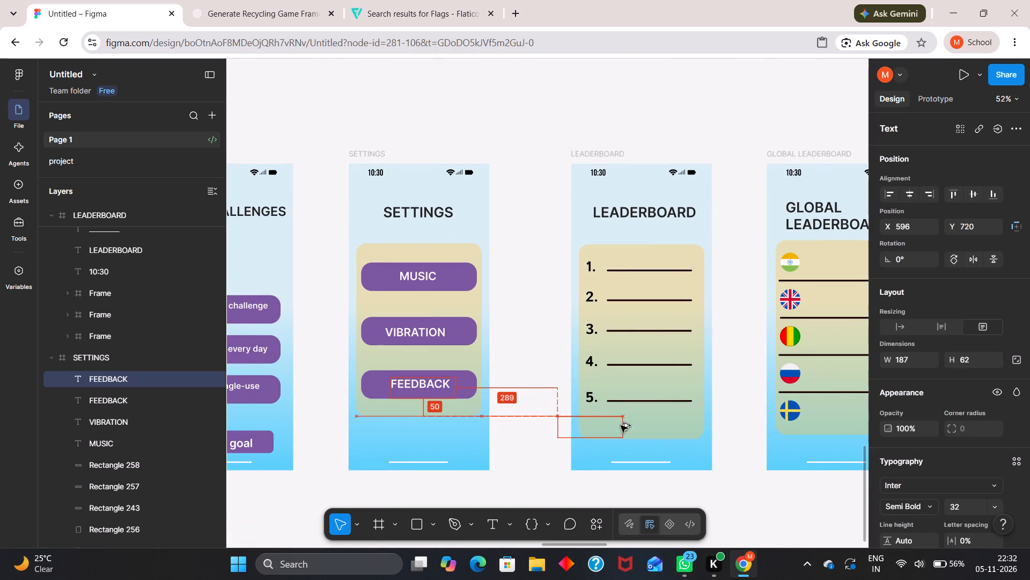
{"action": "left_click_drag", "start_coordinate": [621, 425], "coordinate": [659, 430], "text": "alt"}
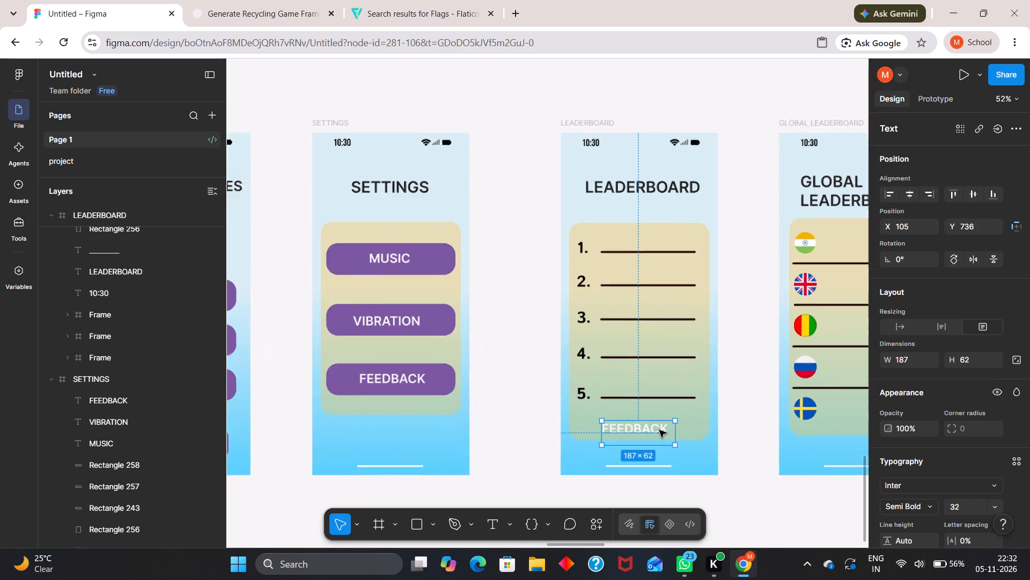
Replace the wording of the copied FEEDBACK text below row 5 with "Show more".
{"action": "double_click", "coordinate": [646, 430]}
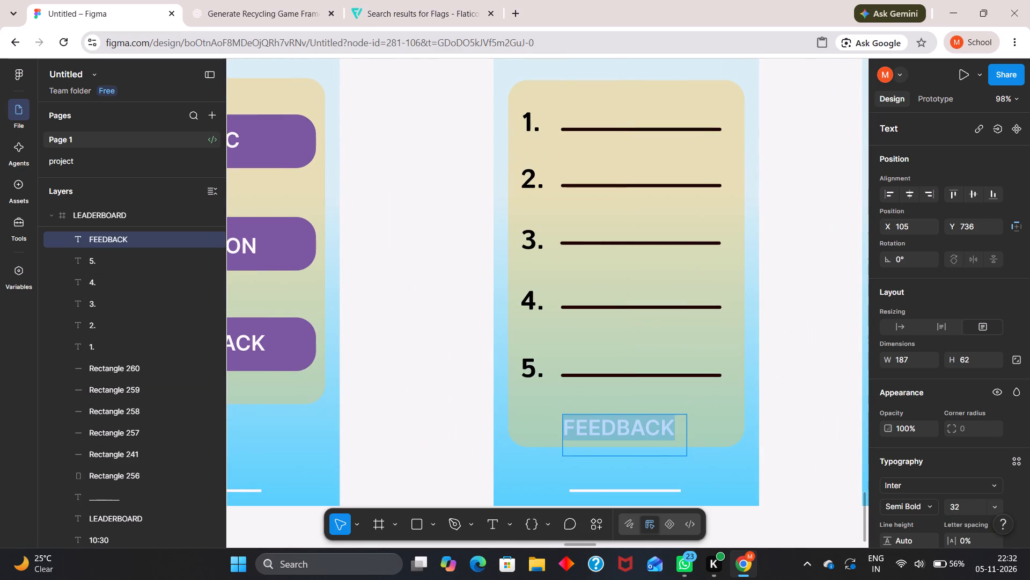
{"action": "type", "text": "SH"}
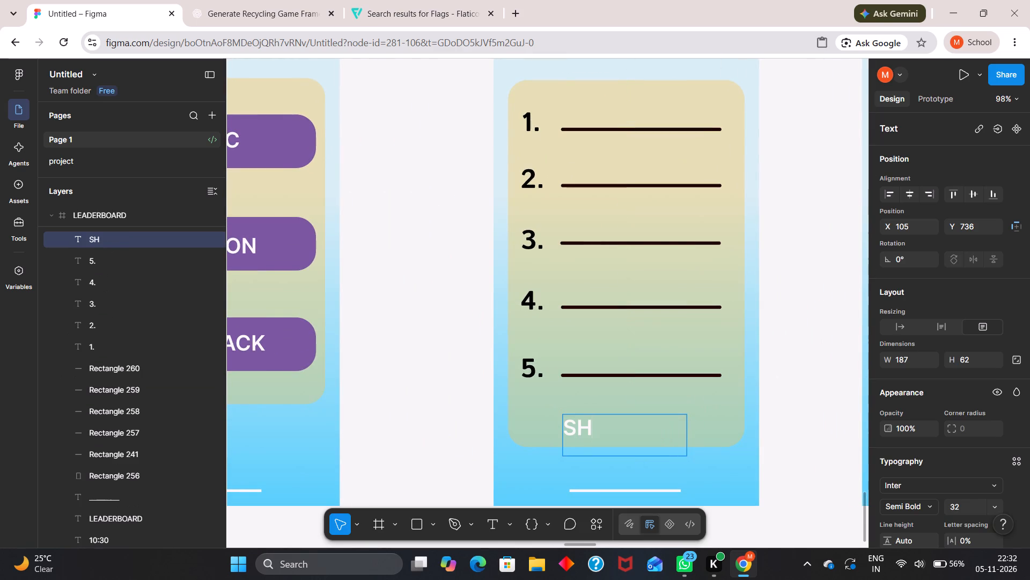
{"action": "key", "text": "BackSpace"}
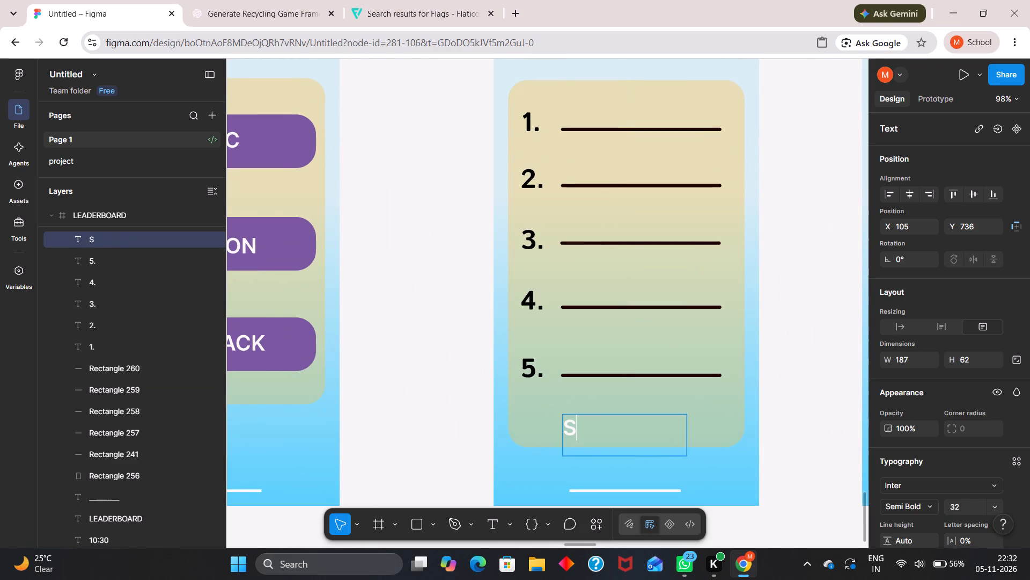
{"action": "type", "text": "kow more"}
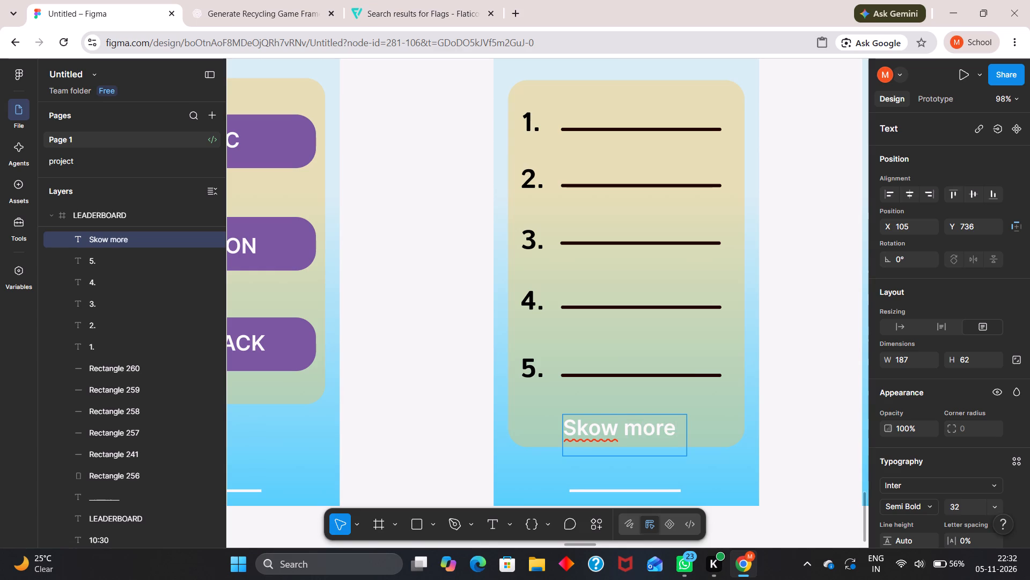
{"action": "key", "text": "Left"}
{"action": "key", "text": "Left"}
{"action": "key", "text": "Left"}
{"action": "key", "text": "Left"}
{"action": "key", "text": "Left"}
{"action": "key", "text": "Left"}
{"action": "key", "text": "Left"}
{"action": "key", "text": "BackSpace"}
{"action": "key", "text": "h"}
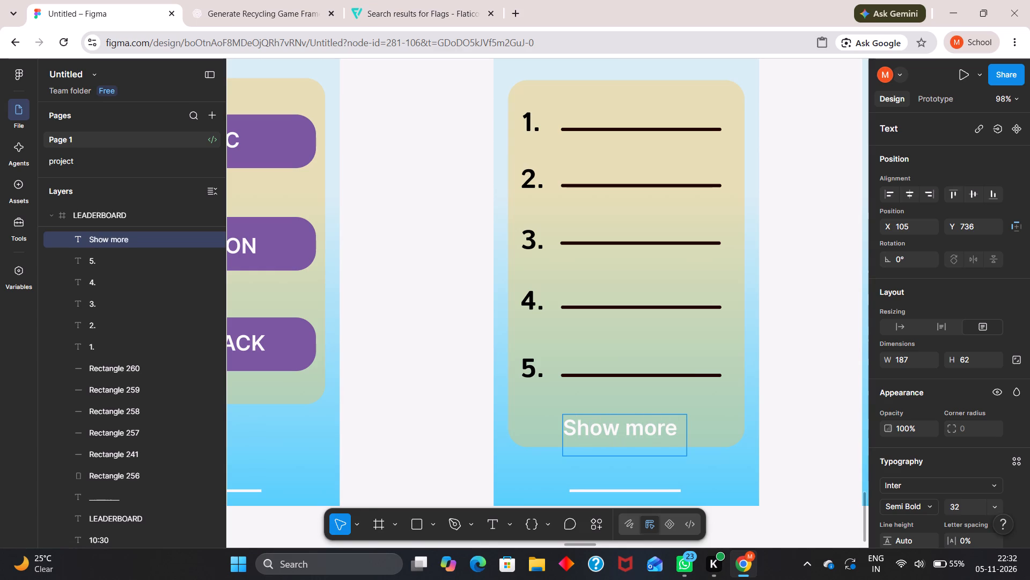
Set the "Show more" text to Bold weight and font size 20.
{"action": "key", "text": "ctrl+a"}
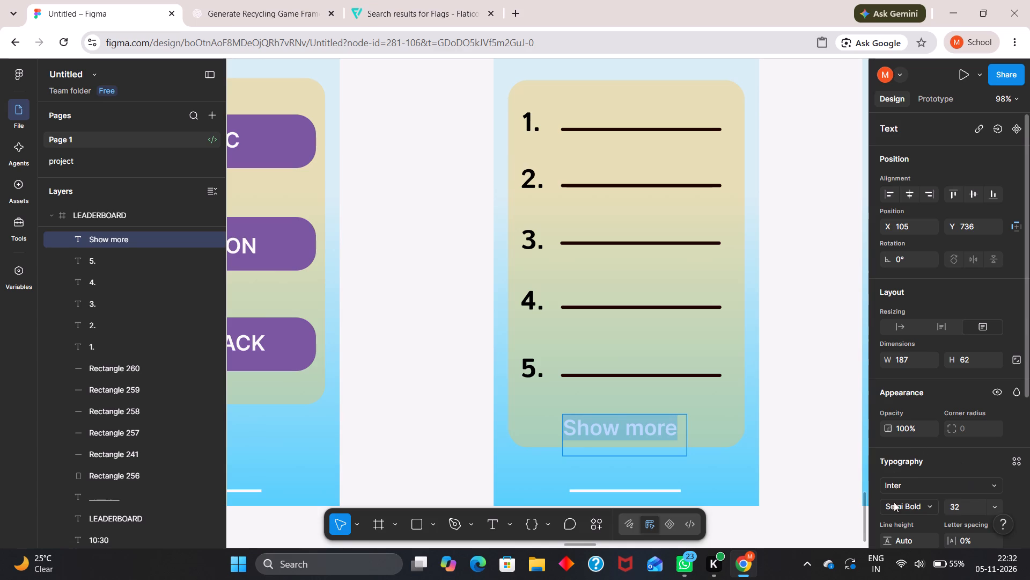
{"action": "scroll", "coordinate": [902, 508], "scroll_direction": "down", "scroll_amount": 1}
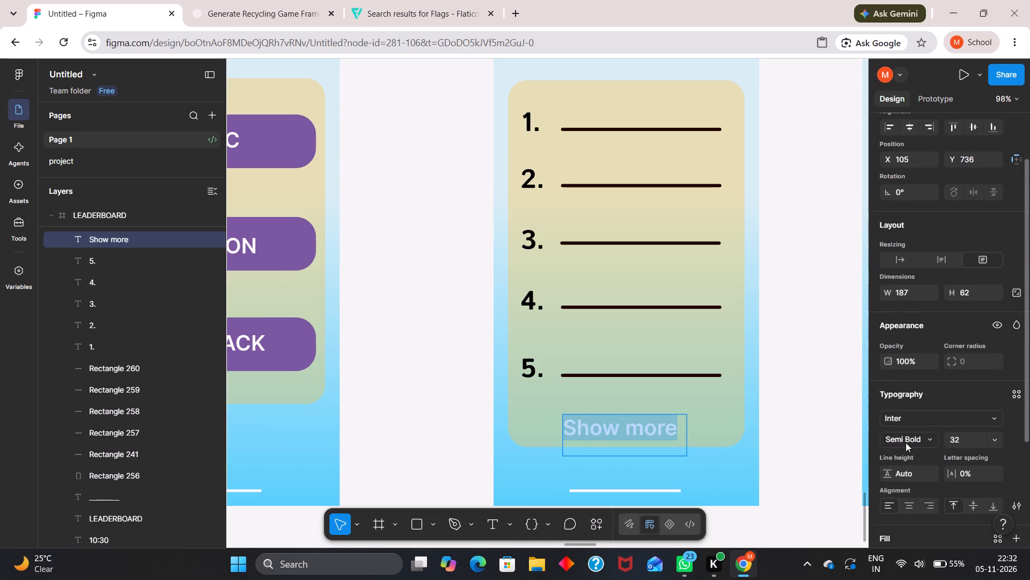
{"action": "left_click", "coordinate": [911, 441]}
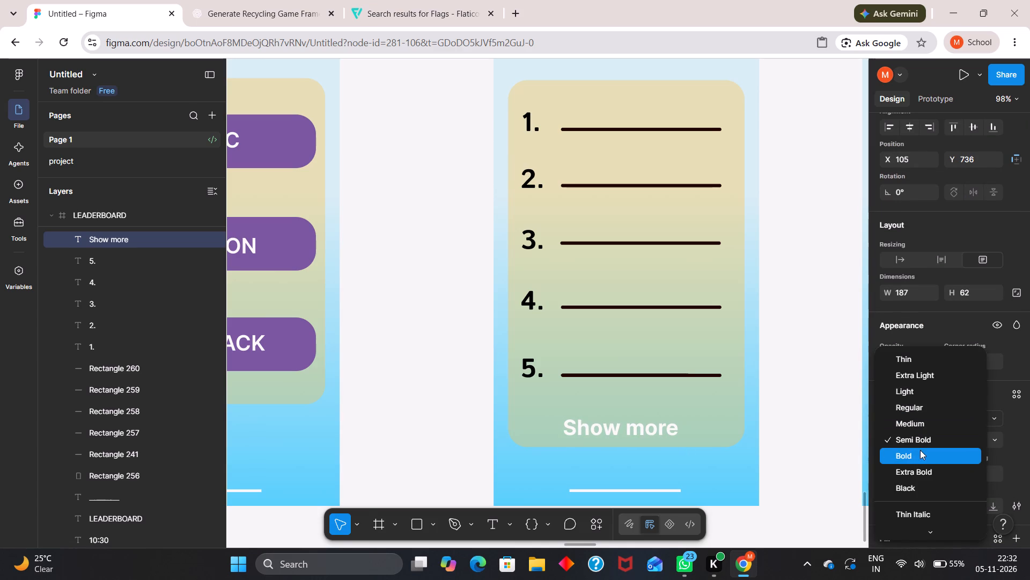
{"action": "left_click", "coordinate": [919, 452]}
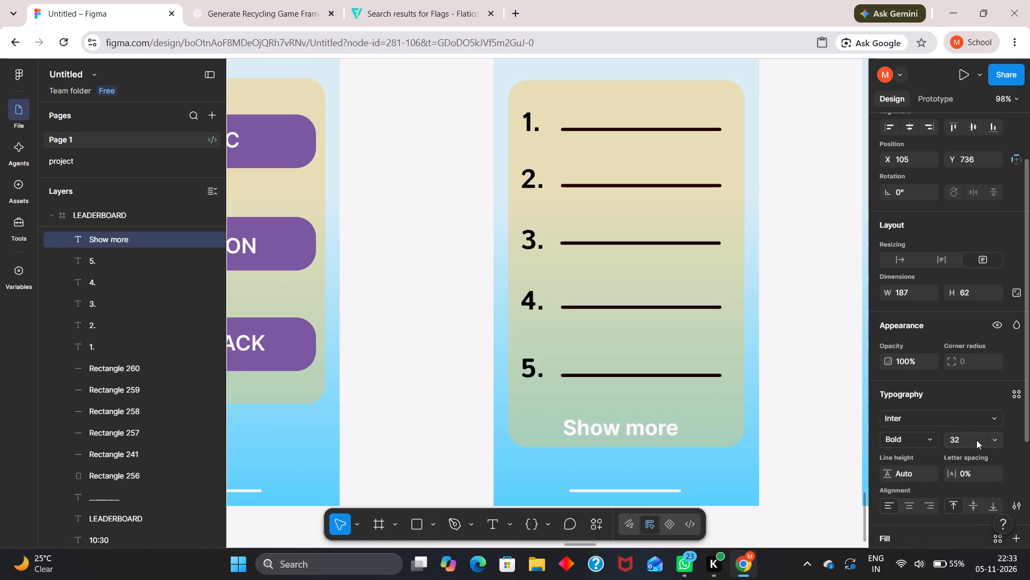
{"action": "left_click", "coordinate": [976, 439]}
{"action": "type", "text": "20"}
{"action": "key", "text": "Return"}
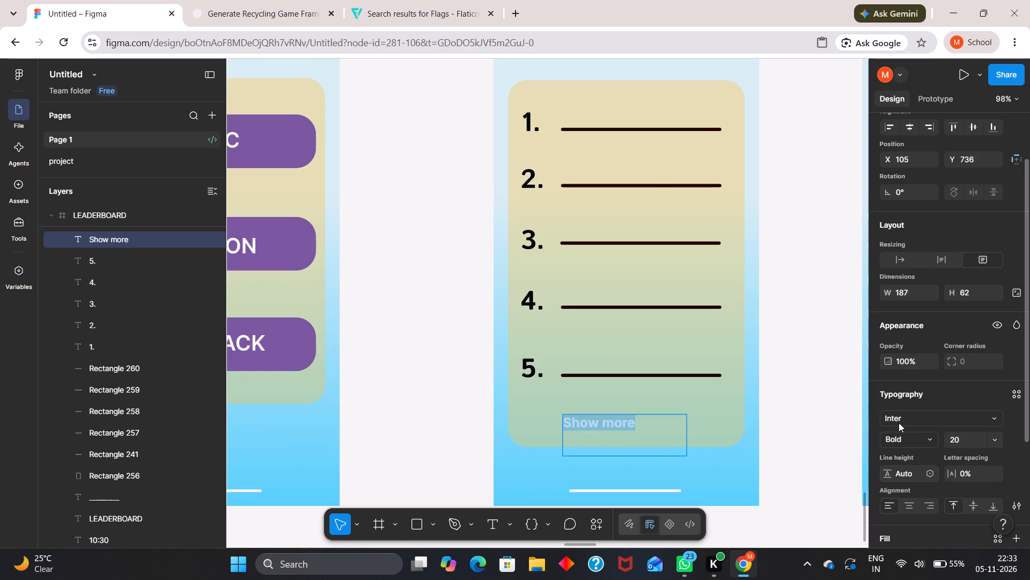
Change the fill of the "Show more" text to the near-black colour 150202.
{"action": "scroll", "coordinate": [900, 433], "scroll_direction": "down", "scroll_amount": 1}
{"action": "left_click", "coordinate": [887, 482]}
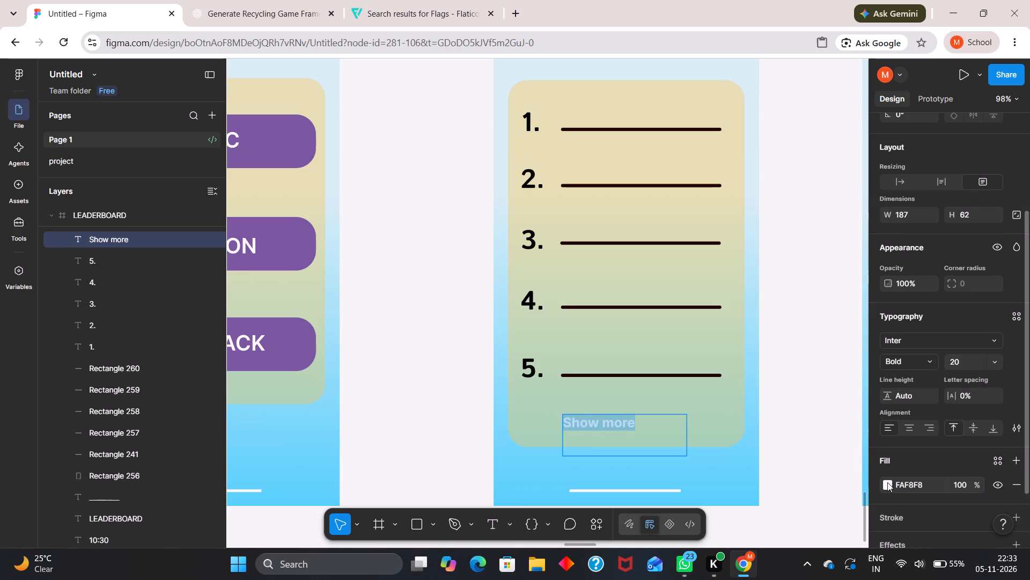
{"action": "left_click", "coordinate": [846, 371]}
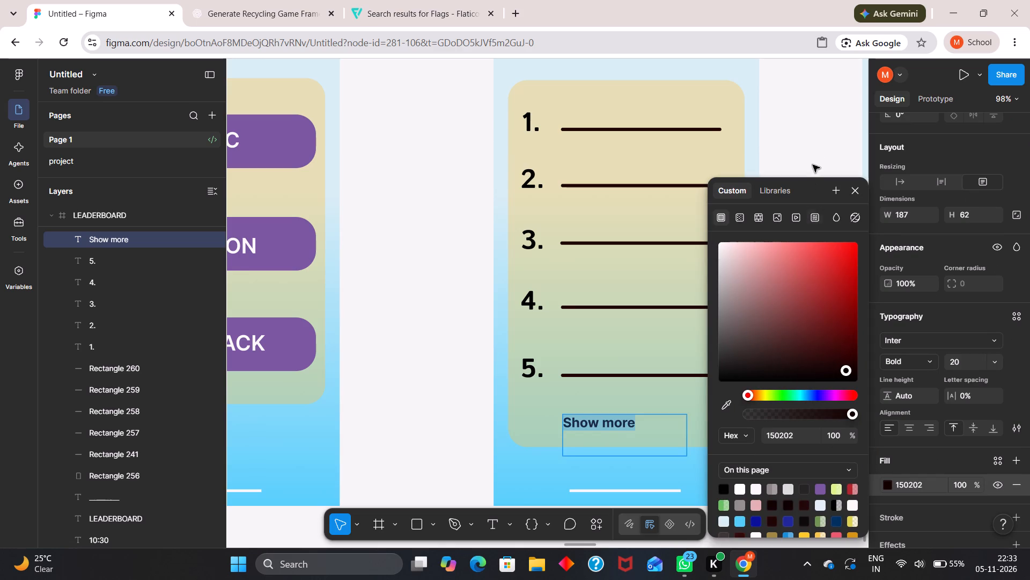
{"action": "left_click", "coordinate": [815, 149]}
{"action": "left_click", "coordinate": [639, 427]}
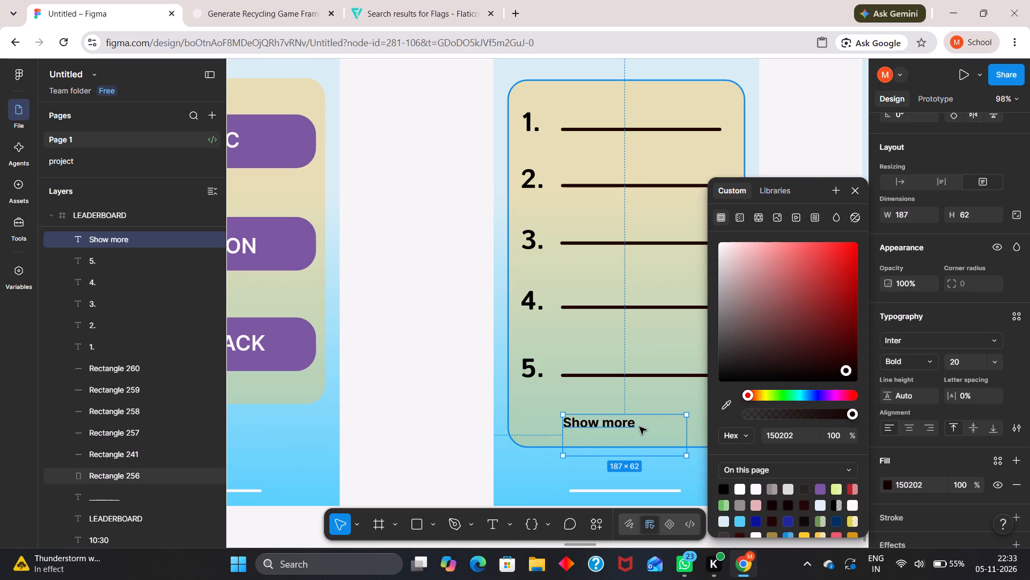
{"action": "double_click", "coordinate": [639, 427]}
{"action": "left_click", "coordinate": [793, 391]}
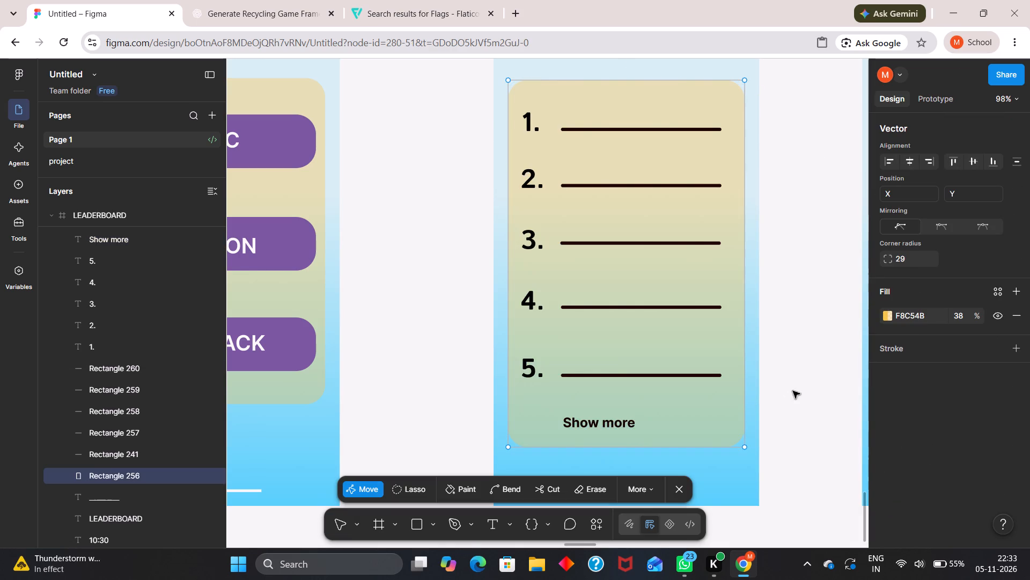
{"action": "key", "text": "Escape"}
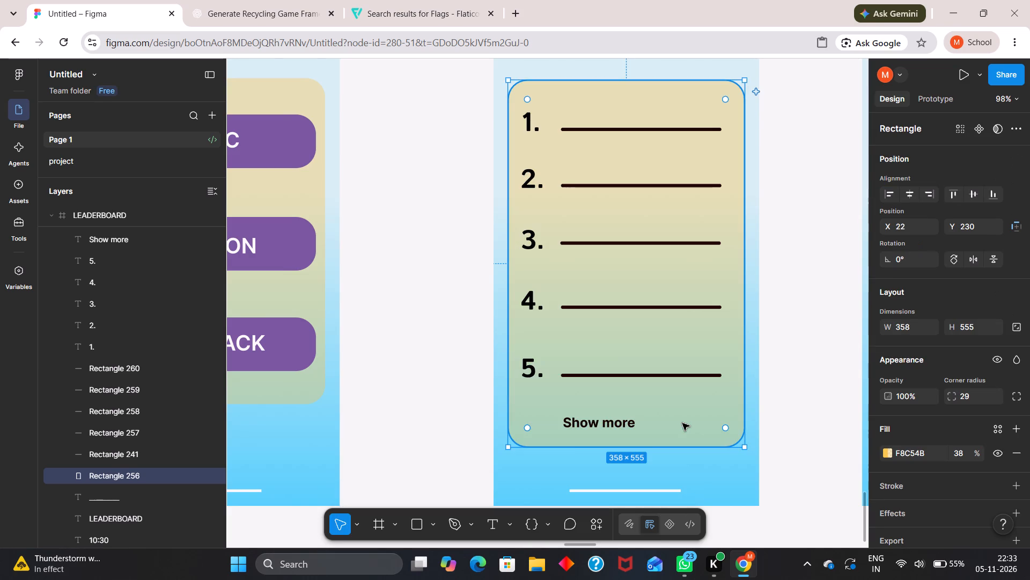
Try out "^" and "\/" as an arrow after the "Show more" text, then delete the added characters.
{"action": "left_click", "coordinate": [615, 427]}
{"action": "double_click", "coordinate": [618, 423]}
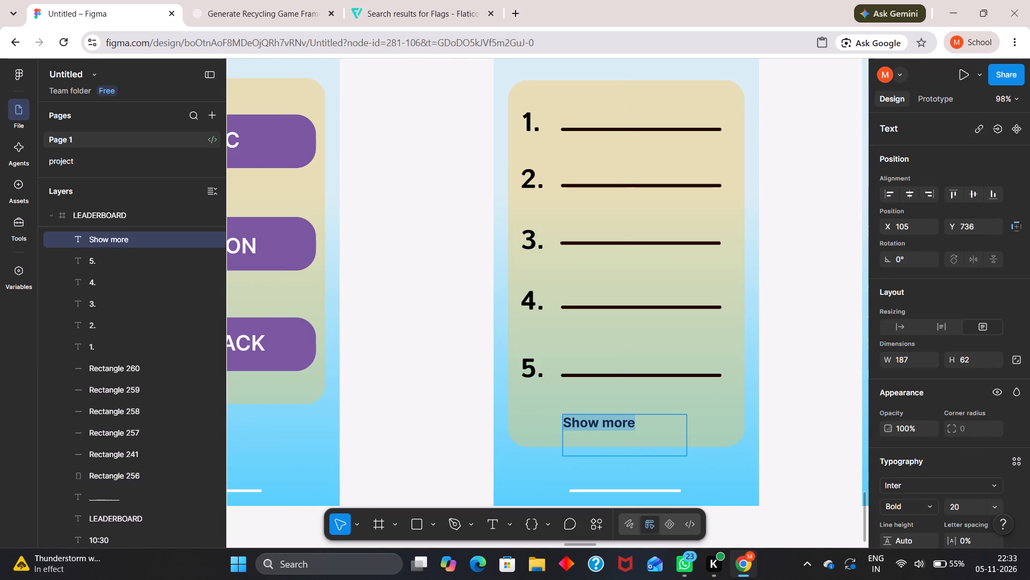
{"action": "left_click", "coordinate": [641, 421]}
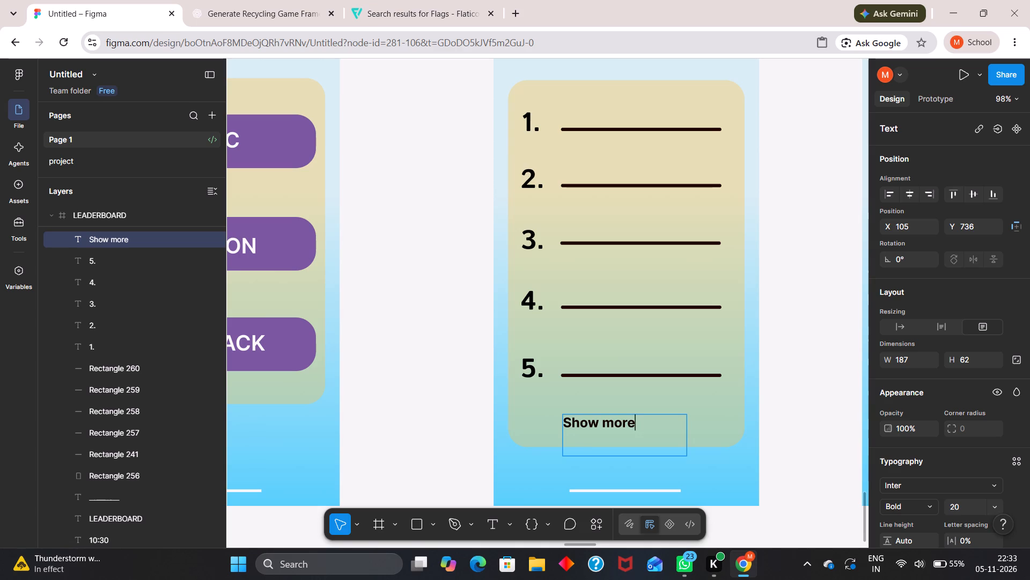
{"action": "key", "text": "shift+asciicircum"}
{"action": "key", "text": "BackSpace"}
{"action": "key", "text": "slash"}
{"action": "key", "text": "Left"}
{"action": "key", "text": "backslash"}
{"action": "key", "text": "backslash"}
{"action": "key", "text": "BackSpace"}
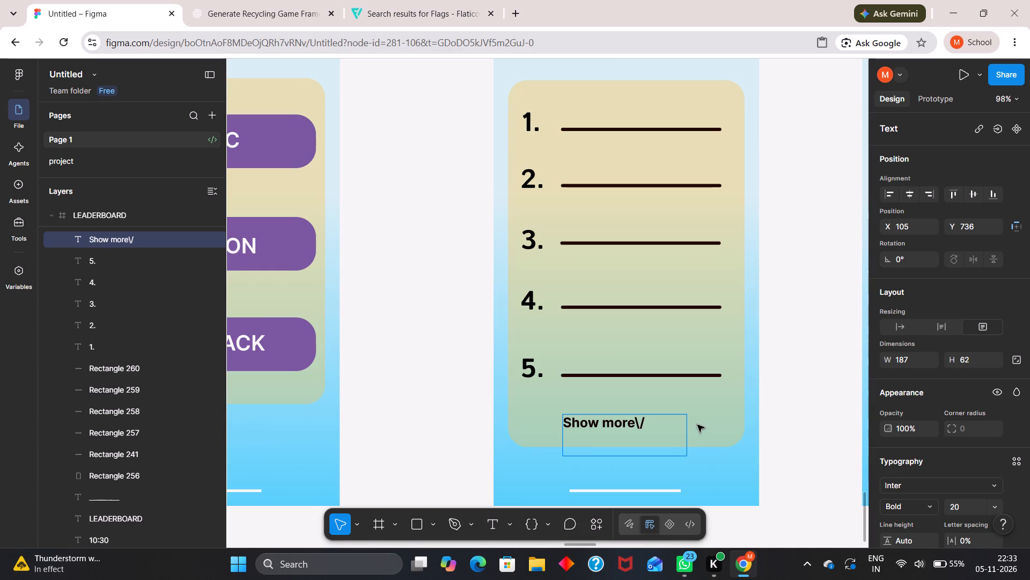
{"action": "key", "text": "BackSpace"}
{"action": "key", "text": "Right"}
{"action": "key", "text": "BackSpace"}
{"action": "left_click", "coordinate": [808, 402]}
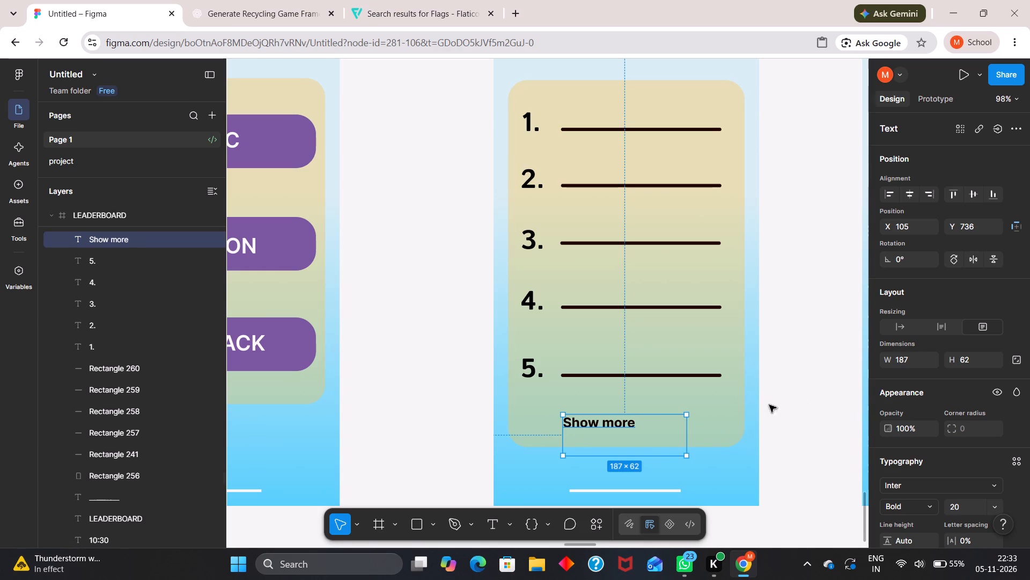
Narrow the "Show more" text box to a width of 116.
{"action": "left_click_drag", "start_coordinate": [684, 433], "coordinate": [638, 427]}
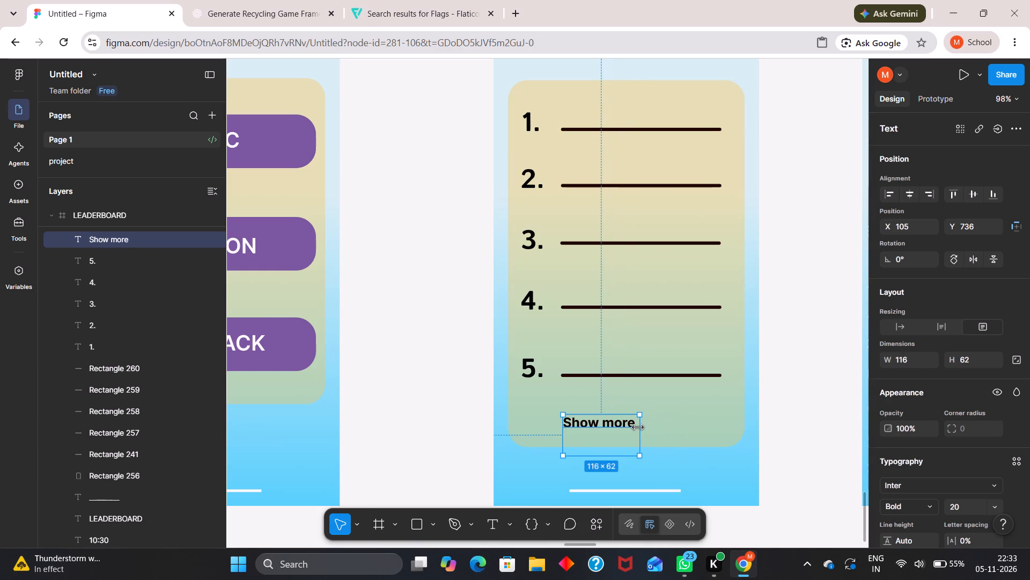
Shrink the "Show more" text box to 113 × 23 and centre it below row 5 at about X 134, Y 752.
{"action": "left_click_drag", "start_coordinate": [638, 427], "coordinate": [637, 427]}
{"action": "left_click_drag", "start_coordinate": [614, 454], "coordinate": [610, 426]}
{"action": "left_click_drag", "start_coordinate": [610, 426], "coordinate": [626, 436]}
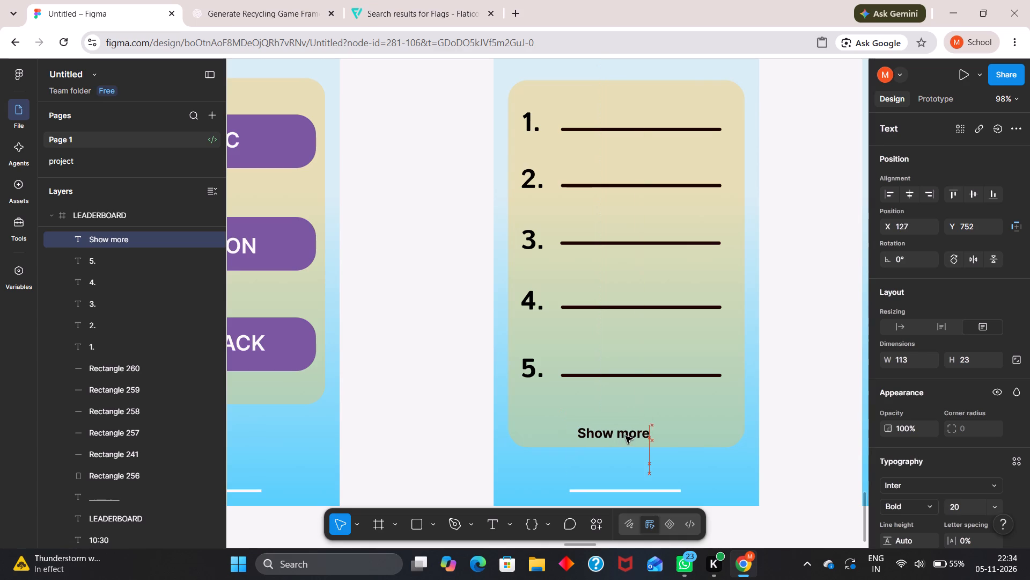
{"action": "left_click_drag", "start_coordinate": [626, 436], "coordinate": [630, 437]}
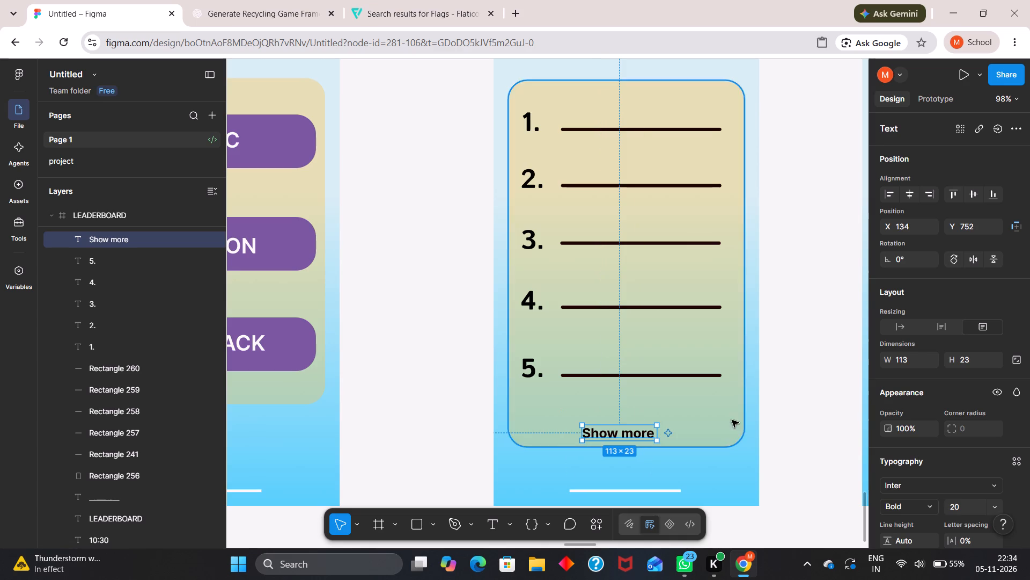
{"action": "left_click", "coordinate": [805, 389]}
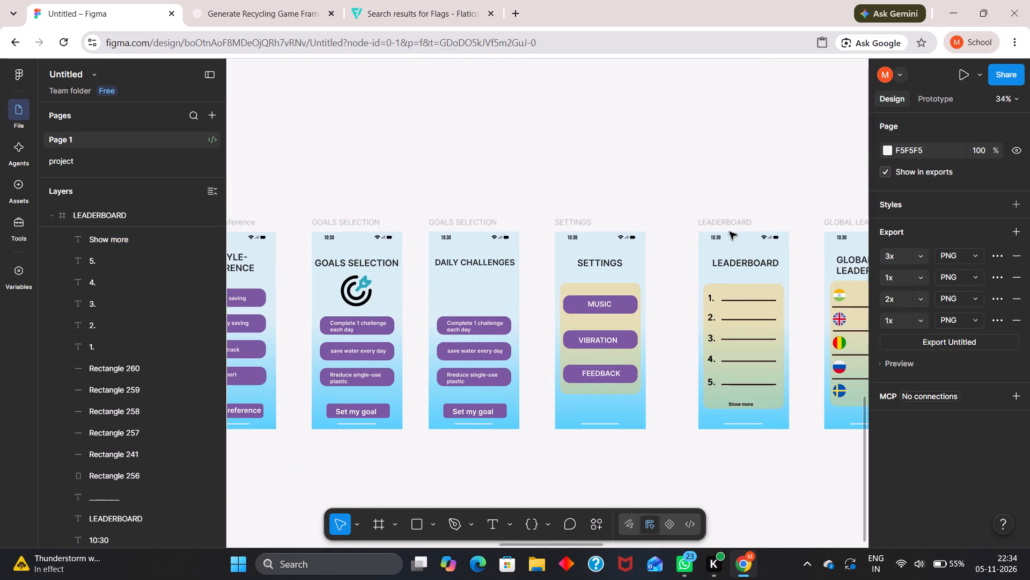
Preview the prototype starting from the SETTINGS frame and check the screens back to the recycling game's welcome screen.
{"action": "left_click", "coordinate": [587, 226]}
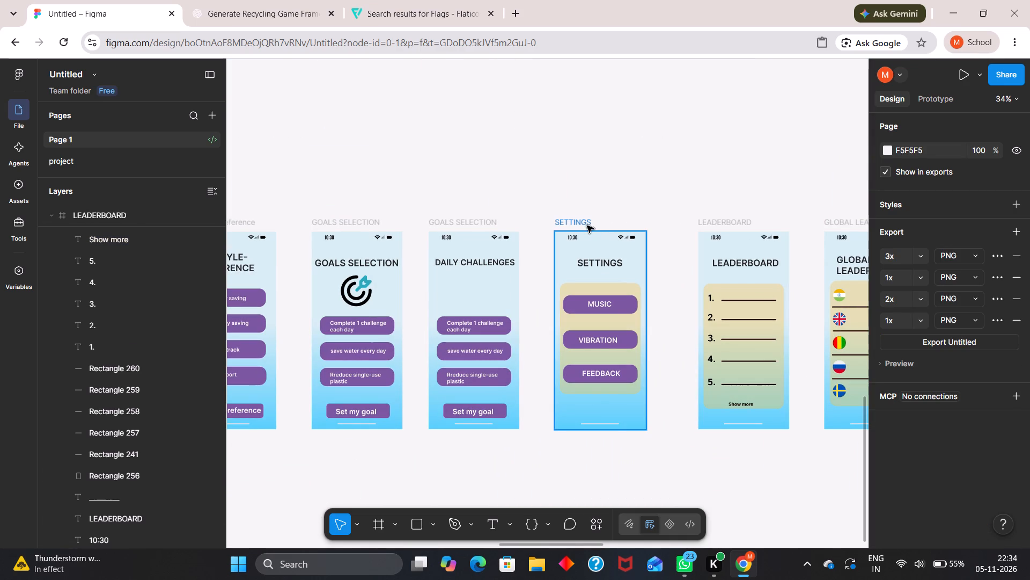
{"action": "left_click", "coordinate": [963, 71]}
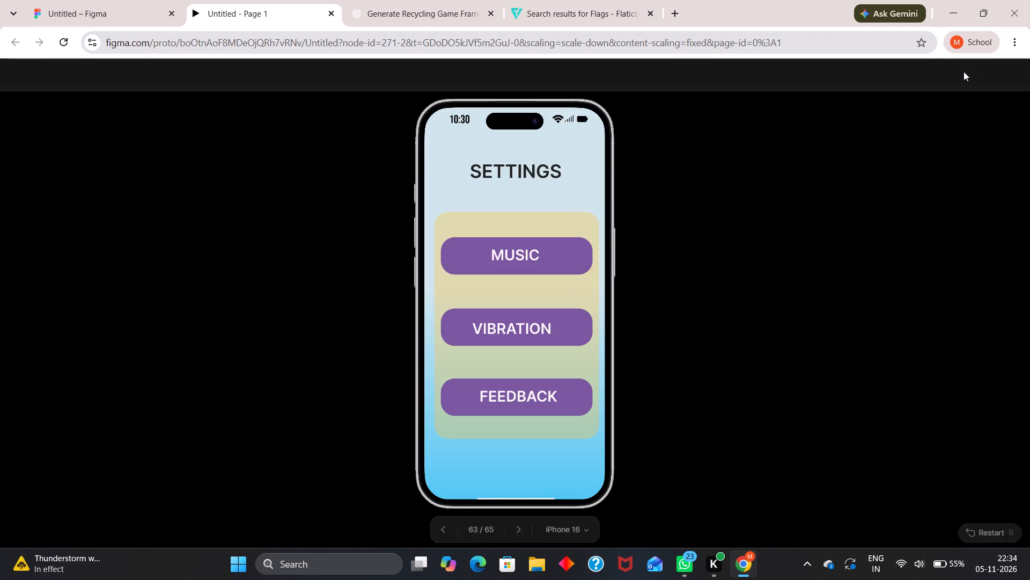
{"action": "key", "text": "Right"}
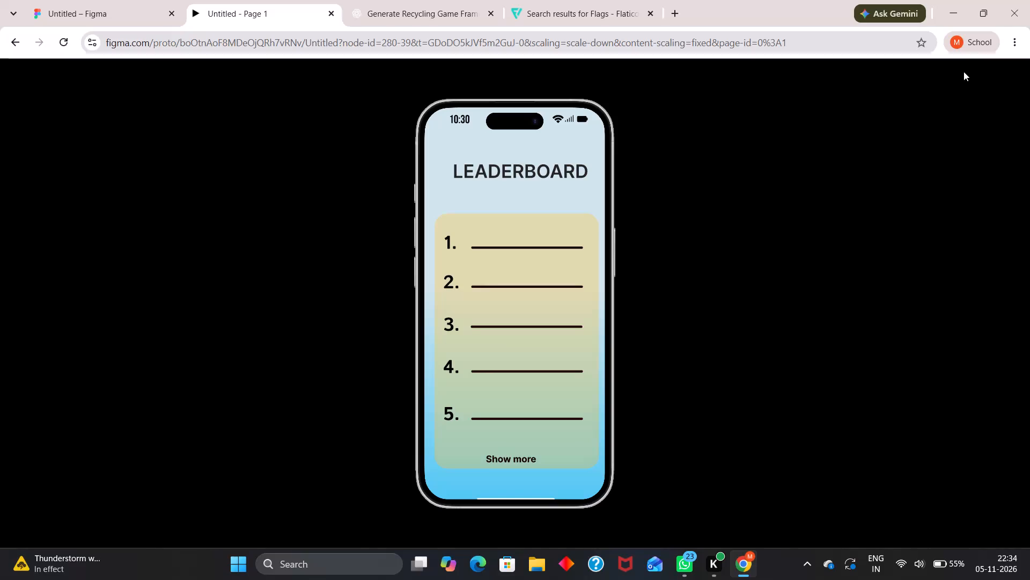
{"action": "key", "text": "Left"}
{"action": "key", "text": "Left"}
{"action": "key", "text": "Left"}
{"action": "key", "text": "Left"}
{"action": "key", "text": "Left"}
{"action": "key", "text": "Left"}
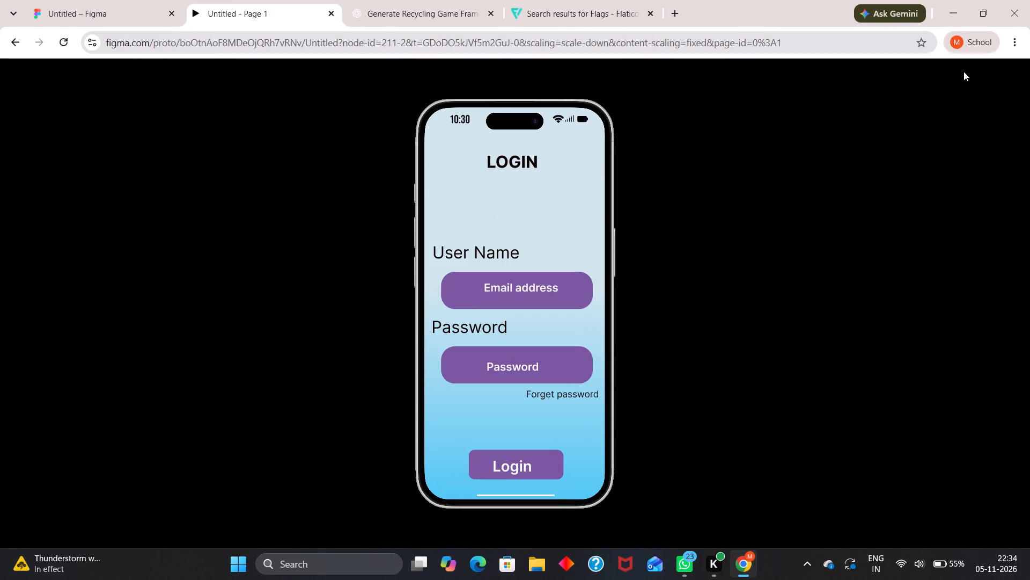
{"action": "key", "text": "Left"}
{"action": "key", "text": "Left"}
{"action": "key", "text": "Left"}
{"action": "key", "text": "Left"}
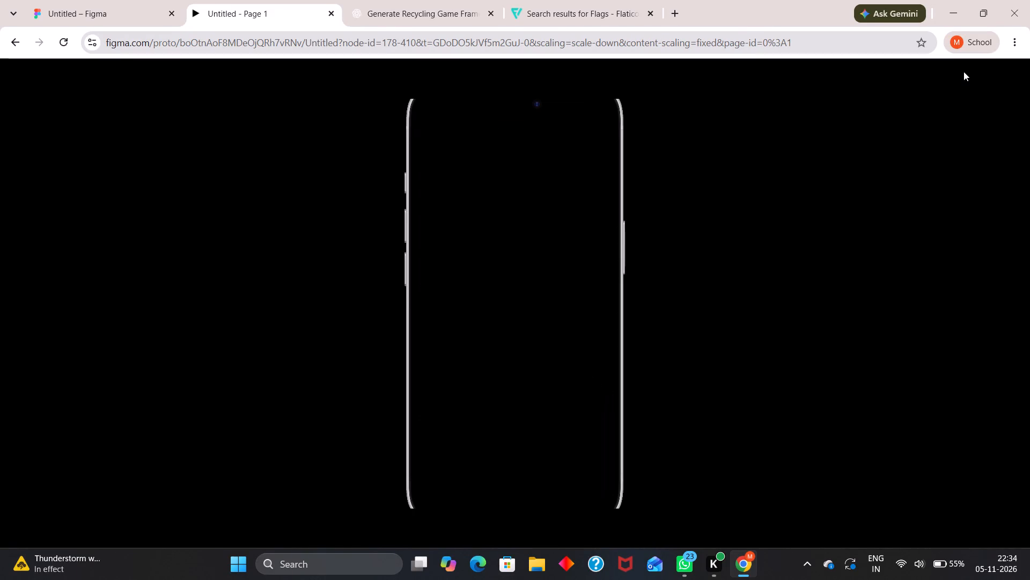
{"action": "key", "text": "Left"}
{"action": "key", "text": "Left"}
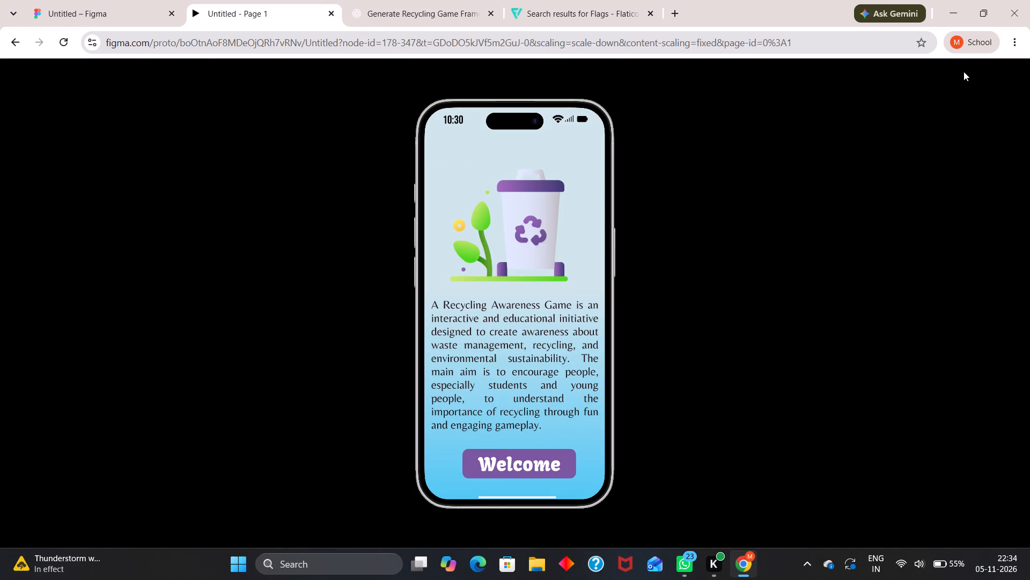
Review the previewed screens forward from About to GLOBAL LEADERBOARD, then close the prototype preview.
{"action": "key", "text": "Right"}
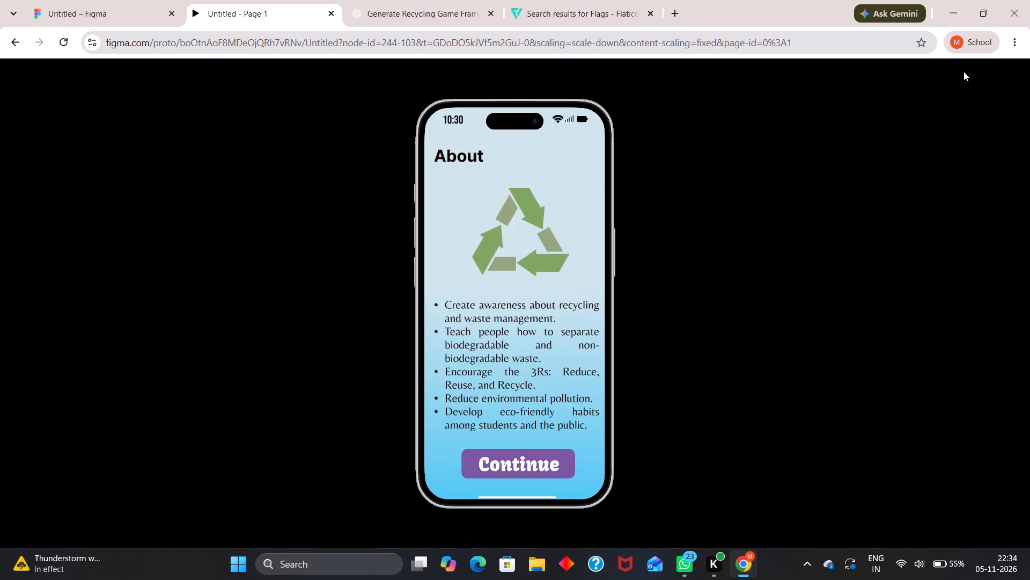
{"action": "key", "text": "Right"}
{"action": "key", "text": "Right"}
{"action": "key", "text": "Right"}
{"action": "key", "text": "Right"}
{"action": "key", "text": "Right"}
{"action": "key", "text": "Right"}
{"action": "key", "text": "Right"}
{"action": "key", "text": "Right"}
{"action": "key", "text": "Right"}
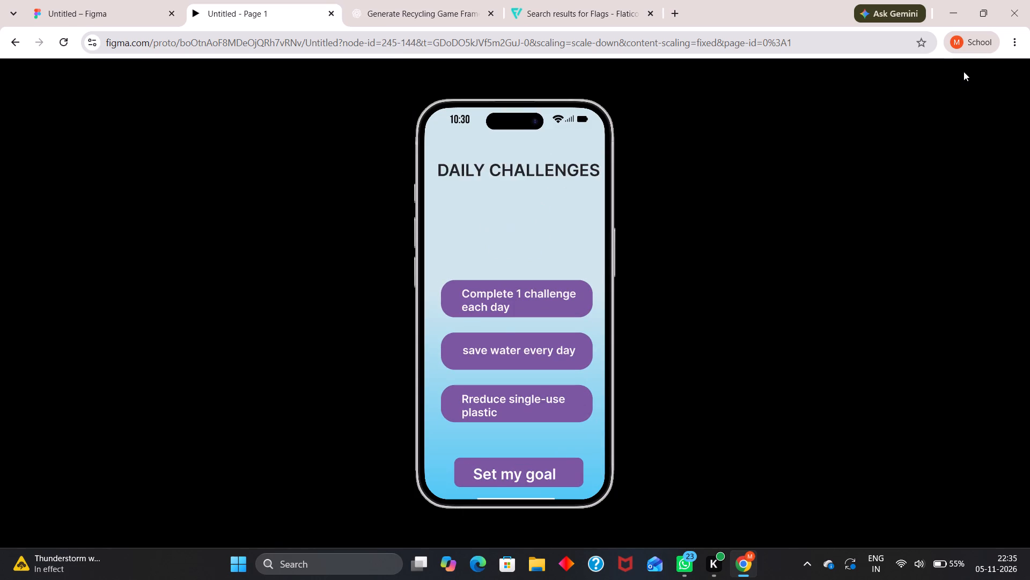
{"action": "key", "text": "Right"}
{"action": "key", "text": "Right"}
{"action": "key", "text": "Right"}
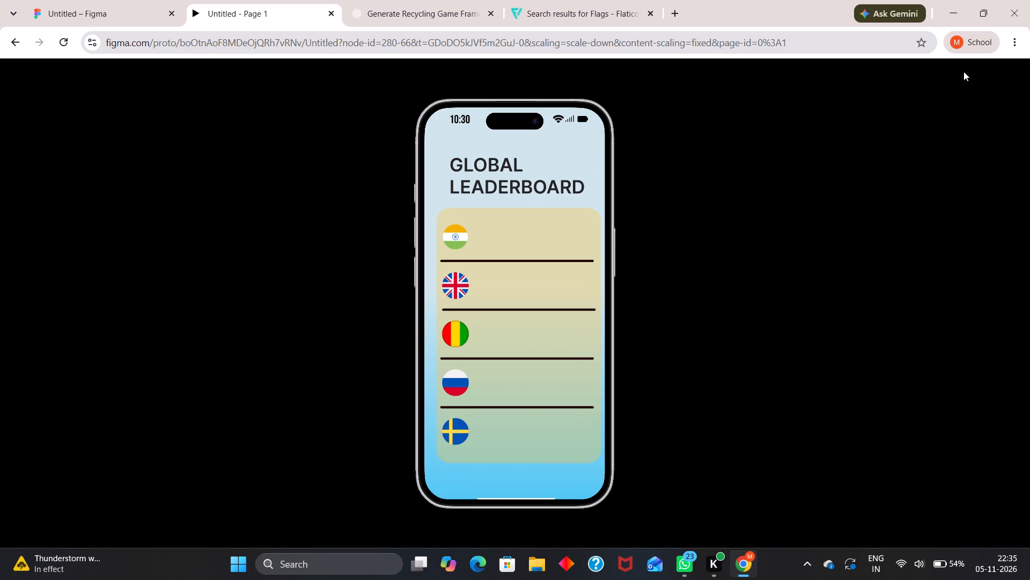
{"action": "key", "text": "Right"}
{"action": "key", "text": "Right"}
{"action": "scroll", "coordinate": [963, 71], "scroll_direction": "right", "scroll_amount": 11}
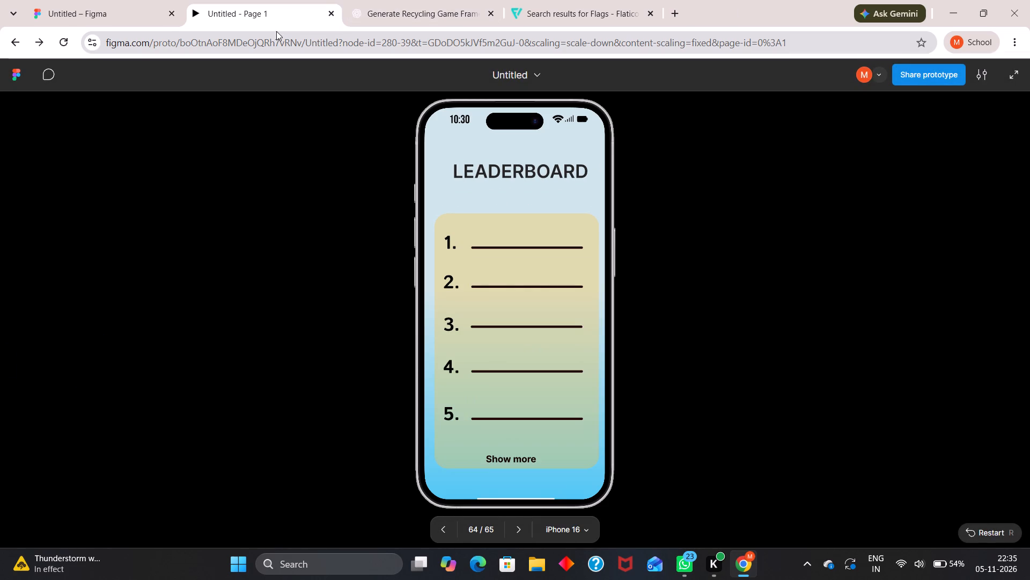
{"action": "left_click", "coordinate": [332, 10]}
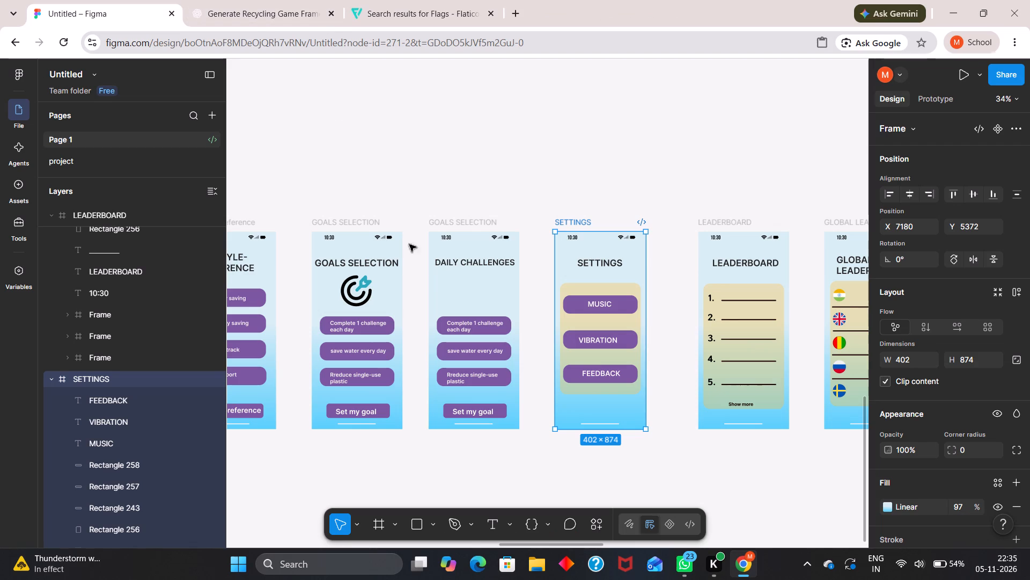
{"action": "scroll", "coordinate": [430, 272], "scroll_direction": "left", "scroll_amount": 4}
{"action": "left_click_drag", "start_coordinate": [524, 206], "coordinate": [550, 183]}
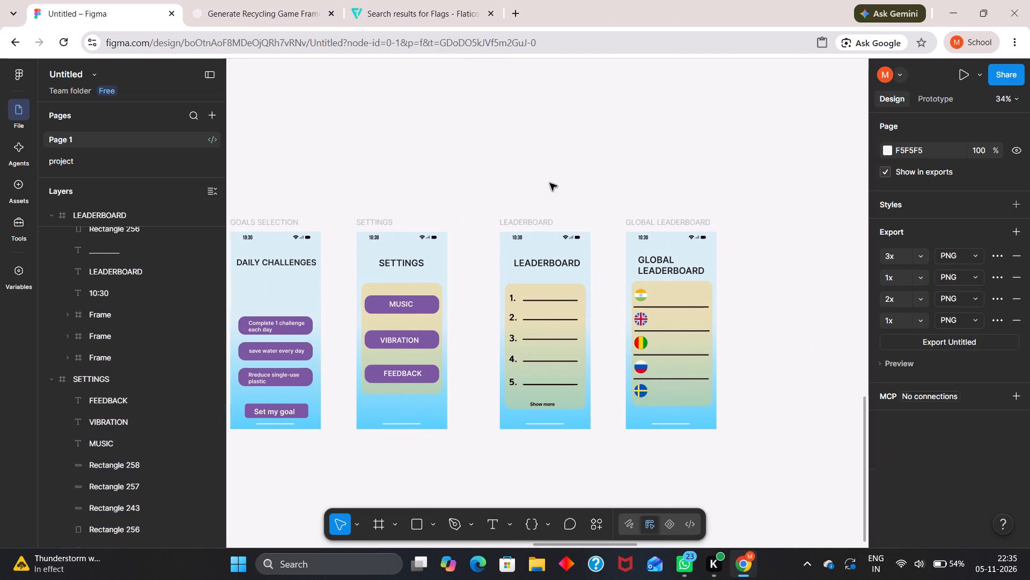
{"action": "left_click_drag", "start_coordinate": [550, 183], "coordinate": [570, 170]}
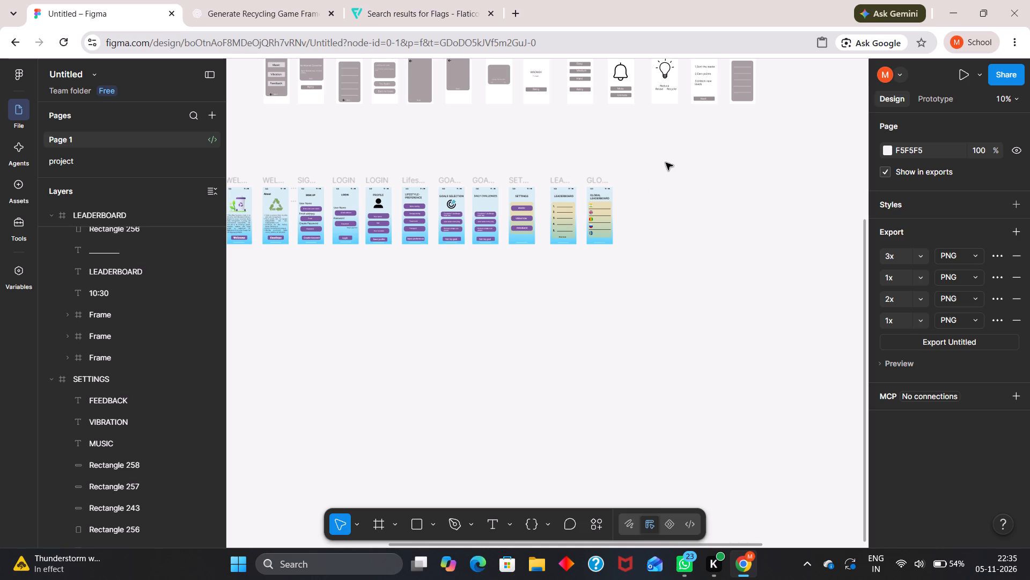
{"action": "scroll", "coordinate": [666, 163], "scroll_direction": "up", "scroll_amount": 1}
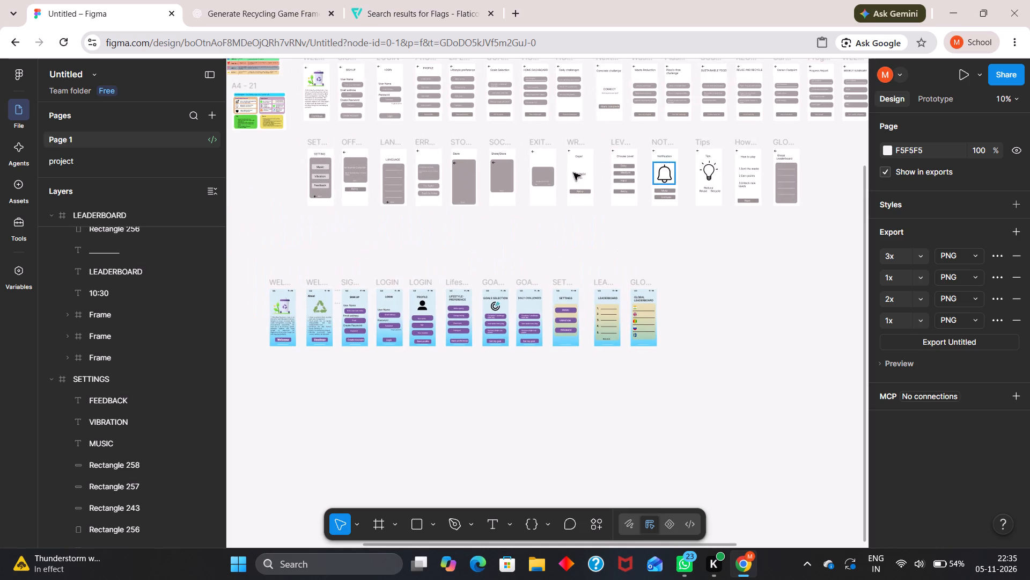
Switch to Flaticon and replace the flags search with a search for "music" icons.
{"action": "left_click", "coordinate": [388, 17]}
{"action": "scroll", "coordinate": [311, 199], "scroll_direction": "up", "scroll_amount": 5}
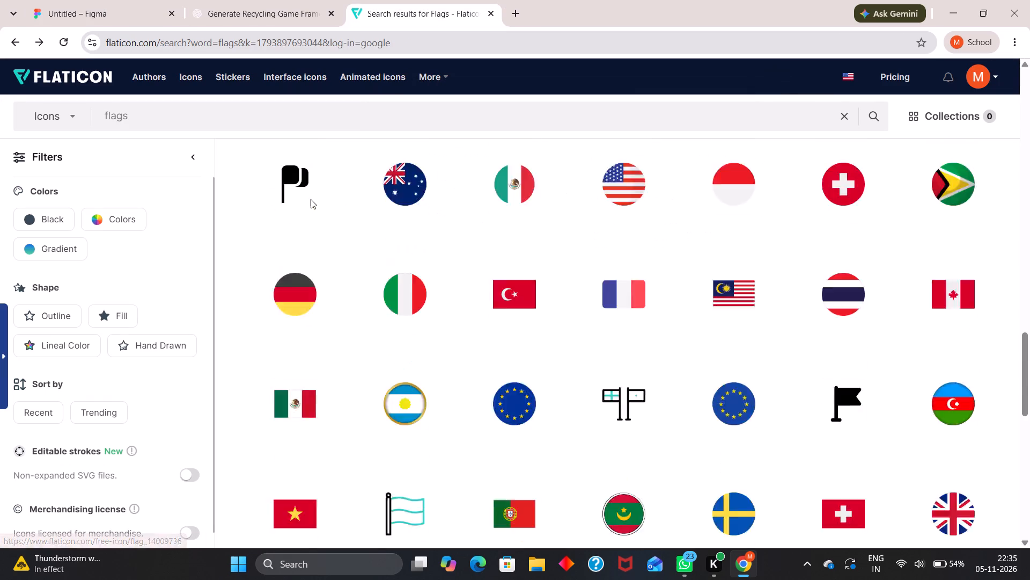
{"action": "scroll", "coordinate": [311, 199], "scroll_direction": "up", "scroll_amount": 15}
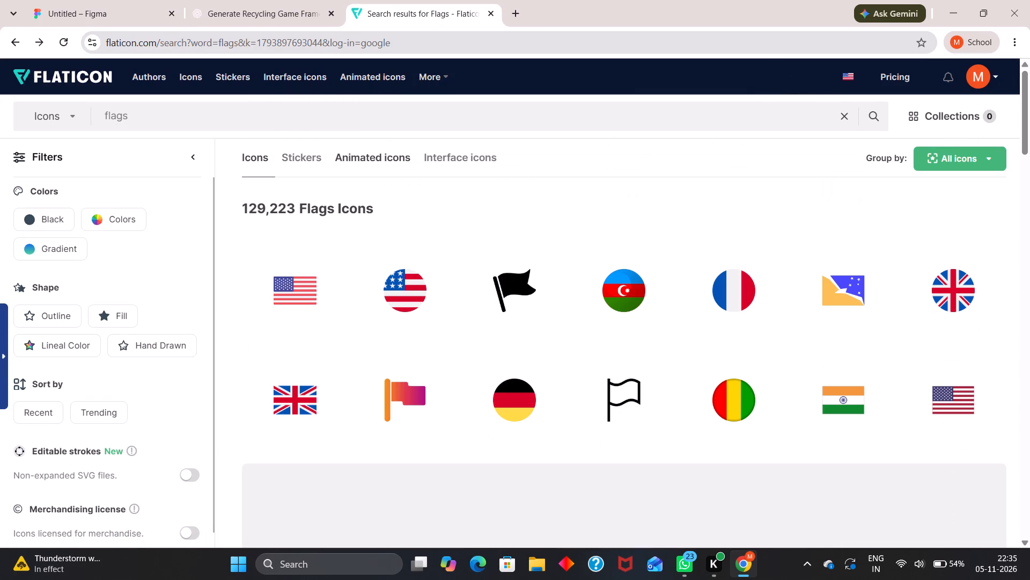
{"action": "double_click", "coordinate": [115, 114]}
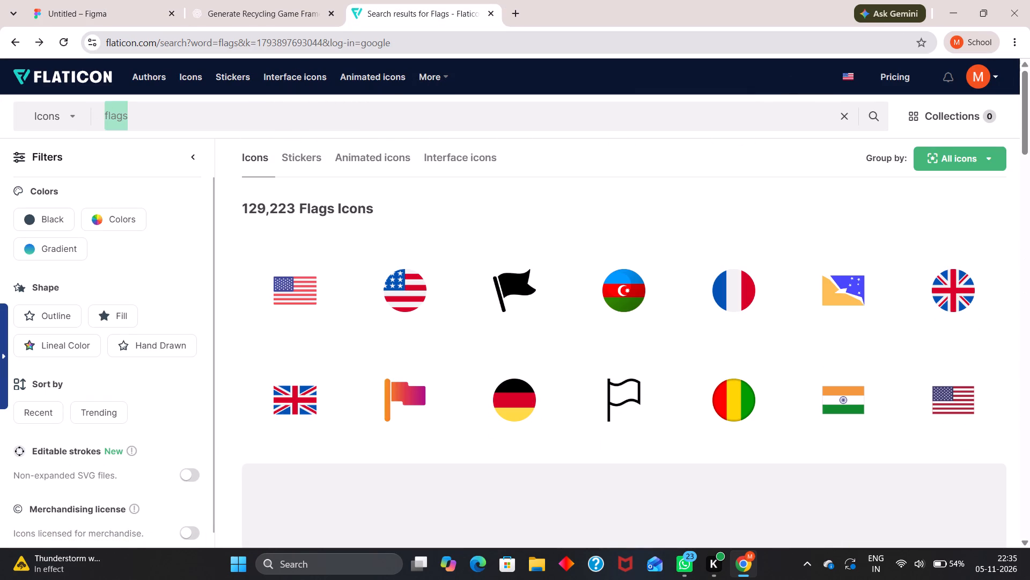
{"action": "type", "text": "music"}
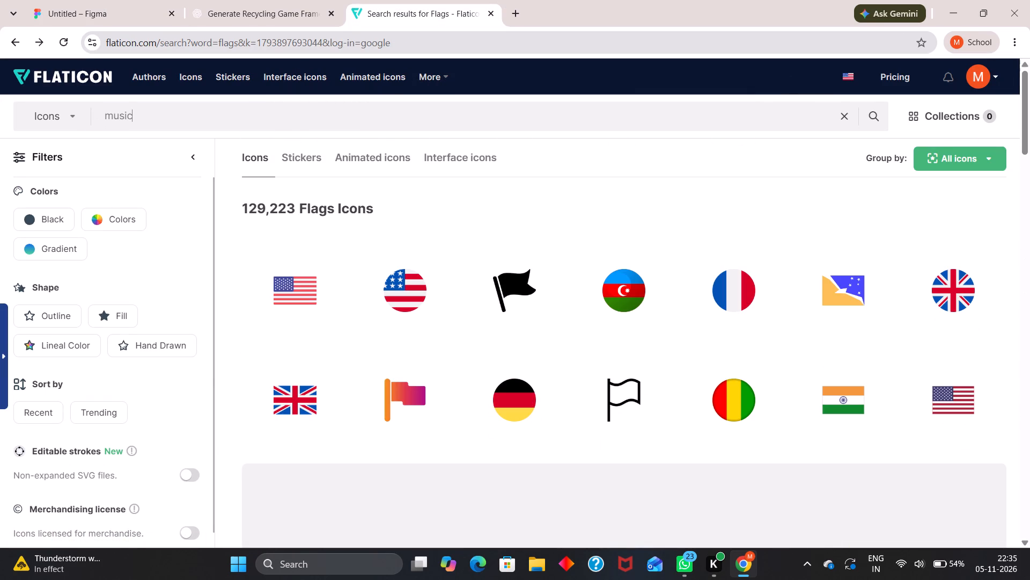
{"action": "key", "text": "Return"}
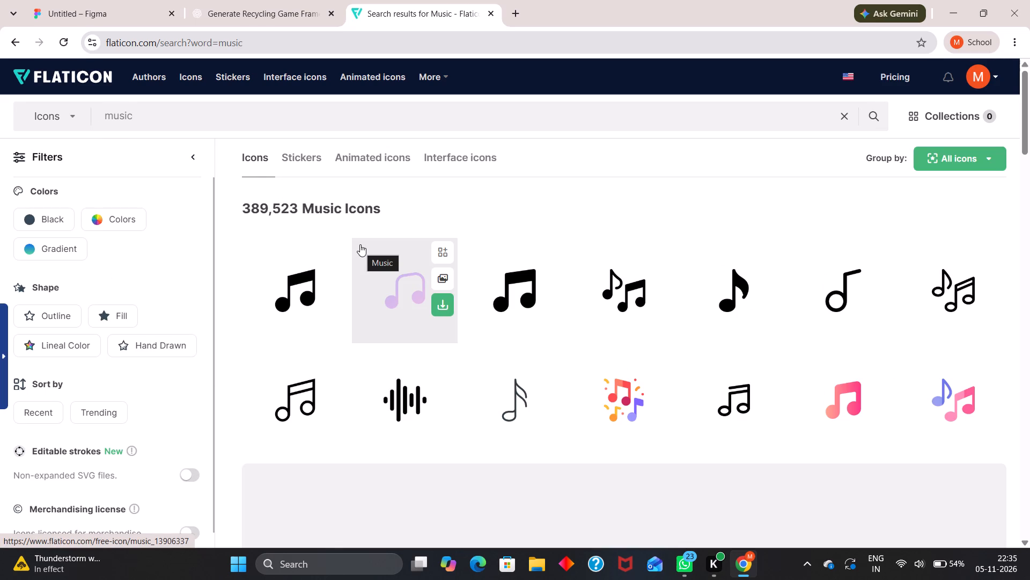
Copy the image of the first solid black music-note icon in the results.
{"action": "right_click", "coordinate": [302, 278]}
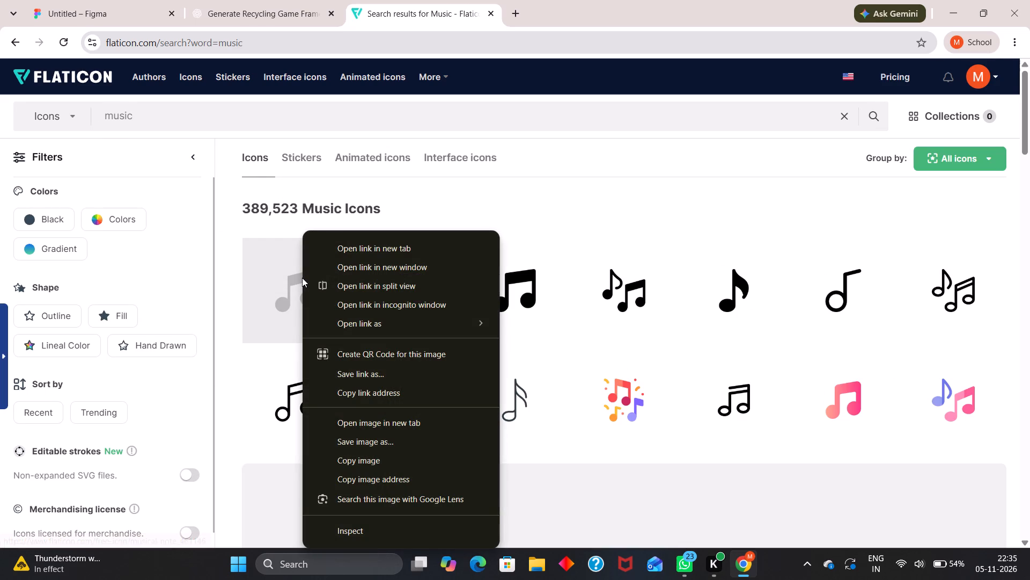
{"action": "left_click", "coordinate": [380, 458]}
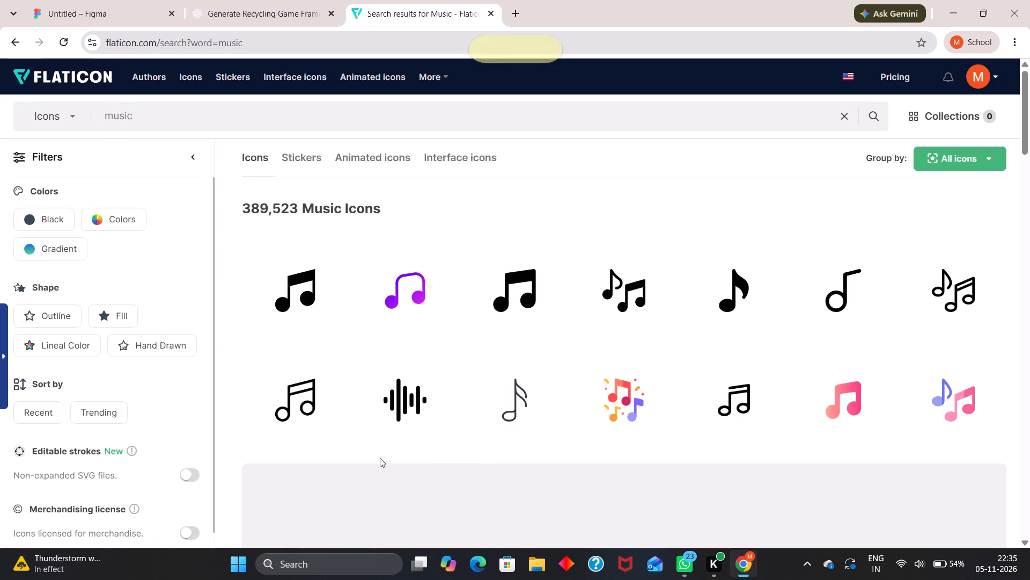
Copy the image of the black icon showing a group of four scattered music notes.
{"action": "scroll", "coordinate": [467, 389], "scroll_direction": "down", "scroll_amount": 8}
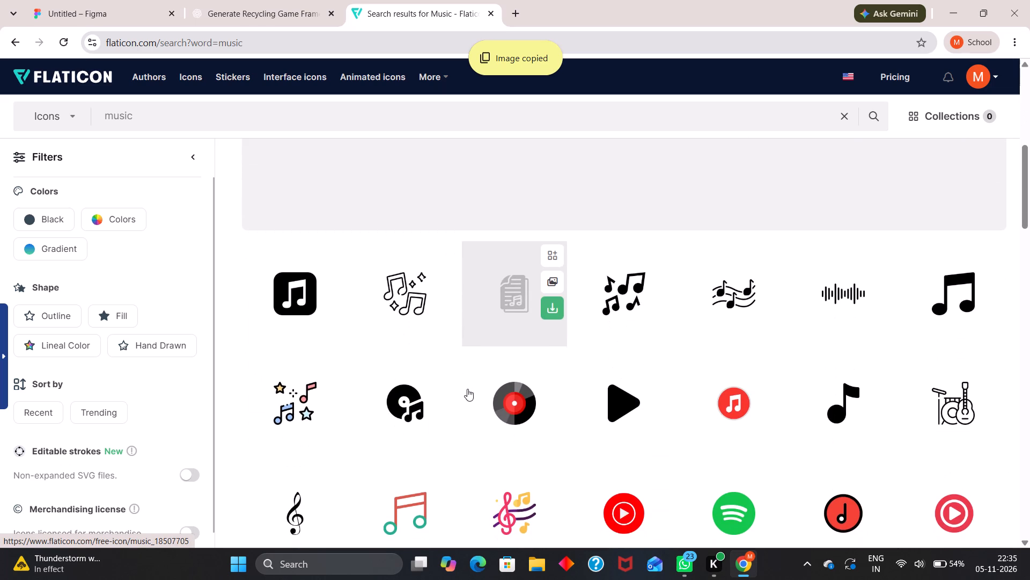
{"action": "left_click", "coordinate": [613, 307]}
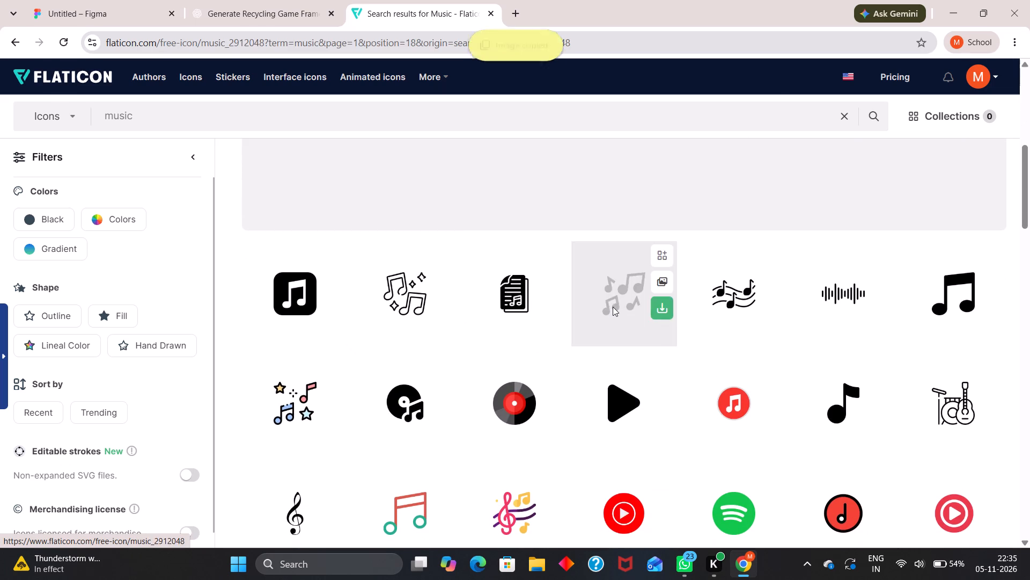
{"action": "scroll", "coordinate": [460, 296], "scroll_direction": "right", "scroll_amount": 12}
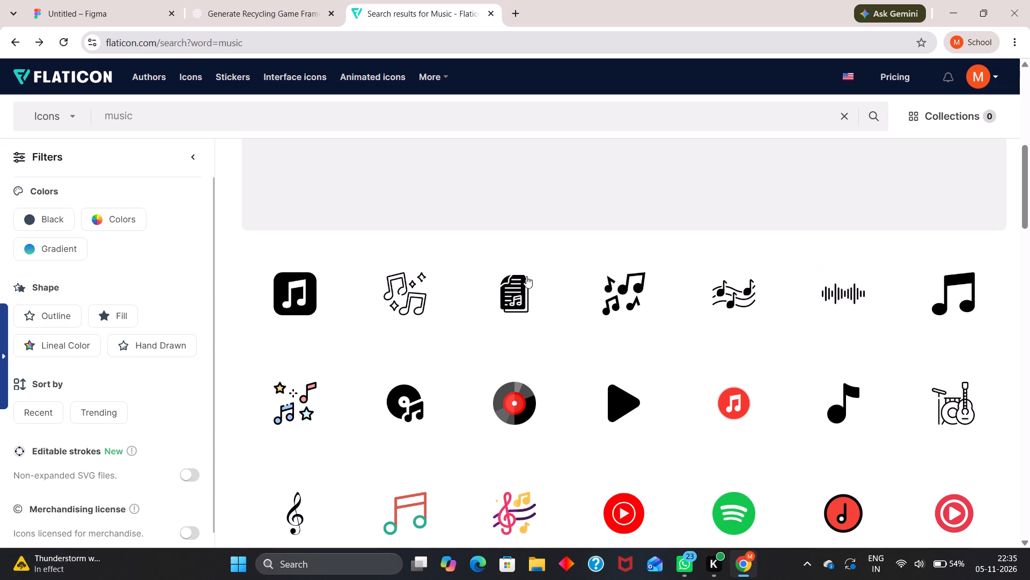
{"action": "right_click", "coordinate": [632, 282]}
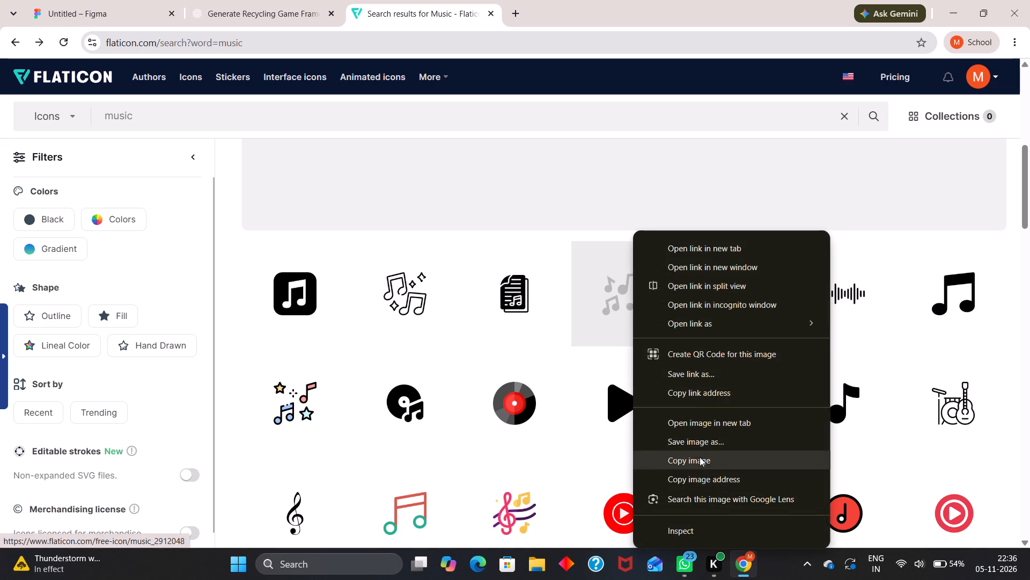
{"action": "left_click", "coordinate": [700, 457]}
Paste the music-notes icon beside the buttons of the SETTINGS screen in Figma and scale it down to 79 × 79.
{"action": "left_click", "coordinate": [117, 23]}
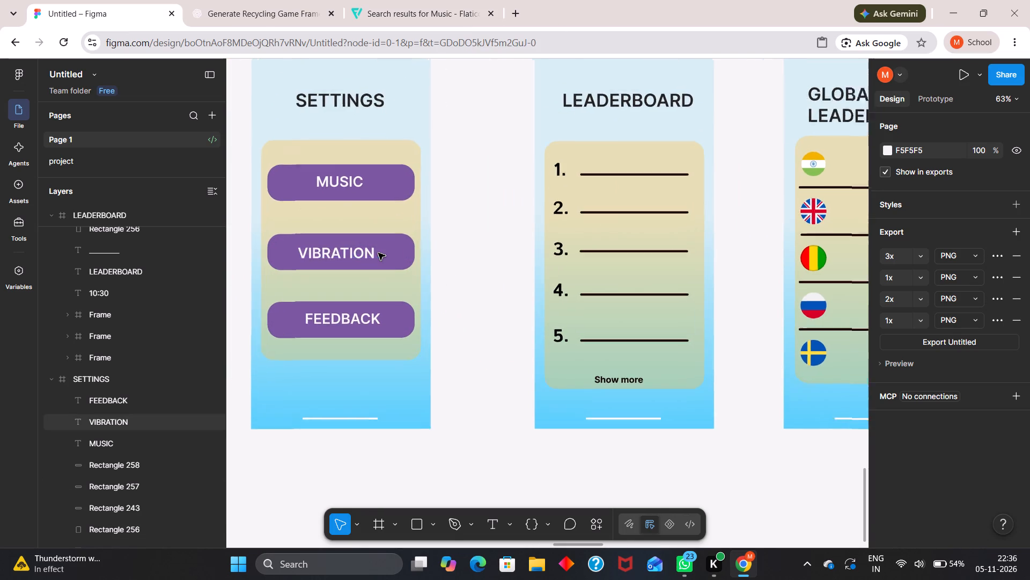
{"action": "scroll", "coordinate": [288, 177], "scroll_direction": "right", "scroll_amount": 1}
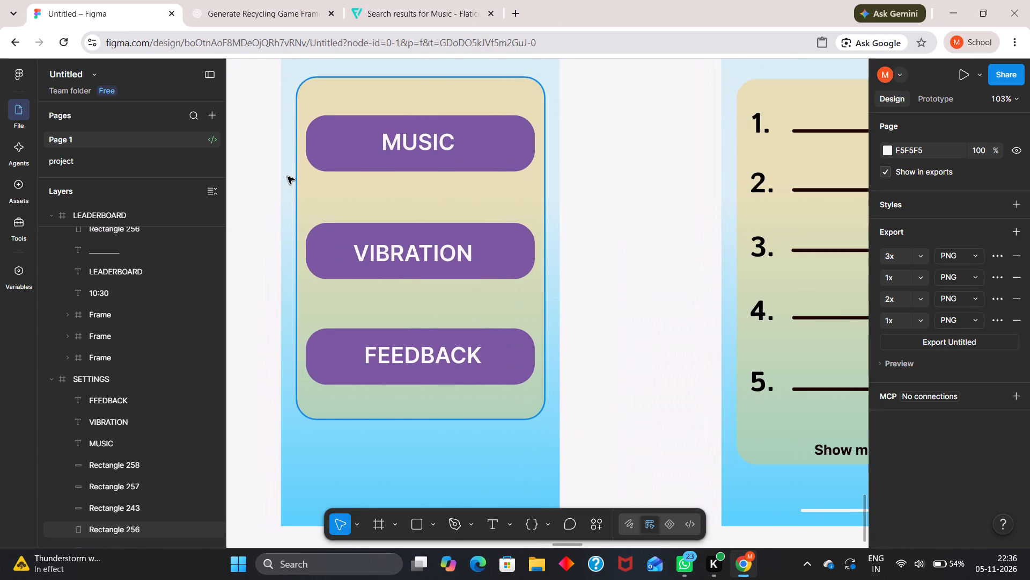
{"action": "key", "text": "ctrl+v"}
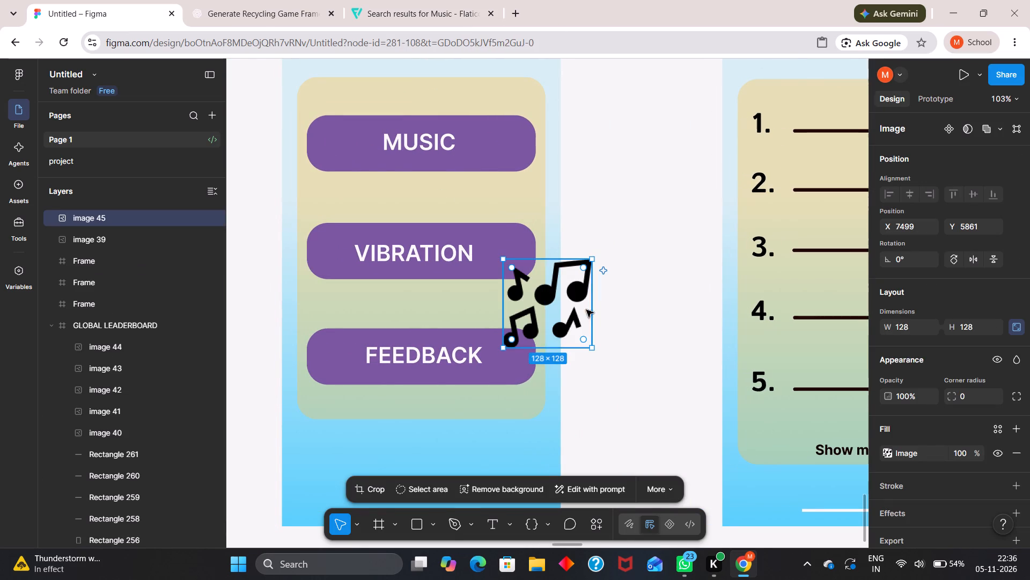
{"action": "left_click_drag", "start_coordinate": [588, 259], "coordinate": [562, 288]}
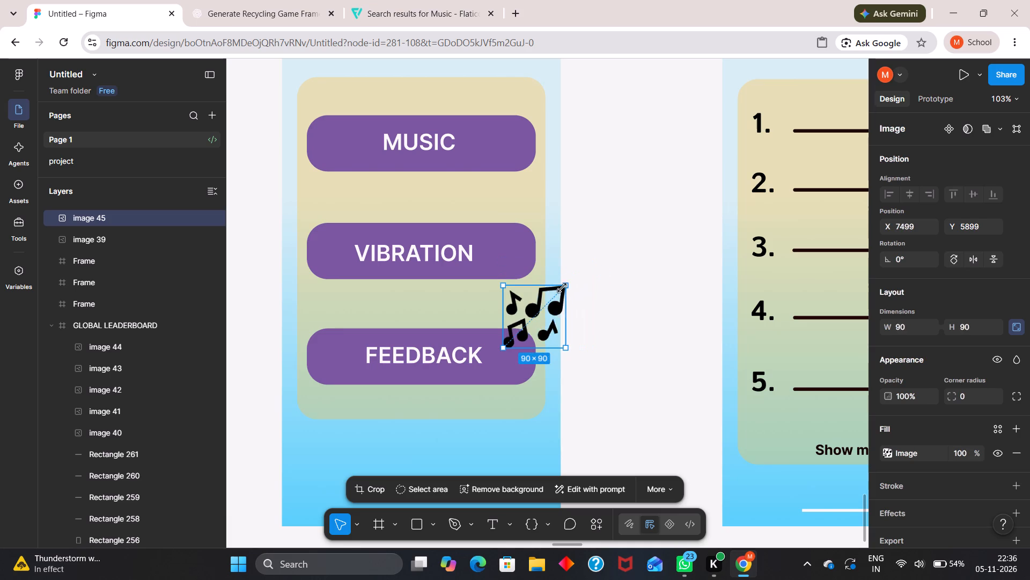
{"action": "left_click_drag", "start_coordinate": [562, 288], "coordinate": [557, 293]}
{"action": "left_click", "coordinate": [619, 292]}
Move the music-notes icon onto the purple MUSIC button, just before its label, at about X 7236, Y 5660.
{"action": "left_click_drag", "start_coordinate": [538, 316], "coordinate": [436, 262]}
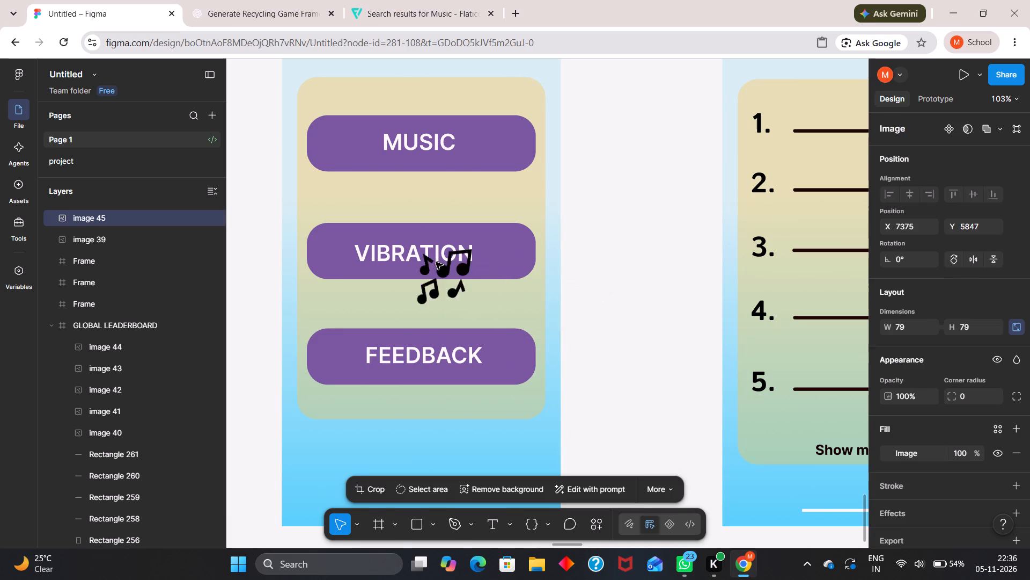
{"action": "left_click_drag", "start_coordinate": [436, 262], "coordinate": [356, 142]}
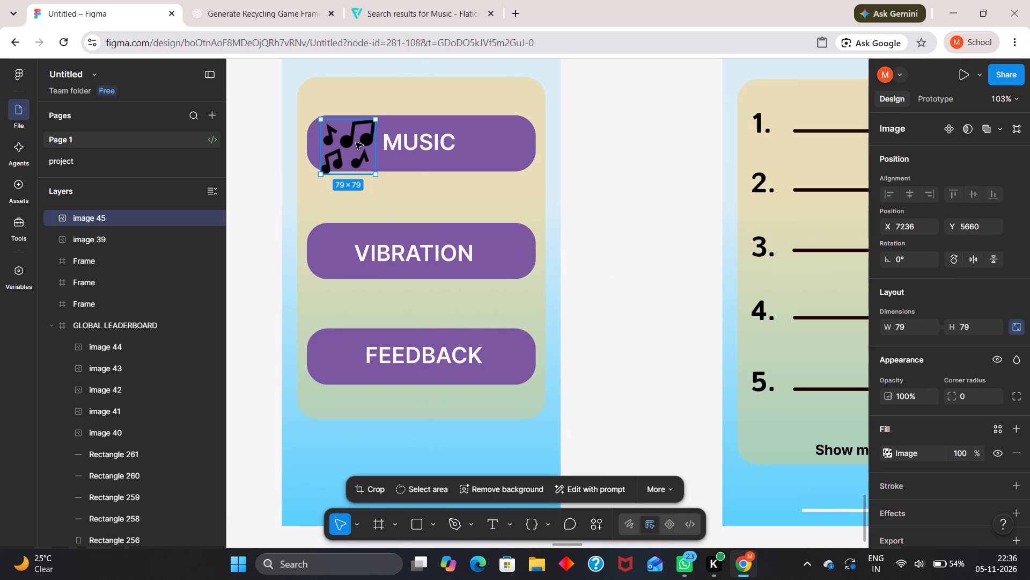
Scale the music-notes icon on the MUSIC button down to 60 × 60 and position it at about X 7245, Y 5665.
{"action": "left_click", "coordinate": [356, 142]}
{"action": "left_click_drag", "start_coordinate": [374, 120], "coordinate": [361, 132]}
{"action": "left_click_drag", "start_coordinate": [352, 150], "coordinate": [355, 141]}
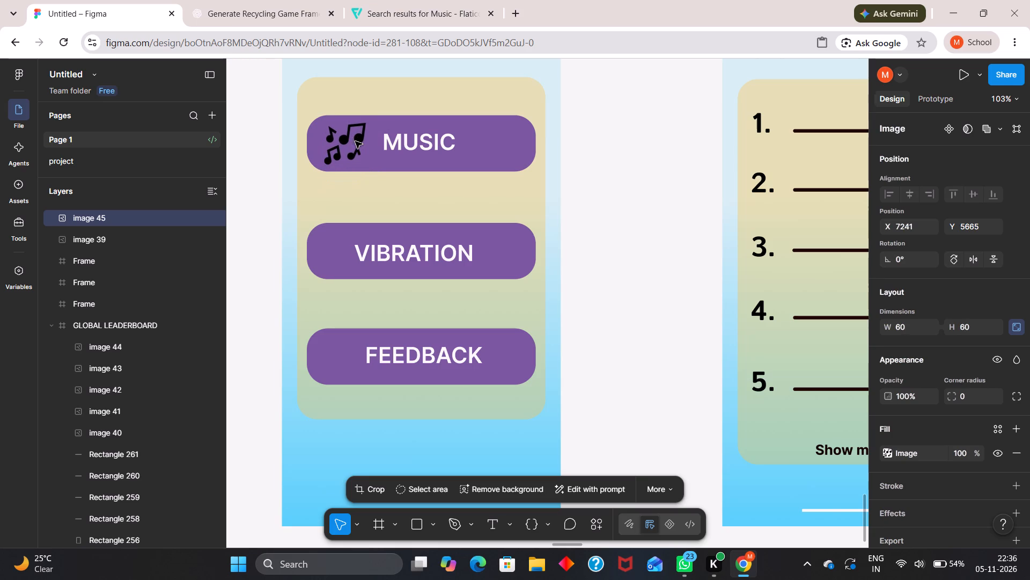
{"action": "left_click_drag", "start_coordinate": [355, 141], "coordinate": [358, 141]}
{"action": "left_click", "coordinate": [608, 156]}
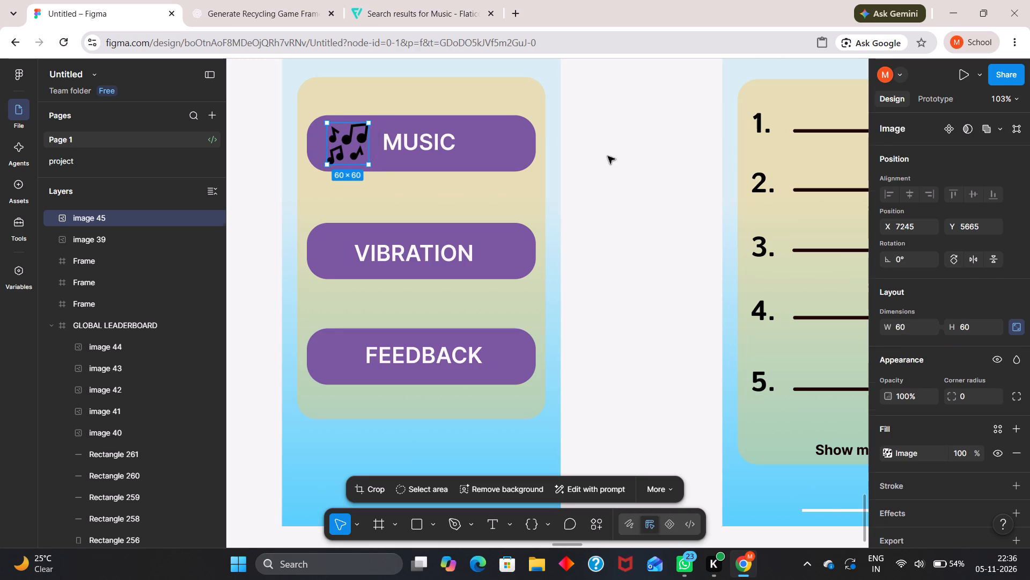
Search Flaticon for "vibration" and copy the image of the thick solid black vibrating-phone icon, third in the results.
{"action": "left_click", "coordinate": [377, 8]}
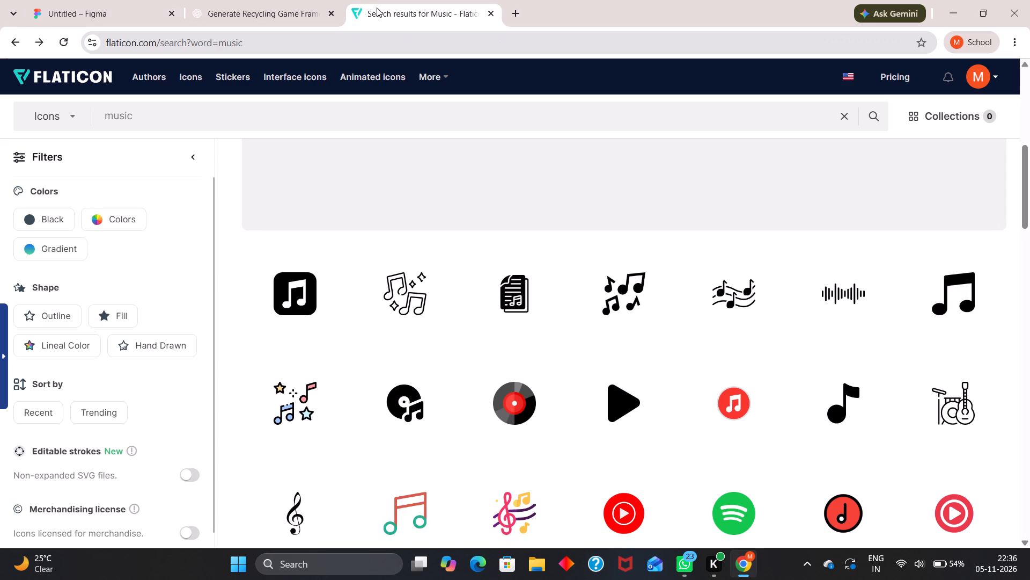
{"action": "double_click", "coordinate": [366, 120]}
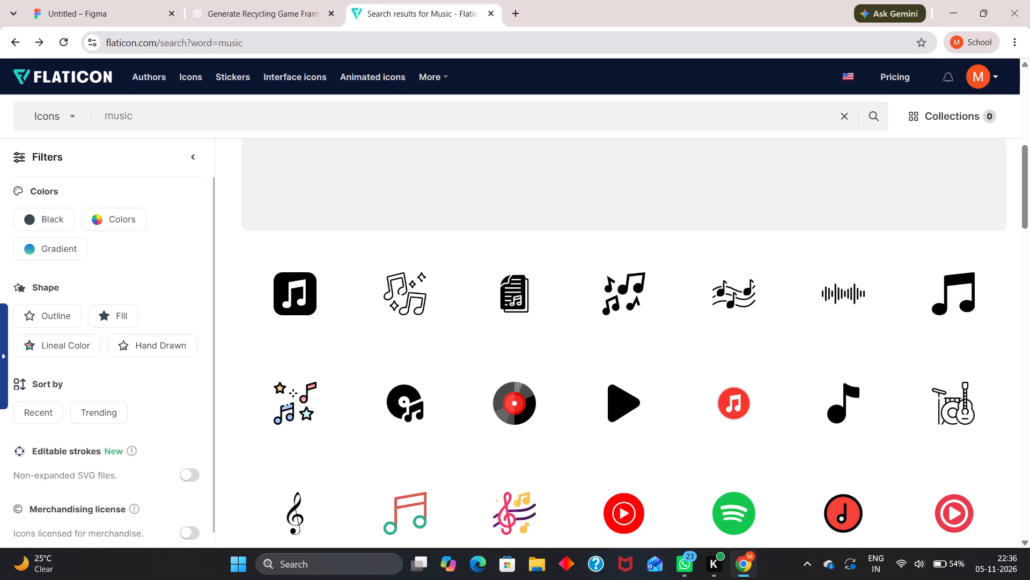
{"action": "type", "text": "vibration"}
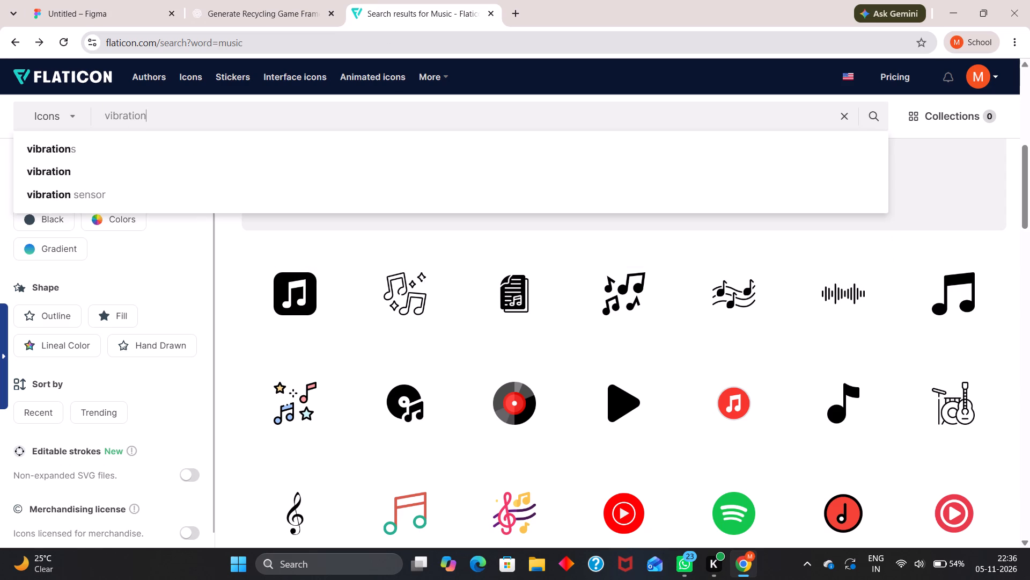
{"action": "key", "text": "Return"}
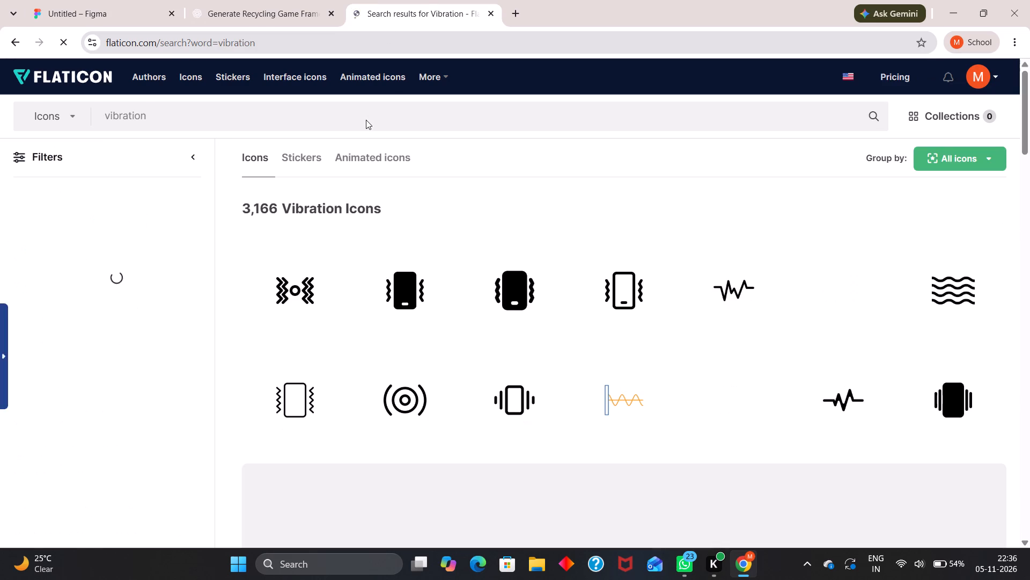
{"action": "right_click", "coordinate": [521, 299]}
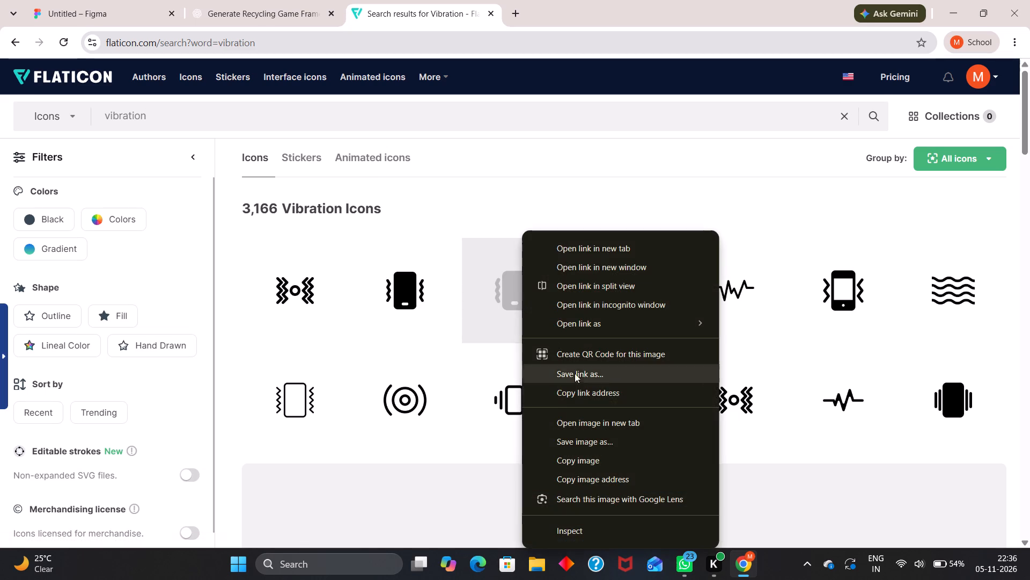
{"action": "left_click", "coordinate": [591, 458]}
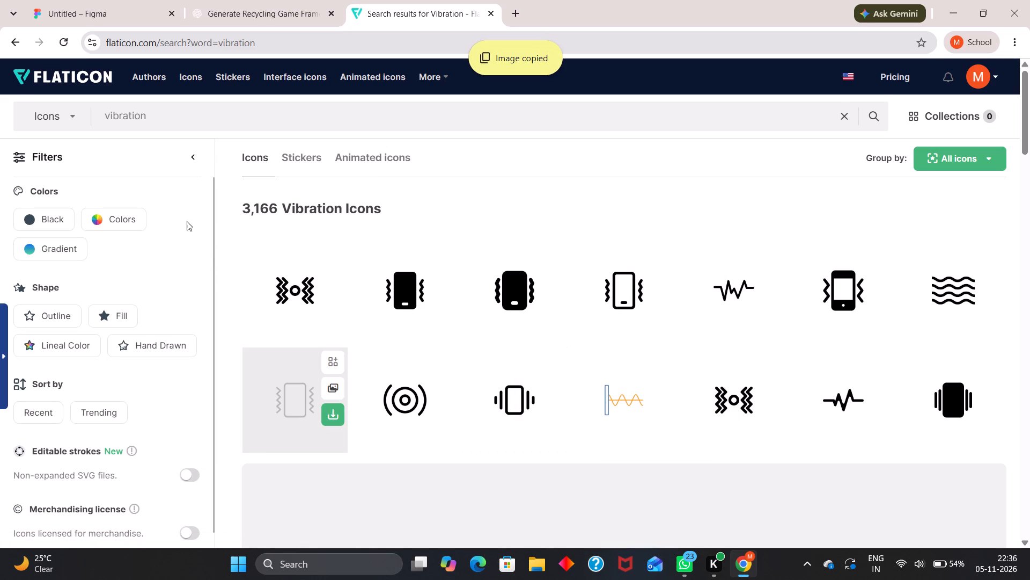
Back in Figma, shift the VIBRATION label along its button to X 133, Y 456 to make room for an icon.
{"action": "left_click", "coordinate": [103, 4]}
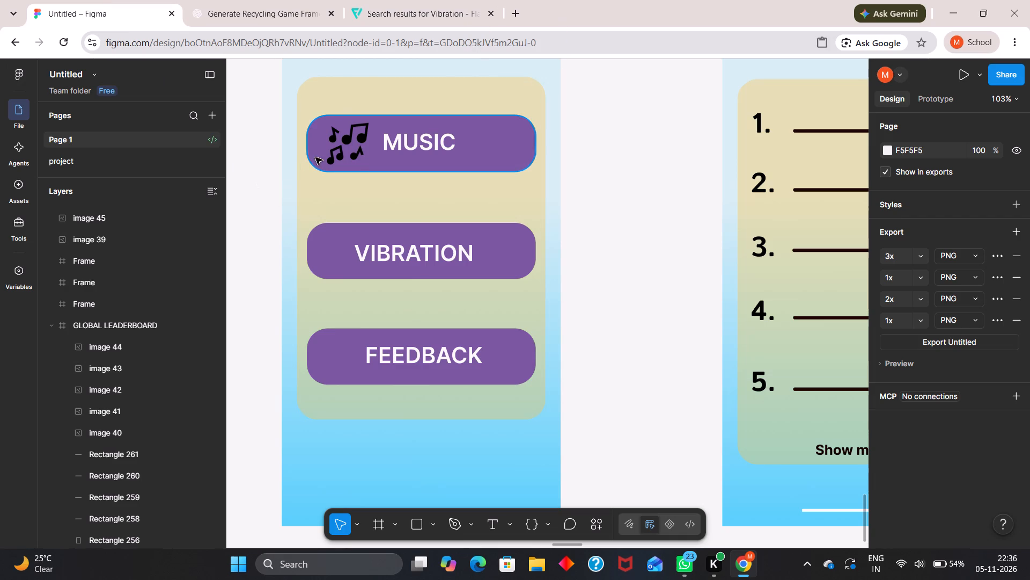
{"action": "left_click", "coordinate": [328, 155]}
{"action": "left_click_drag", "start_coordinate": [402, 248], "coordinate": [423, 247]}
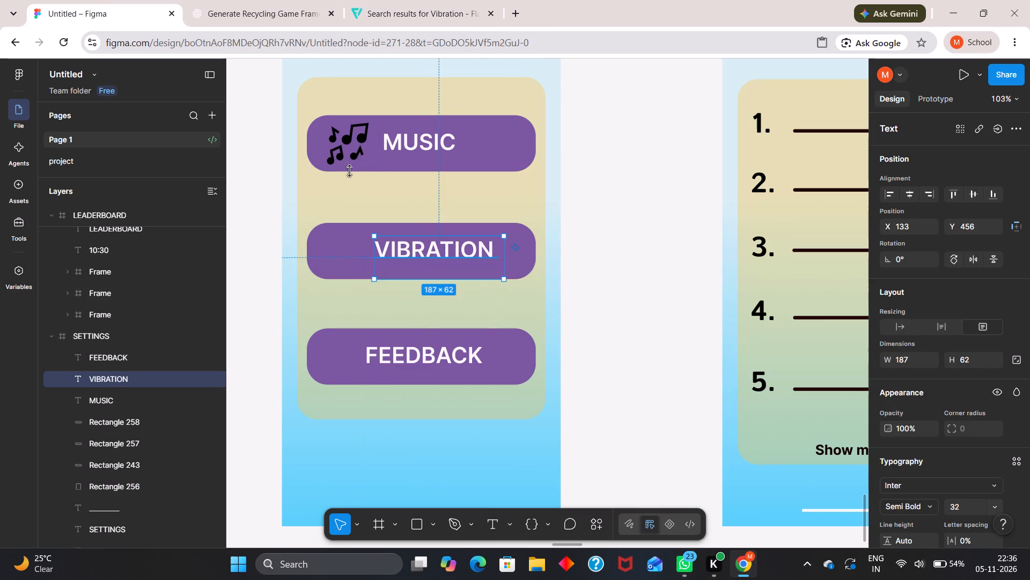
Duplicate the music-notes icon onto the VIBRATION button at about X 7245, Y 5820 and replace its image with the copied vibrating-phone icon.
{"action": "left_click", "coordinate": [344, 146]}
{"action": "left_click_drag", "start_coordinate": [344, 146], "coordinate": [356, 204], "text": "alt"}
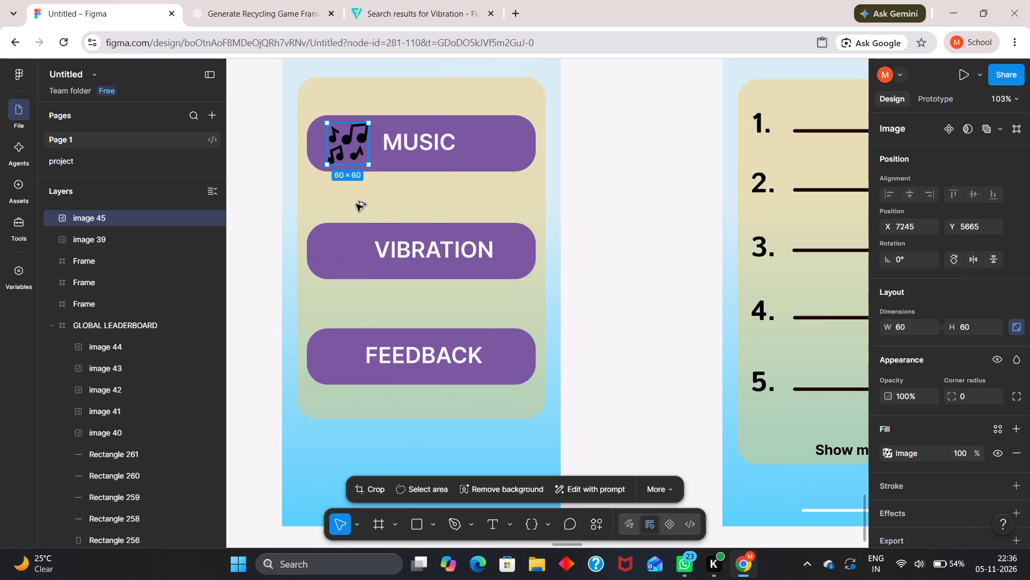
{"action": "left_click_drag", "start_coordinate": [356, 204], "coordinate": [342, 255], "text": "alt"}
{"action": "left_click", "coordinate": [342, 255]}
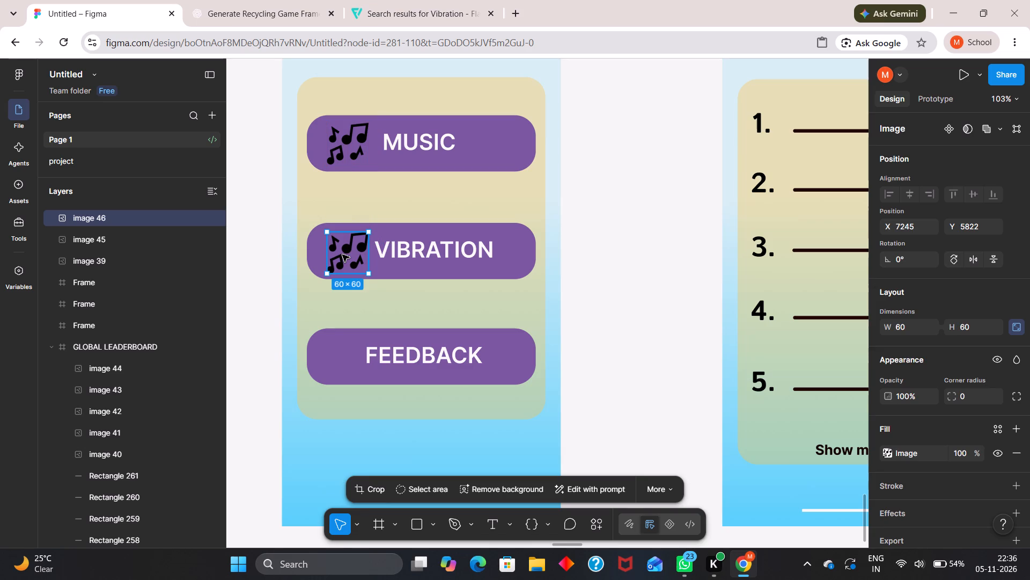
{"action": "key", "text": "ctrl+v"}
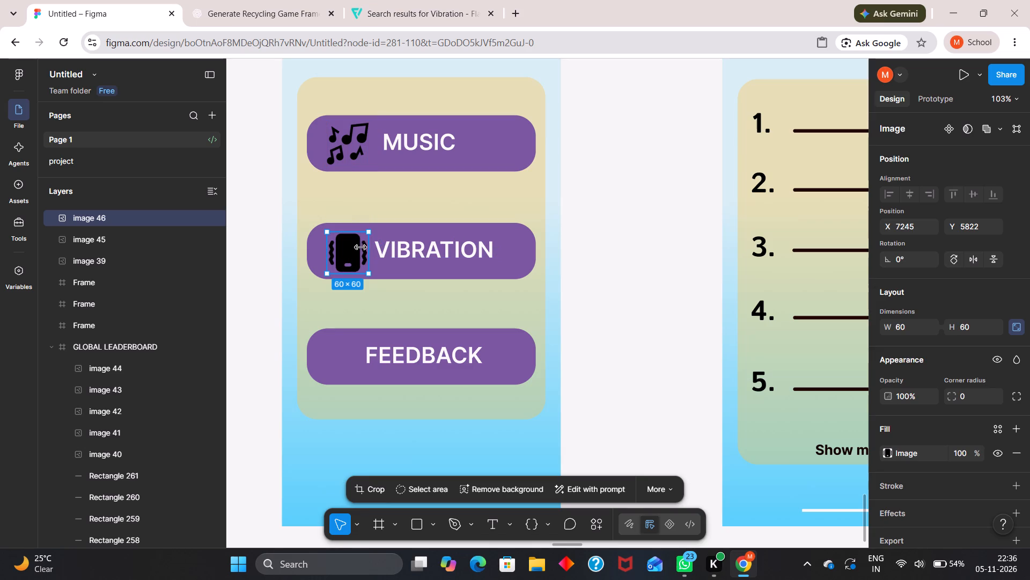
{"action": "left_click", "coordinate": [355, 253]}
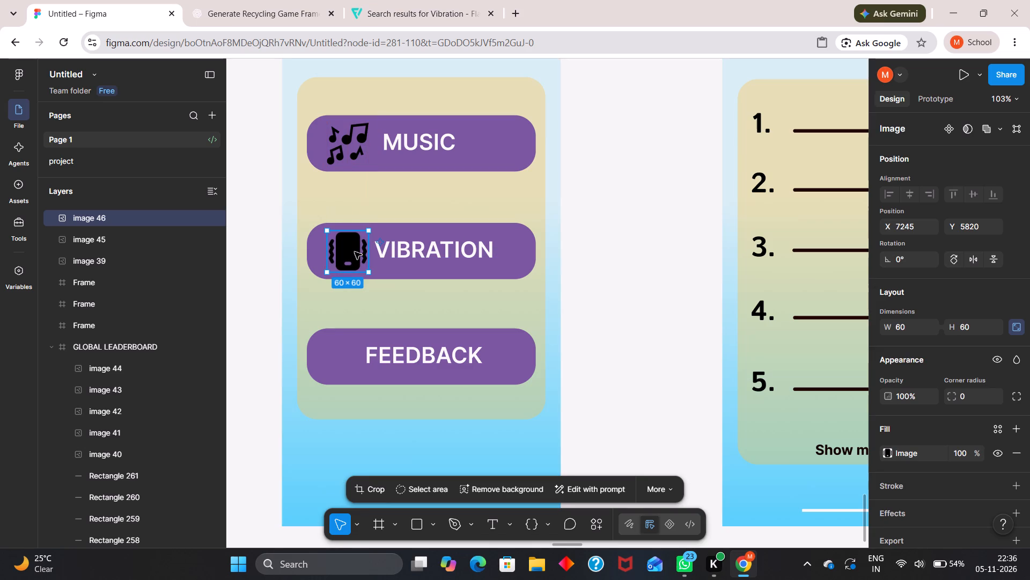
Move the VIBRATION label to X 145, Y 456 and the MUSIC label to X 158, Y 301, clear of their icons.
{"action": "left_click_drag", "start_coordinate": [451, 251], "coordinate": [453, 251]}
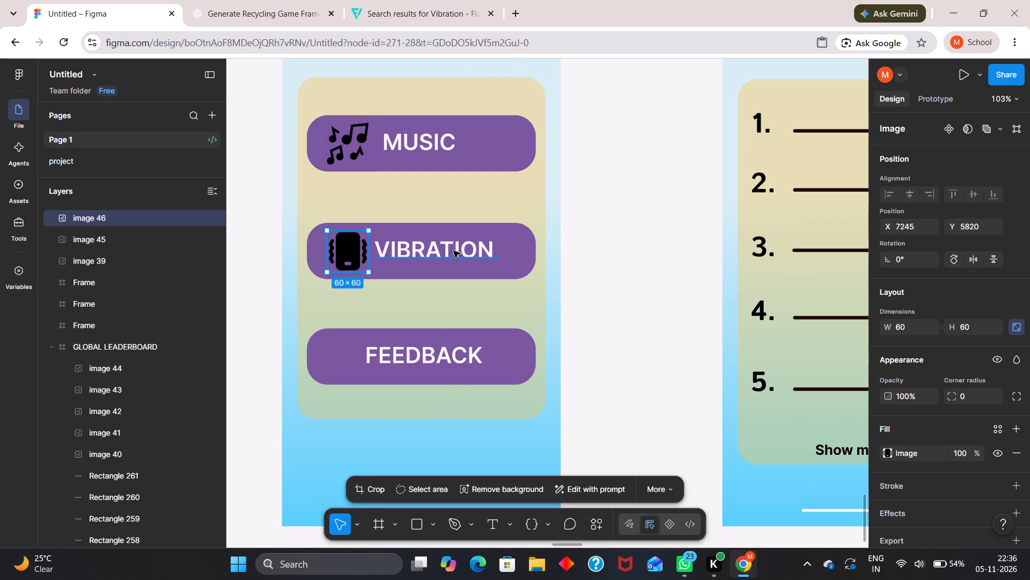
{"action": "left_click_drag", "start_coordinate": [453, 251], "coordinate": [459, 251]}
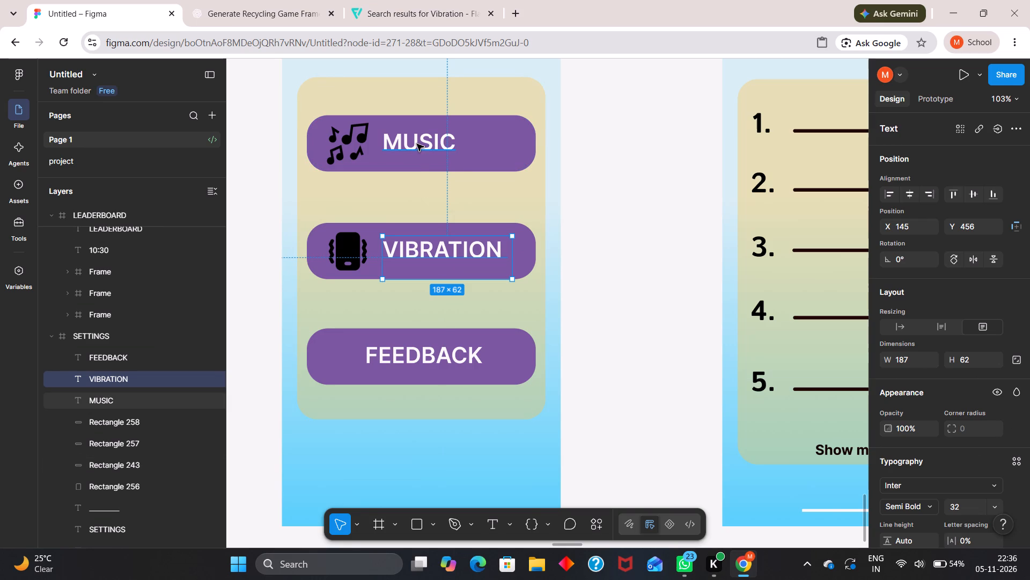
{"action": "left_click_drag", "start_coordinate": [417, 144], "coordinate": [424, 144]}
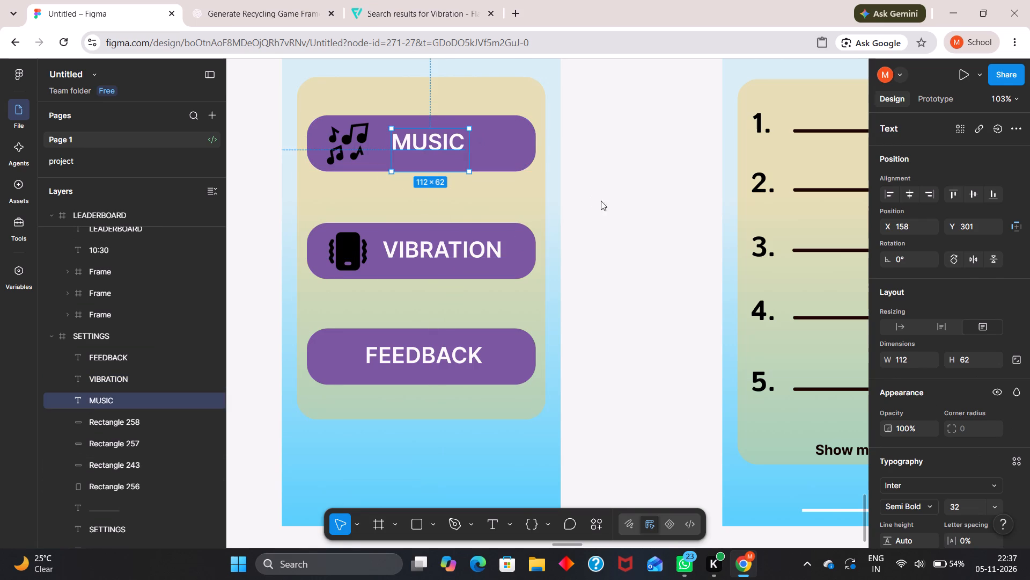
{"action": "left_click", "coordinate": [601, 201]}
Search Flaticon for "feedback survey" and copy the image of the icon with three faces and a pointing hand.
{"action": "left_click", "coordinate": [406, 20]}
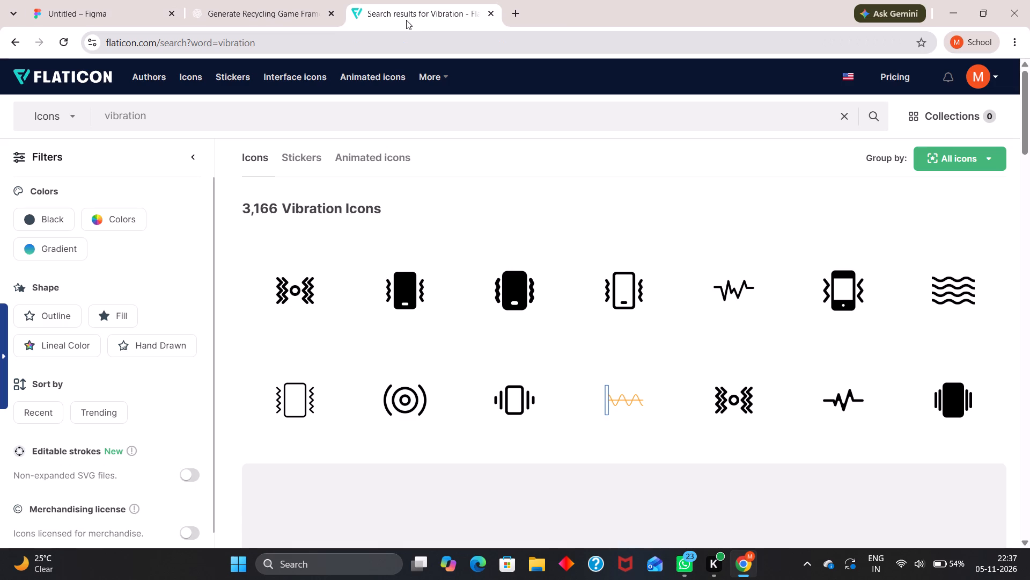
{"action": "double_click", "coordinate": [253, 108]}
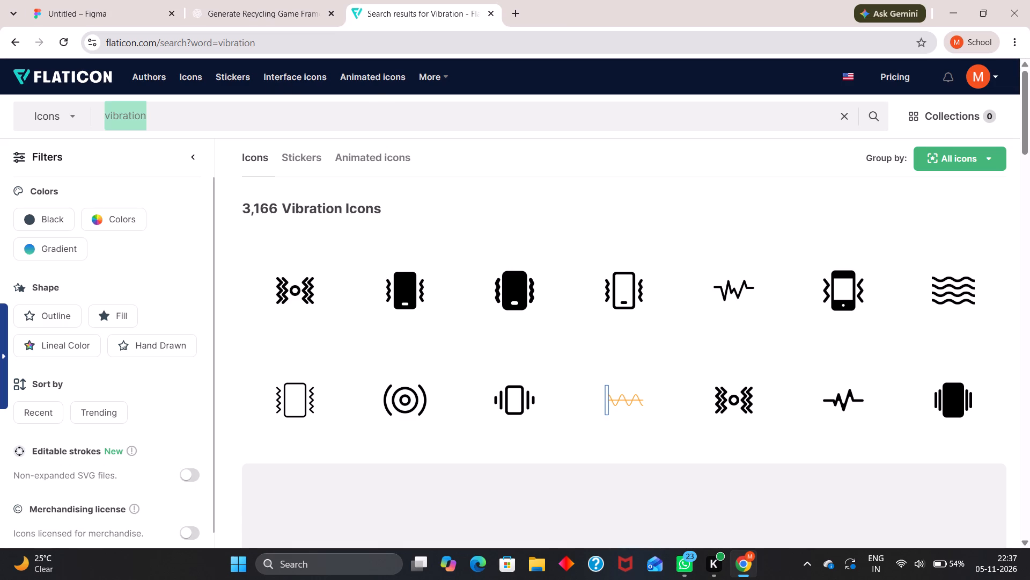
{"action": "type", "text": "fee"}
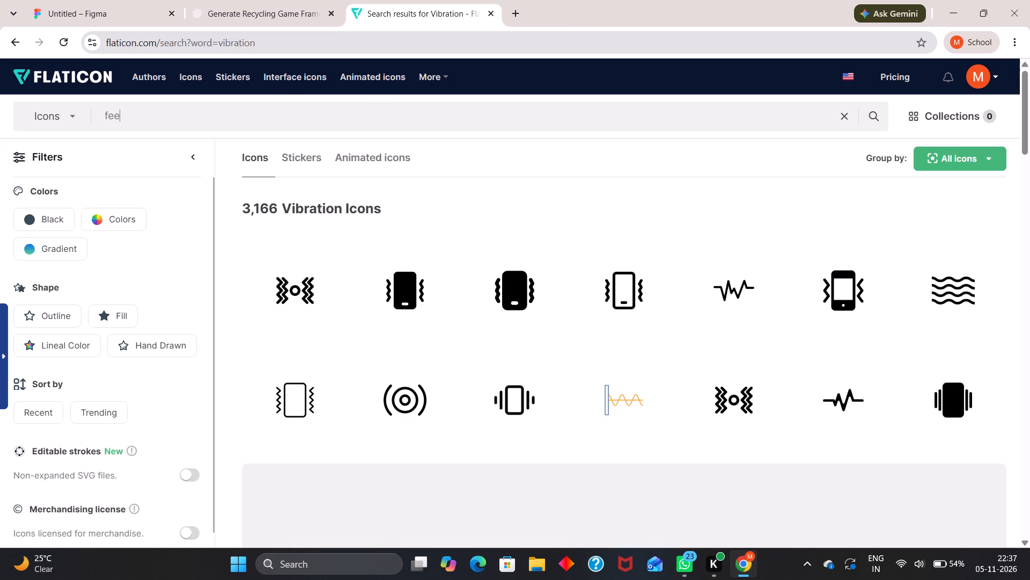
{"action": "key", "text": "d"}
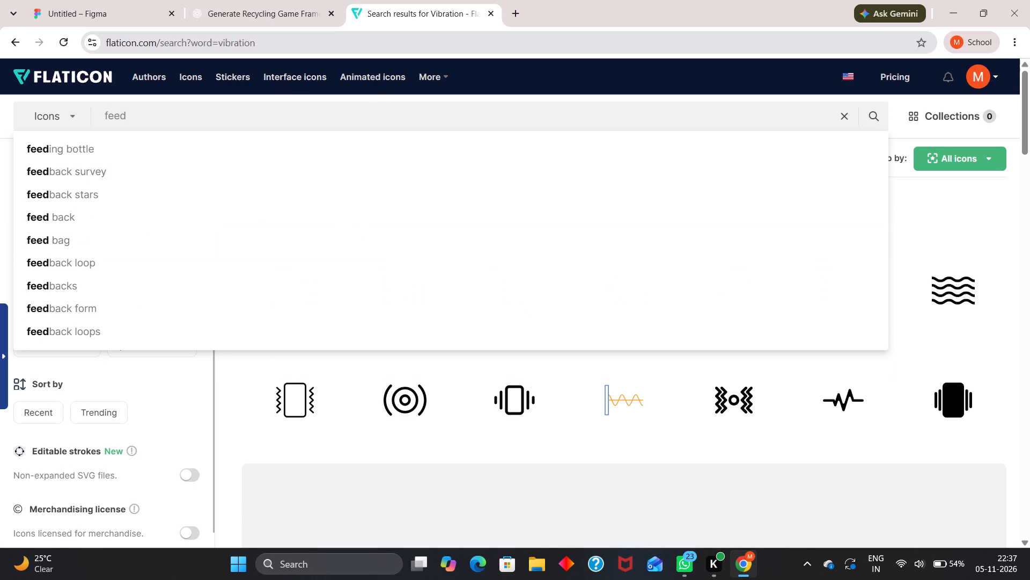
{"action": "left_click", "coordinate": [224, 168]}
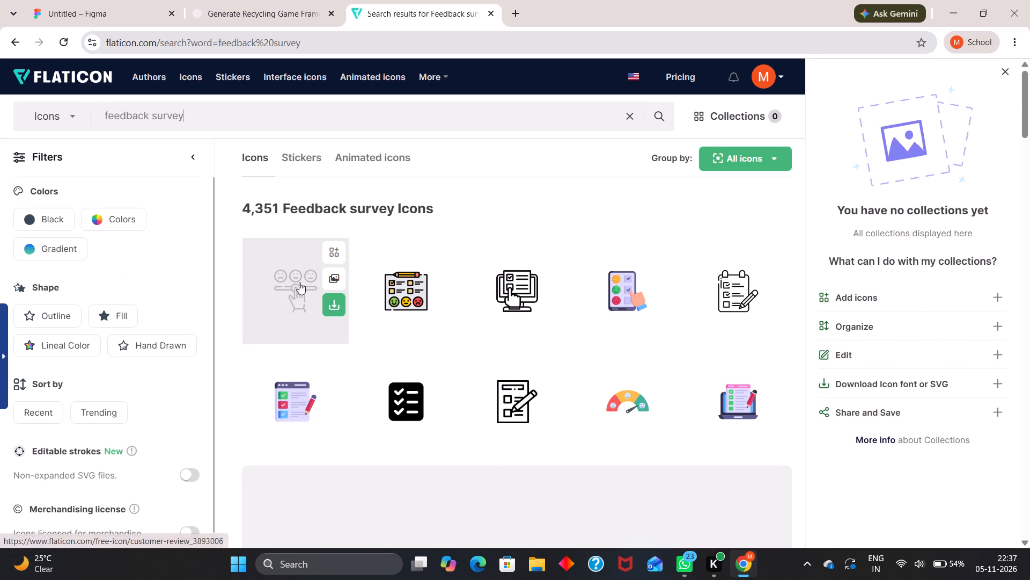
{"action": "right_click", "coordinate": [299, 282]}
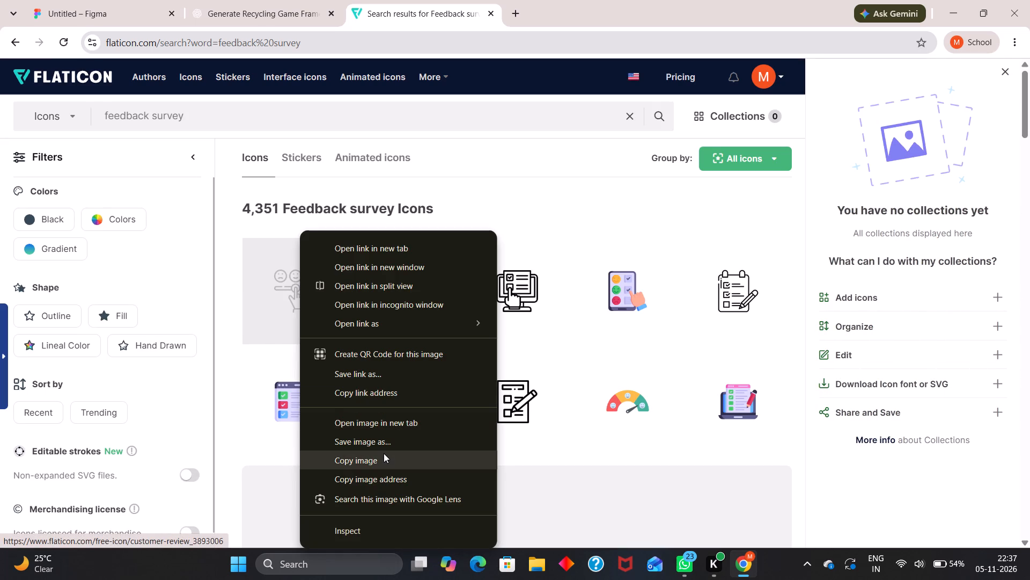
{"action": "left_click", "coordinate": [384, 453]}
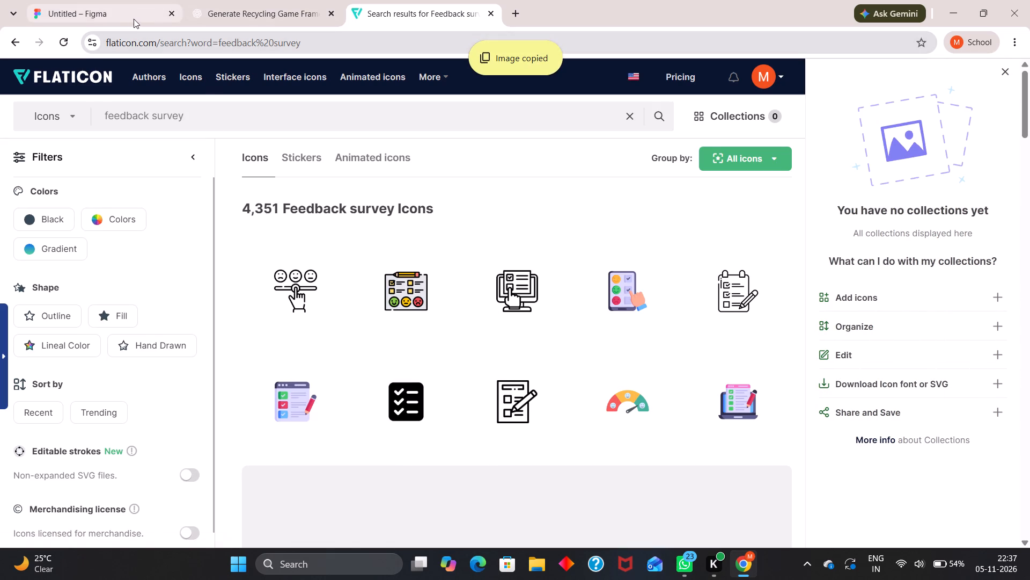
Back in Figma, shift the FEEDBACK label along its purple button to X 169, Y 608.
{"action": "left_click", "coordinate": [130, 19]}
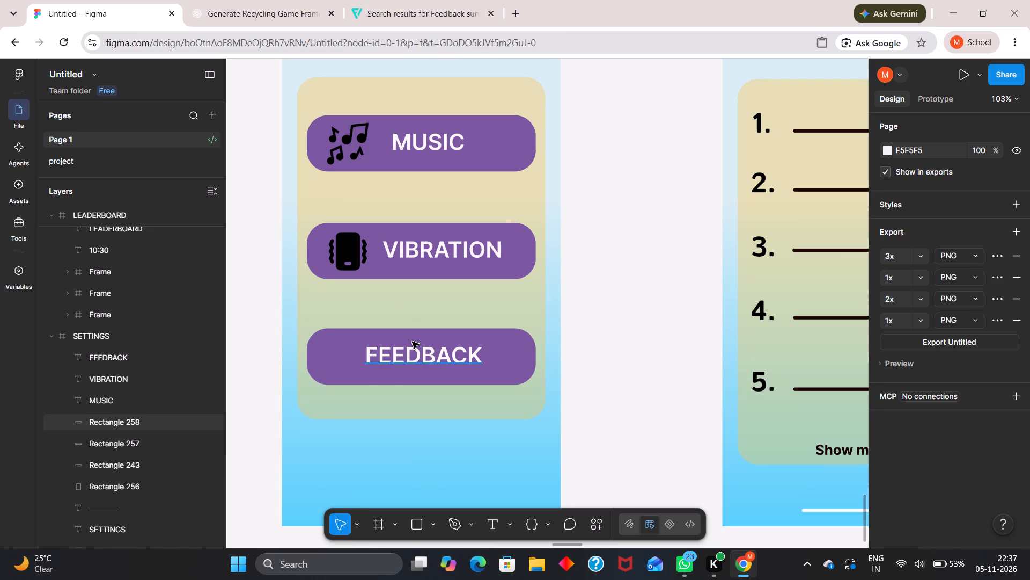
{"action": "left_click_drag", "start_coordinate": [410, 353], "coordinate": [447, 355]}
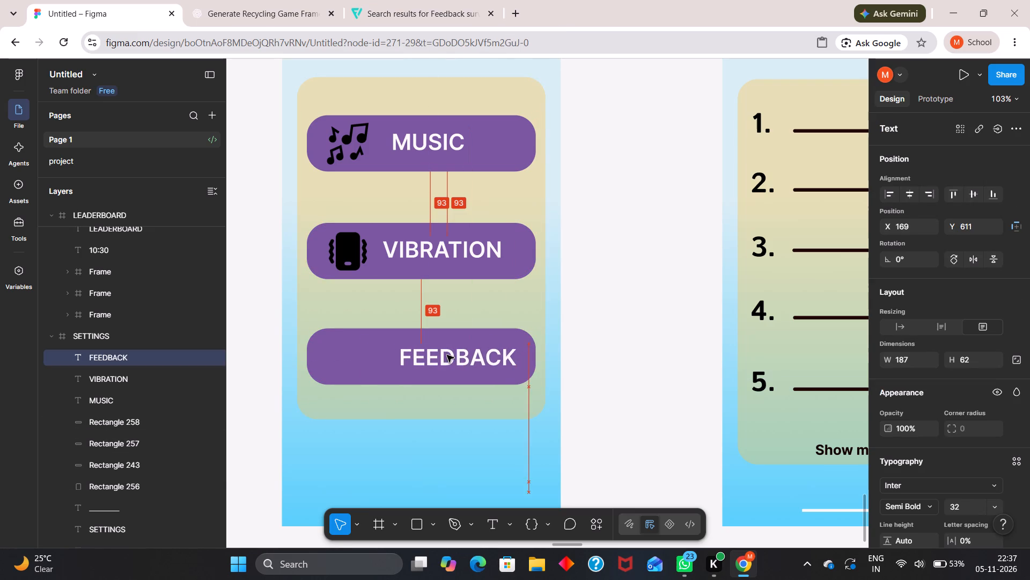
{"action": "left_click_drag", "start_coordinate": [447, 355], "coordinate": [445, 352]}
Duplicate the phone icon onto the FEEDBACK button at about X 7245, Y 5975 and replace its image with the copied feedback icon.
{"action": "left_click", "coordinate": [354, 259]}
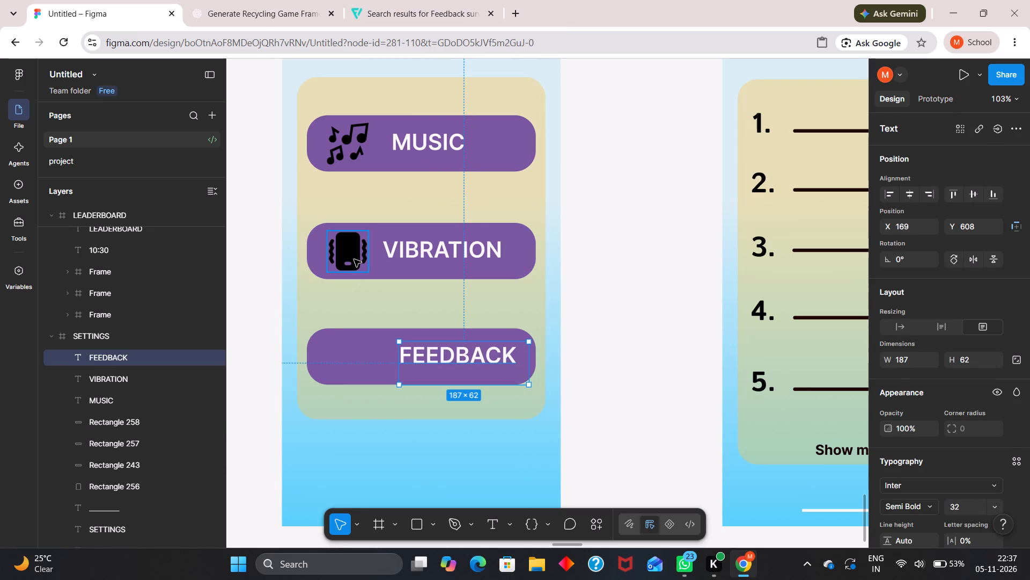
{"action": "left_click_drag", "start_coordinate": [354, 259], "coordinate": [363, 360], "text": "alt"}
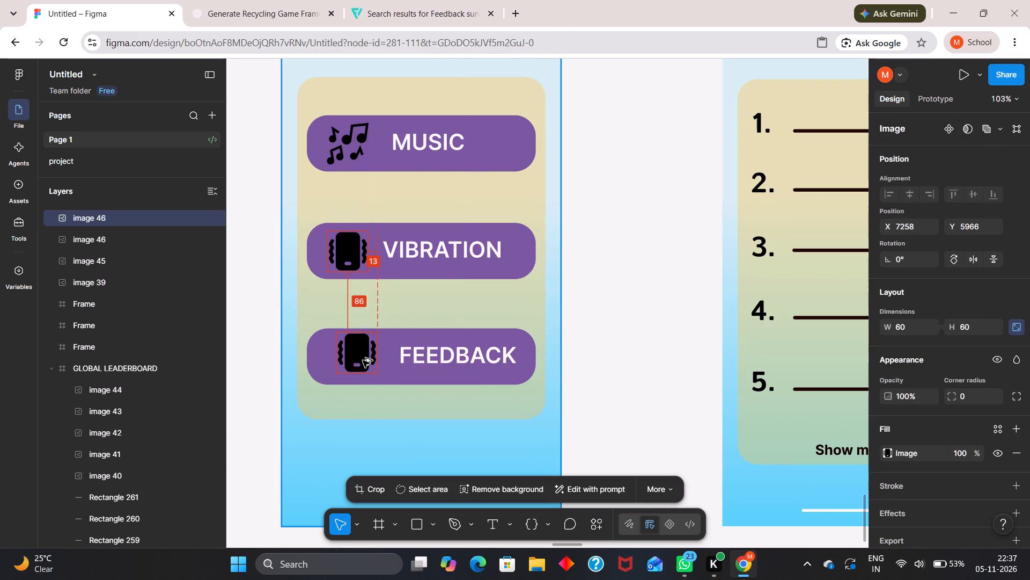
{"action": "left_click_drag", "start_coordinate": [363, 360], "coordinate": [352, 365], "text": "alt"}
{"action": "left_click", "coordinate": [352, 365]}
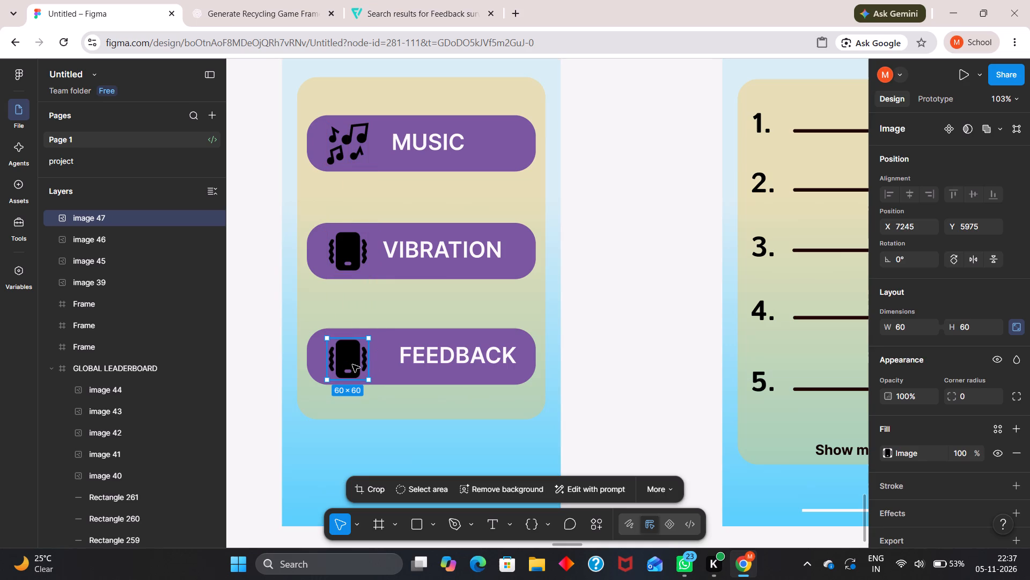
{"action": "key", "text": "ctrl+v"}
{"action": "left_click", "coordinate": [579, 339]}
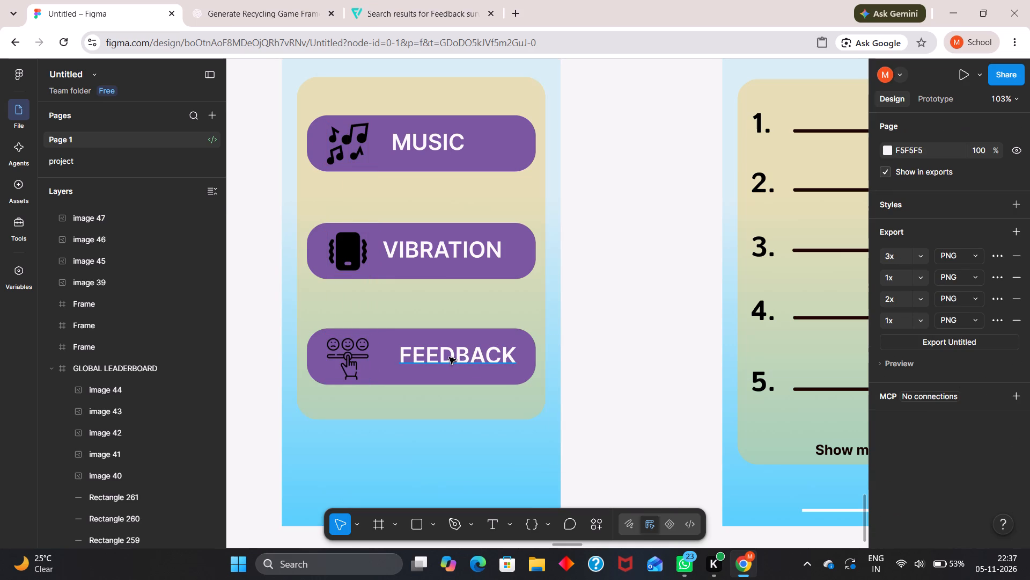
Move the FEEDBACK label closer to its icon so its start lines up with the VIBRATION label above.
{"action": "left_click_drag", "start_coordinate": [449, 357], "coordinate": [434, 354]}
{"action": "left_click", "coordinate": [661, 296]}
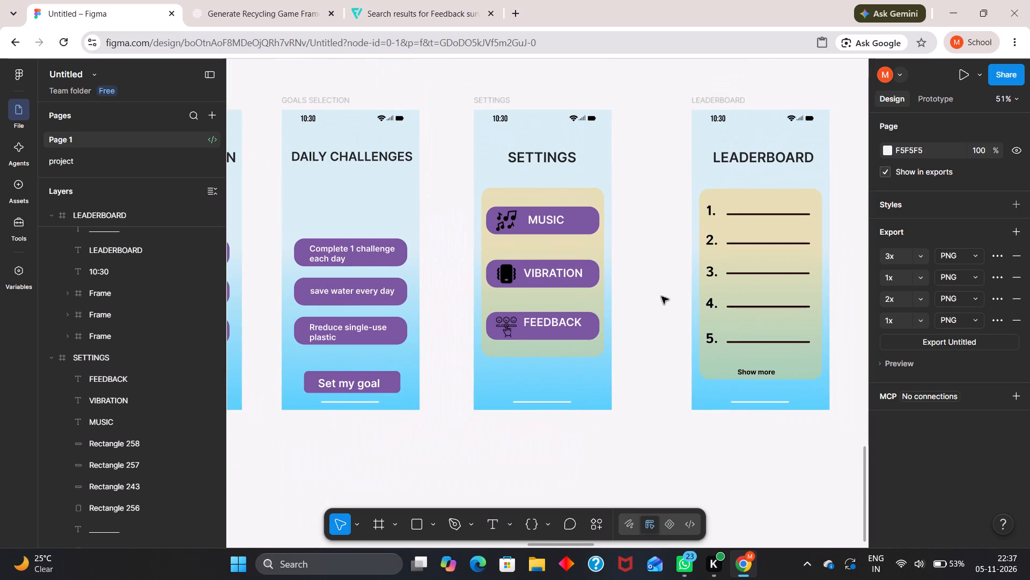
Preview the SETTINGS frame as a prototype to check its button icons, then return to the design file.
{"action": "left_click", "coordinate": [491, 101]}
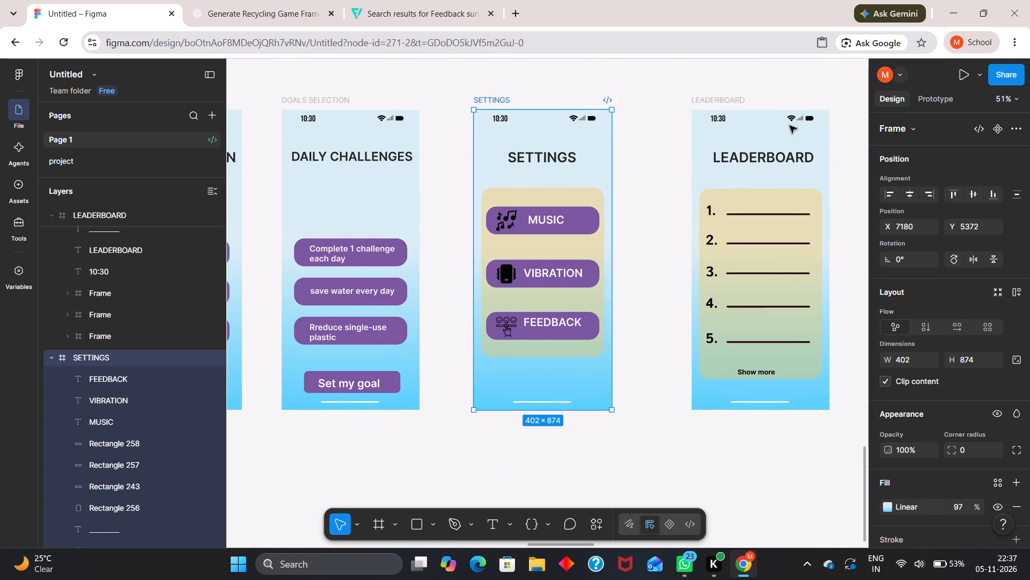
{"action": "left_click", "coordinate": [970, 76]}
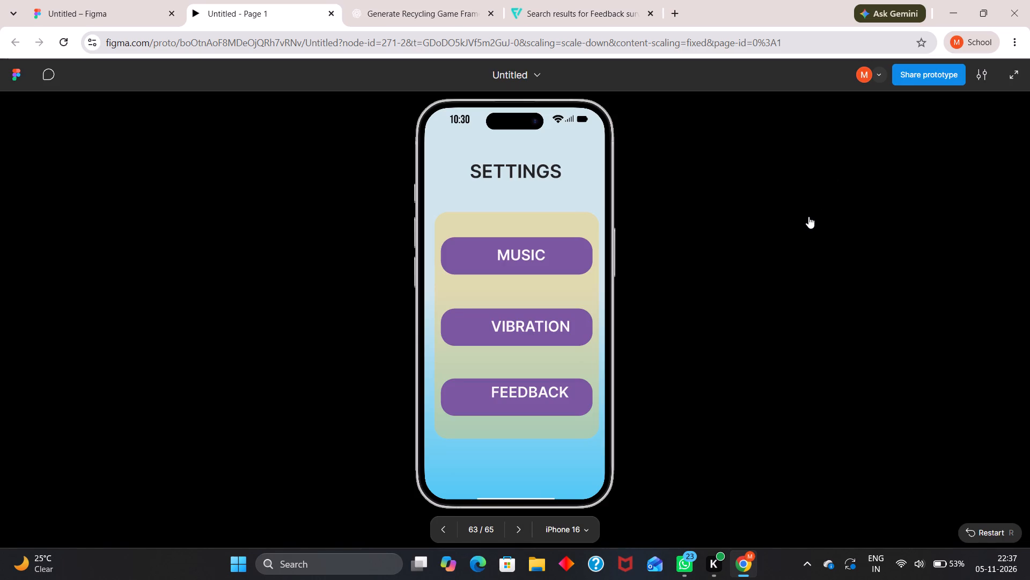
{"action": "left_click", "coordinate": [141, 24]}
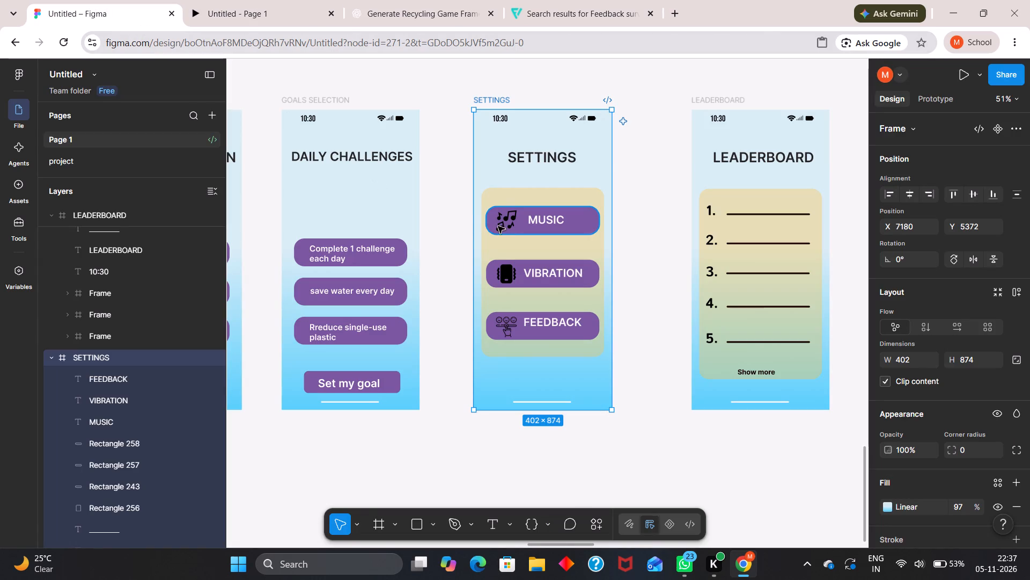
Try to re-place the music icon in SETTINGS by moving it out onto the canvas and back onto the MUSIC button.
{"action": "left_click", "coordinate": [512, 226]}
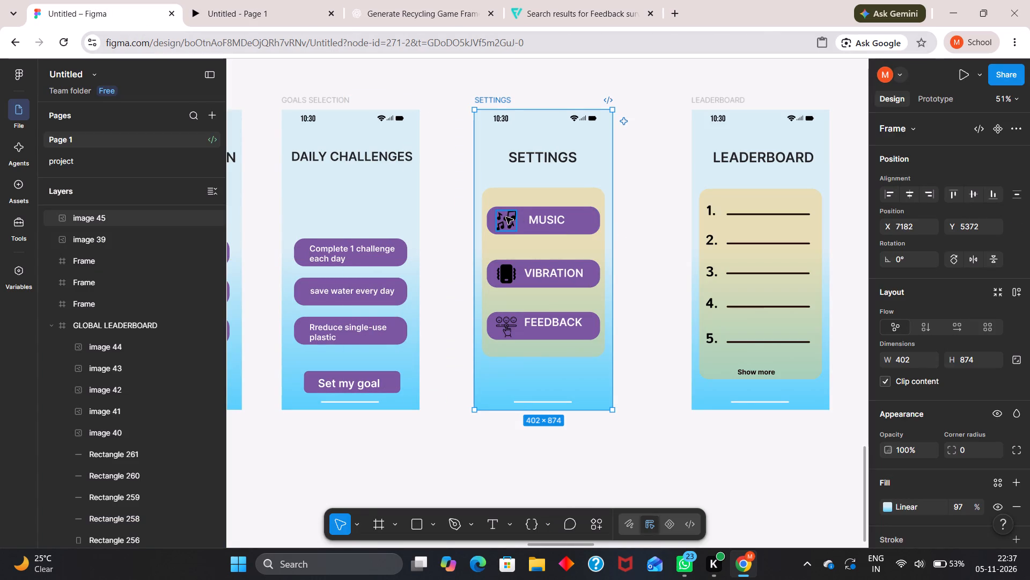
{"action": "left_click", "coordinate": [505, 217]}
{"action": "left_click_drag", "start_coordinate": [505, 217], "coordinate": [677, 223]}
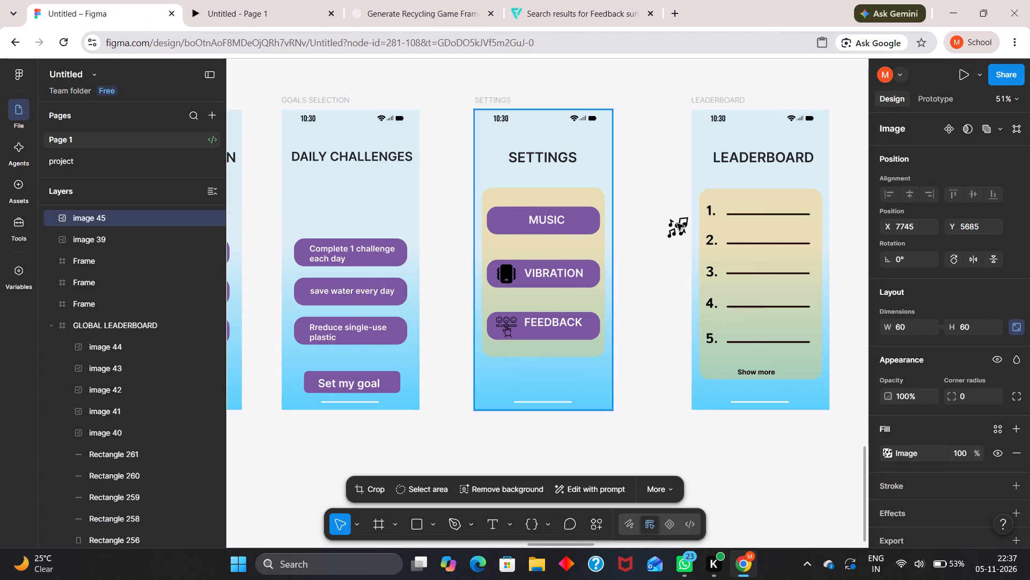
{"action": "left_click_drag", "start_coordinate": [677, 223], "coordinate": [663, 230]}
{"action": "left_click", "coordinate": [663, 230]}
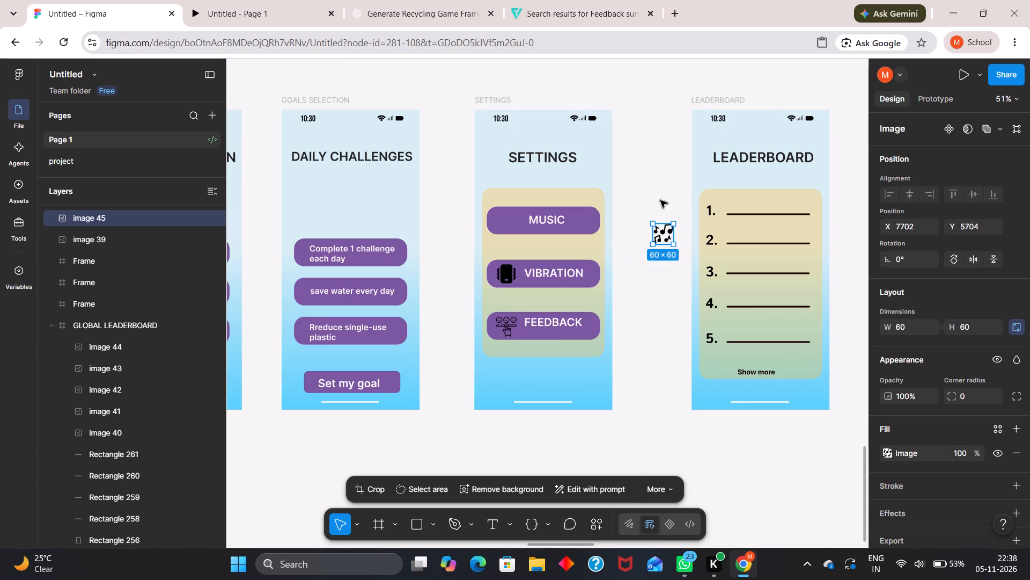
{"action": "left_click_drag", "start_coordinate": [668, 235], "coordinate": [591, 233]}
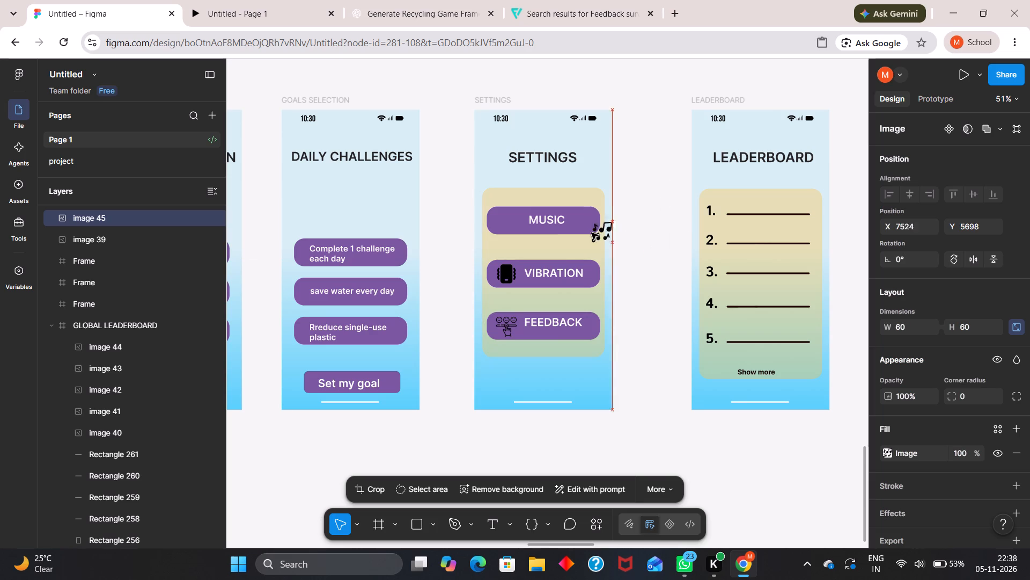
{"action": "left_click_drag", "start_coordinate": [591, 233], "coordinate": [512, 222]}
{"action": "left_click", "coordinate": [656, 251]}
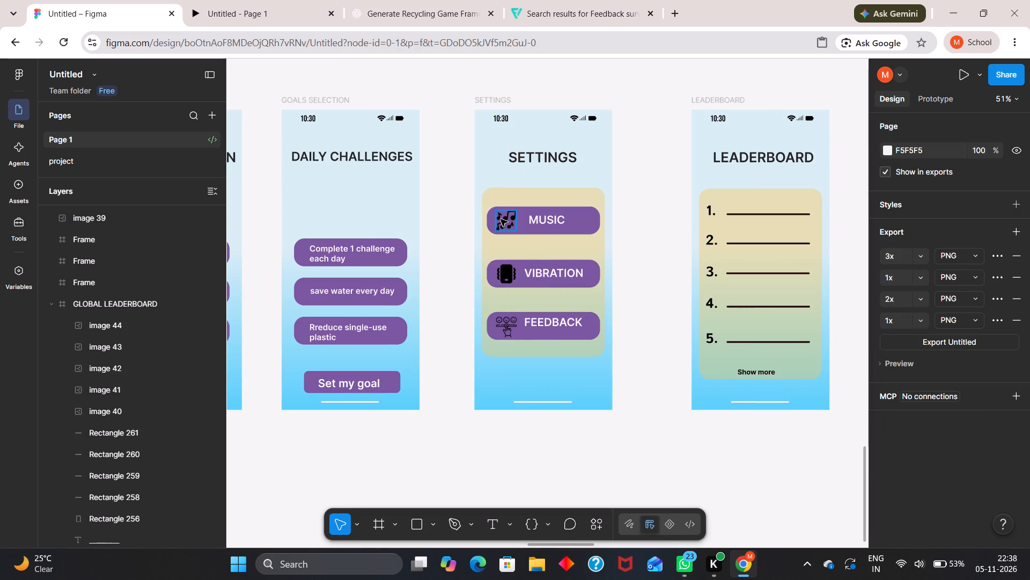
Move the music icon off the MUSIC button to the empty canvas between SETTINGS and LEADERBOARD, at about X 7633, Y 5809.
{"action": "left_click_drag", "start_coordinate": [504, 219], "coordinate": [637, 269]}
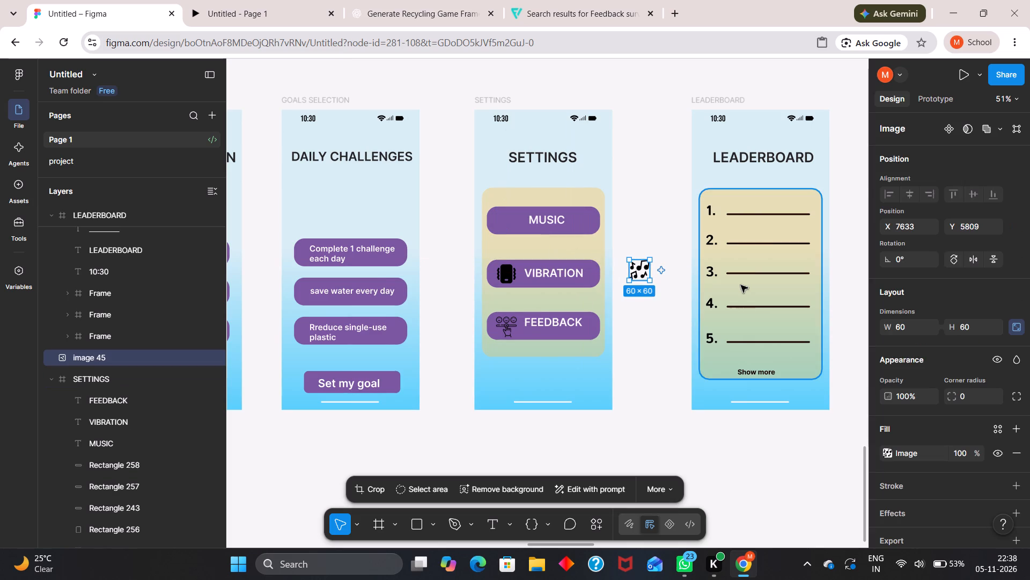
Duplicate the Indian flag image from GLOBAL LEADERBOARD onto the MUSIC button at about X 70, Y 294, and replace its image with the copied feedback icon.
{"action": "left_click", "coordinate": [860, 228]}
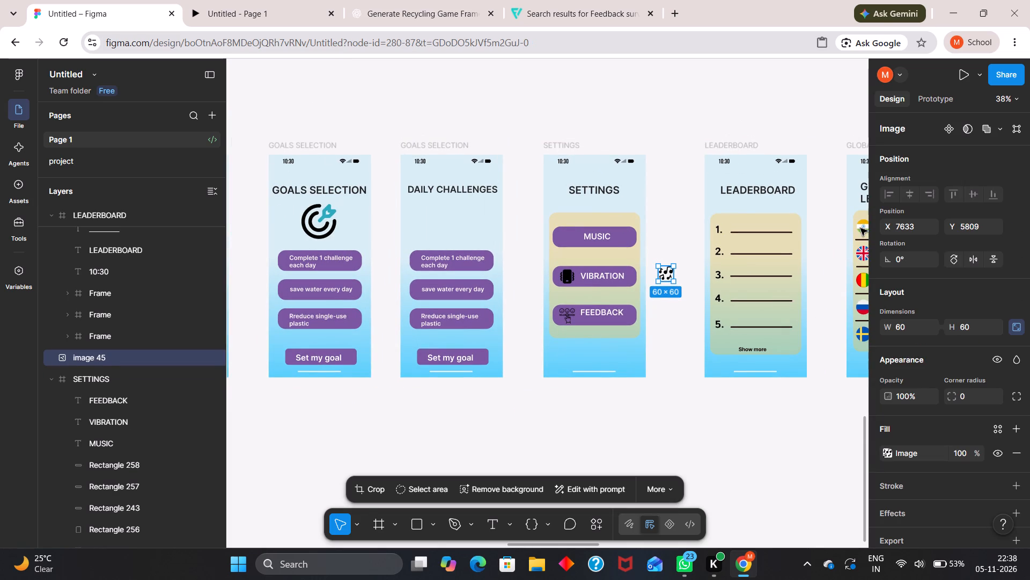
{"action": "left_click_drag", "start_coordinate": [860, 228], "coordinate": [654, 251], "text": "alt"}
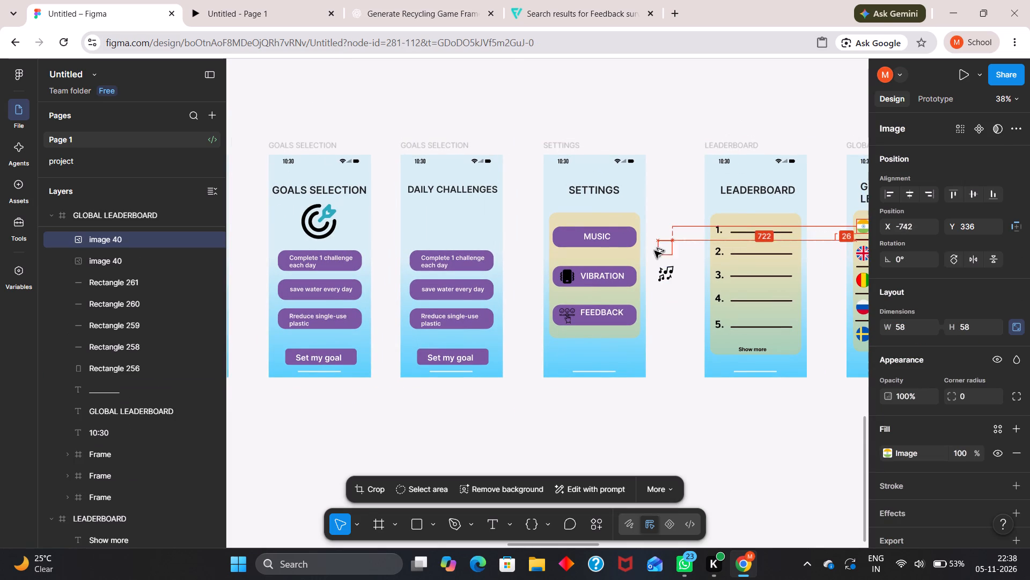
{"action": "left_click_drag", "start_coordinate": [654, 251], "coordinate": [573, 240], "text": "alt"}
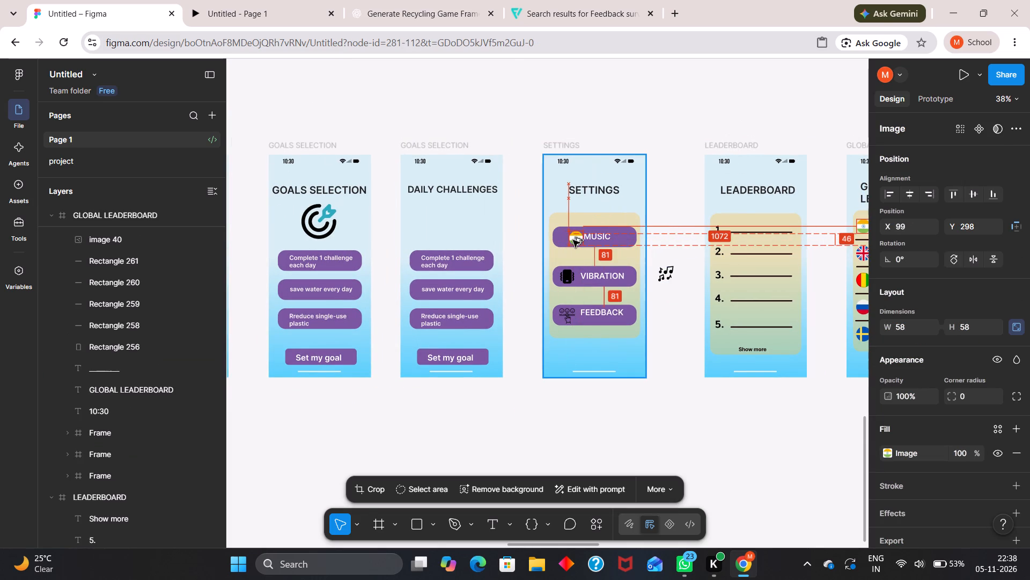
{"action": "left_click_drag", "start_coordinate": [573, 240], "coordinate": [565, 239], "text": "alt"}
{"action": "left_click", "coordinate": [565, 239]}
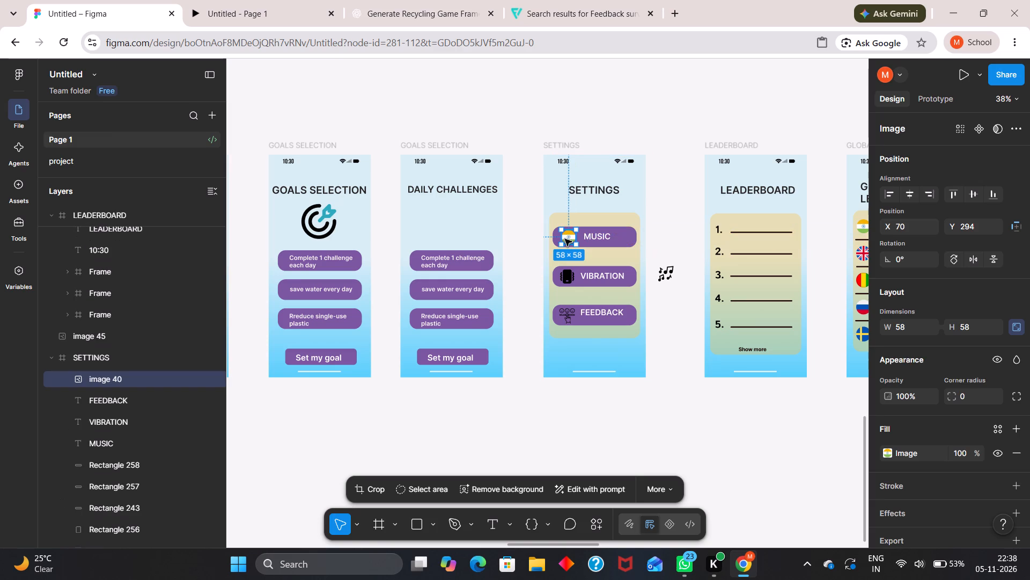
{"action": "key", "text": "ctrl+v"}
Close the old prototype preview, preview the SETTINGS frame again to check its button icons, and return to the design file.
{"action": "left_click", "coordinate": [230, 4]}
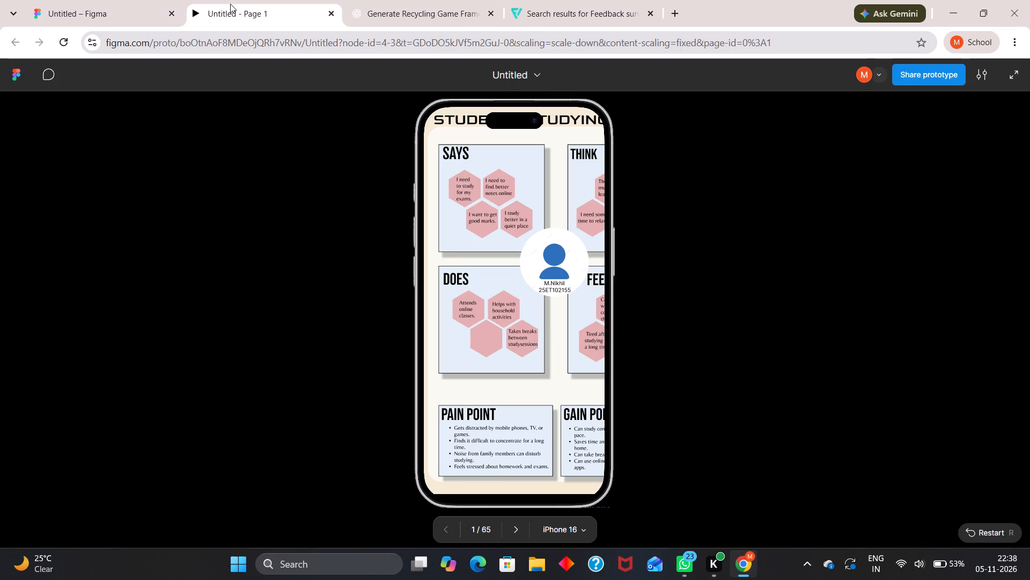
{"action": "left_click", "coordinate": [328, 16]}
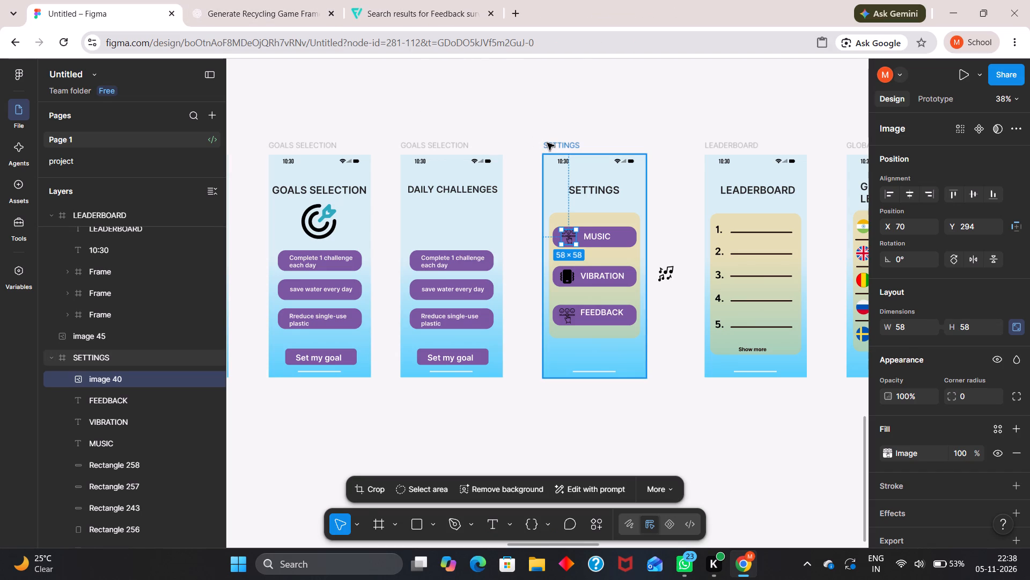
{"action": "left_click", "coordinate": [547, 143]}
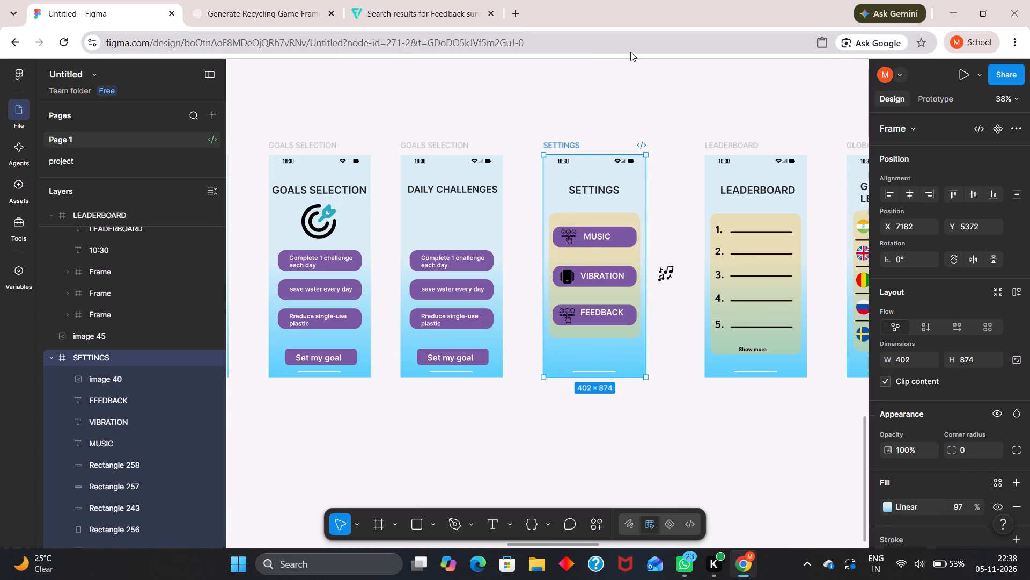
{"action": "key", "text": "ctrl+shift+Return"}
{"action": "key", "text": "ctrl+alt+Return"}
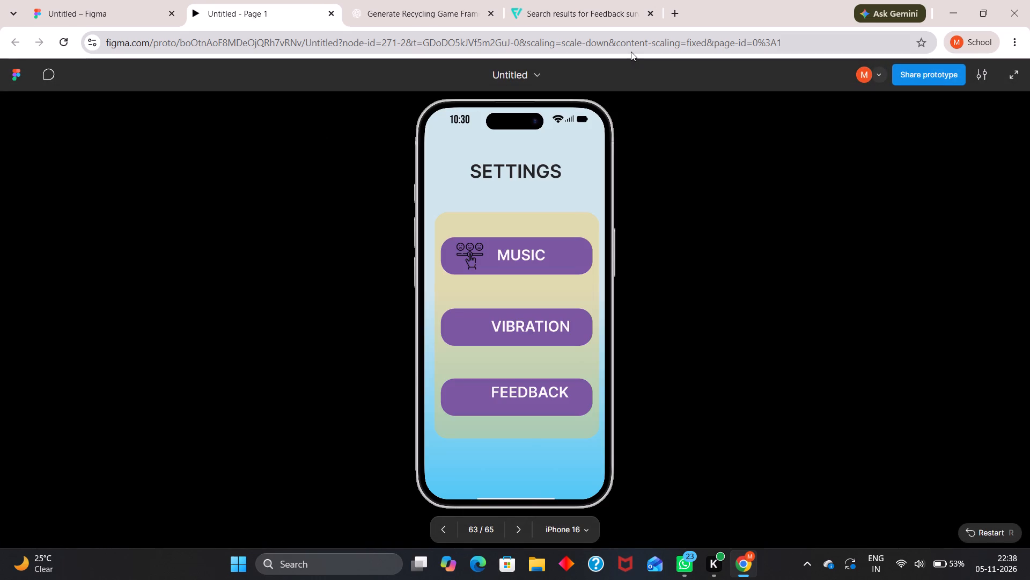
{"action": "left_click", "coordinate": [143, 23]}
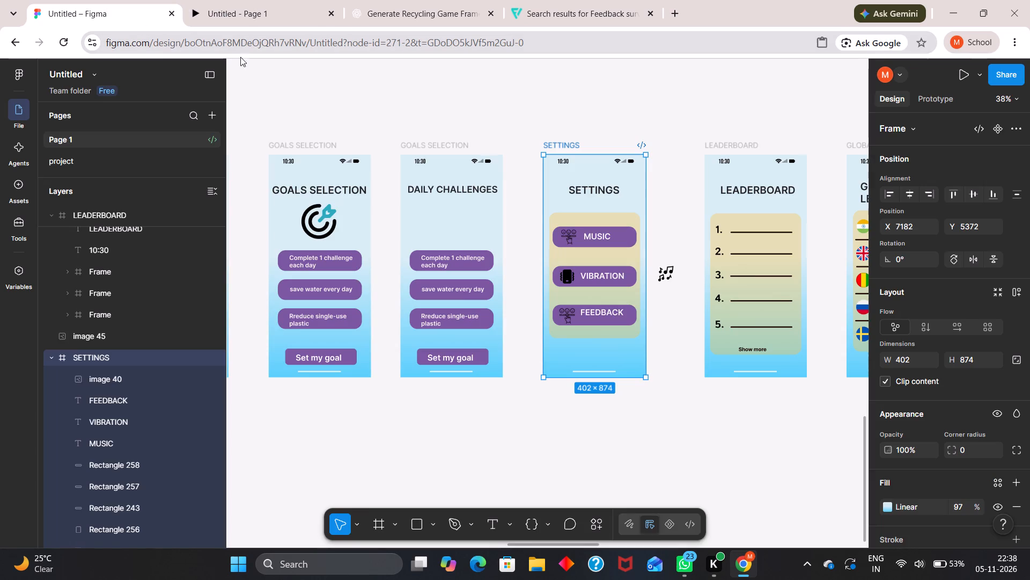
Delete the loose feedback icon lying over the FEEDBACK button.
{"action": "scroll", "coordinate": [674, 318], "scroll_direction": "down", "scroll_amount": 1}
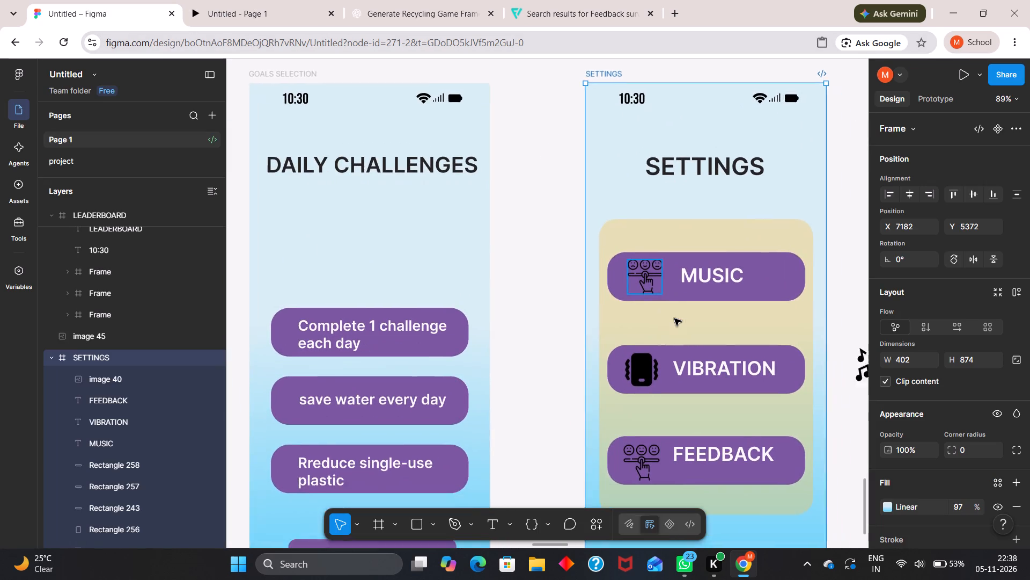
{"action": "scroll", "coordinate": [674, 318], "scroll_direction": "down", "scroll_amount": 1}
{"action": "left_click", "coordinate": [587, 388]}
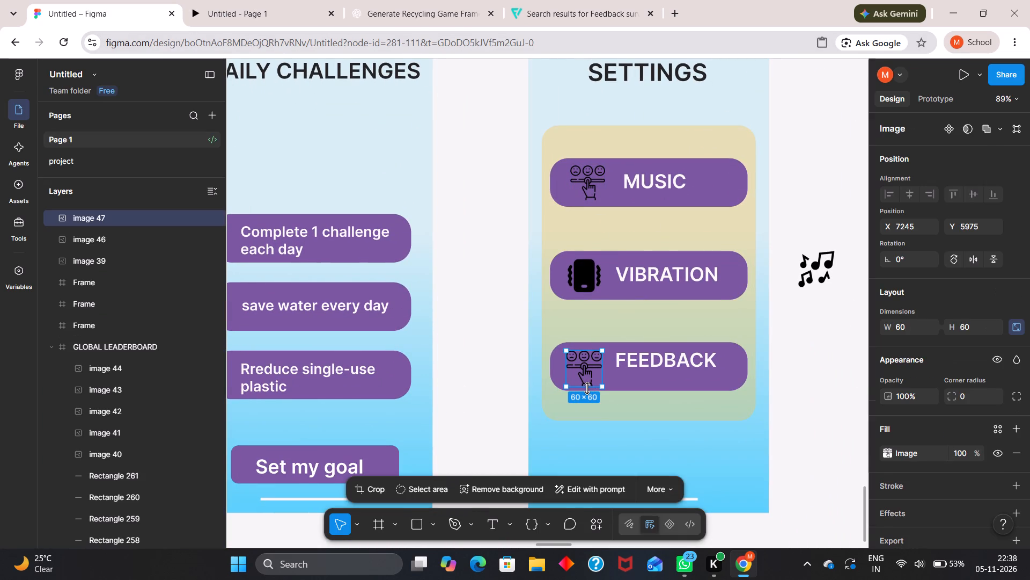
{"action": "key", "text": "BackSpace"}
Move the phone icon off the VIBRATION button to the canvas below the music icon, at about X 7640, Y 5913.
{"action": "left_click_drag", "start_coordinate": [579, 286], "coordinate": [716, 333]}
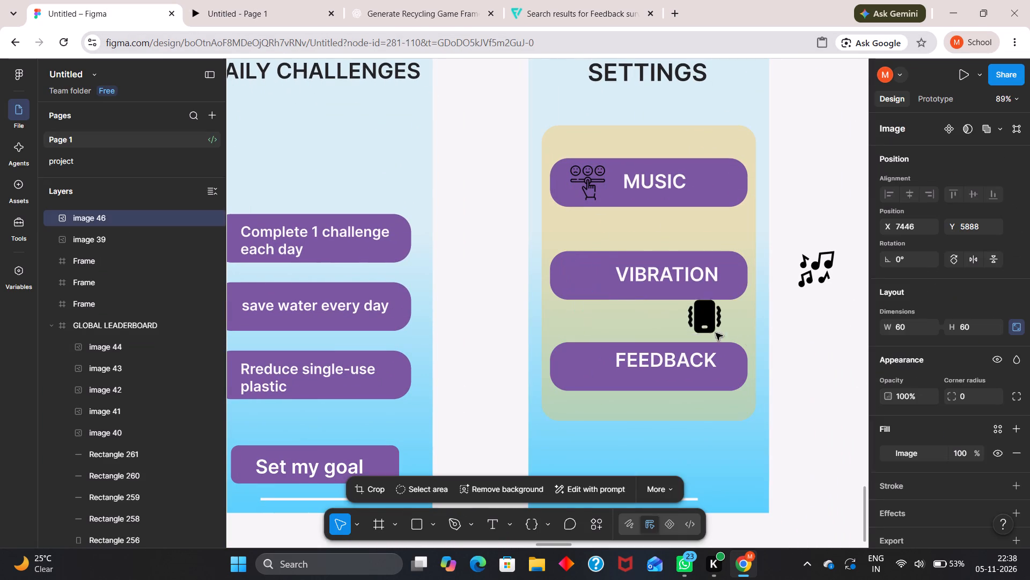
{"action": "left_click_drag", "start_coordinate": [716, 333], "coordinate": [815, 342]}
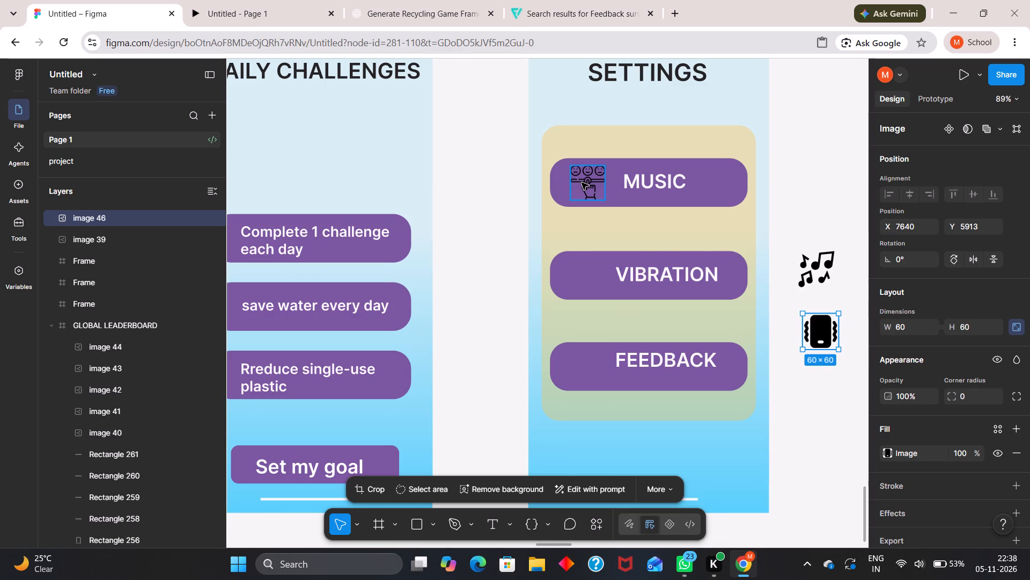
Duplicate the feedback icon from the MUSIC button onto the FEEDBACK button and enlarge the copy to 64 × 64.
{"action": "left_click", "coordinate": [582, 183]}
{"action": "left_click_drag", "start_coordinate": [582, 183], "coordinate": [602, 306], "text": "alt"}
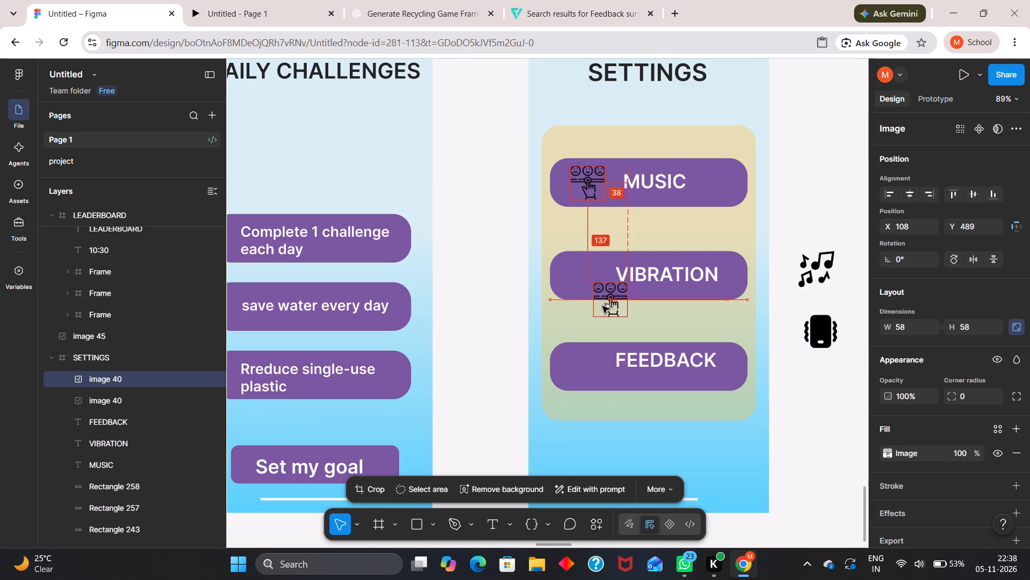
{"action": "left_click_drag", "start_coordinate": [602, 306], "coordinate": [578, 364], "text": "alt"}
{"action": "left_click", "coordinate": [578, 364]}
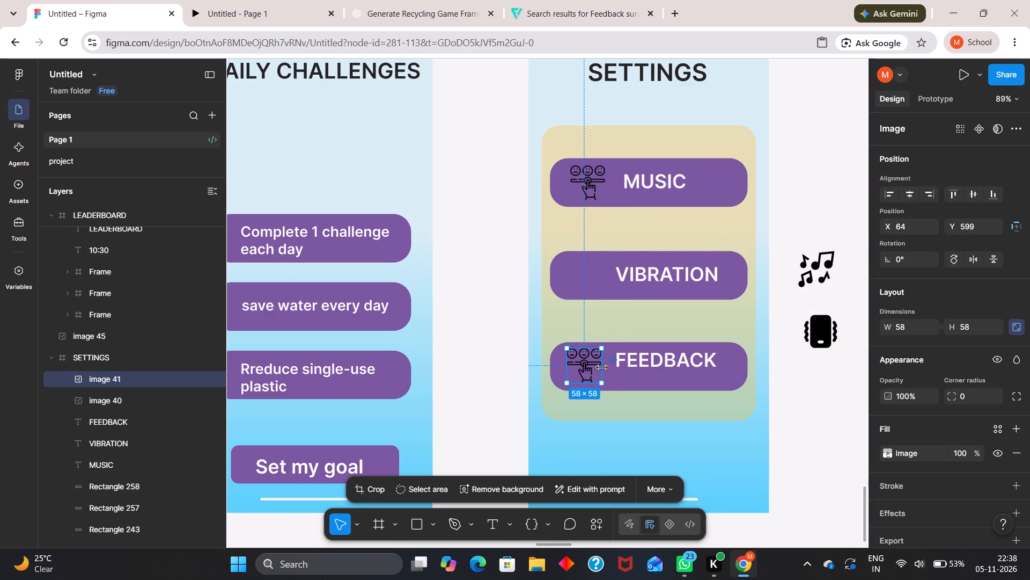
{"action": "left_click", "coordinate": [602, 368]}
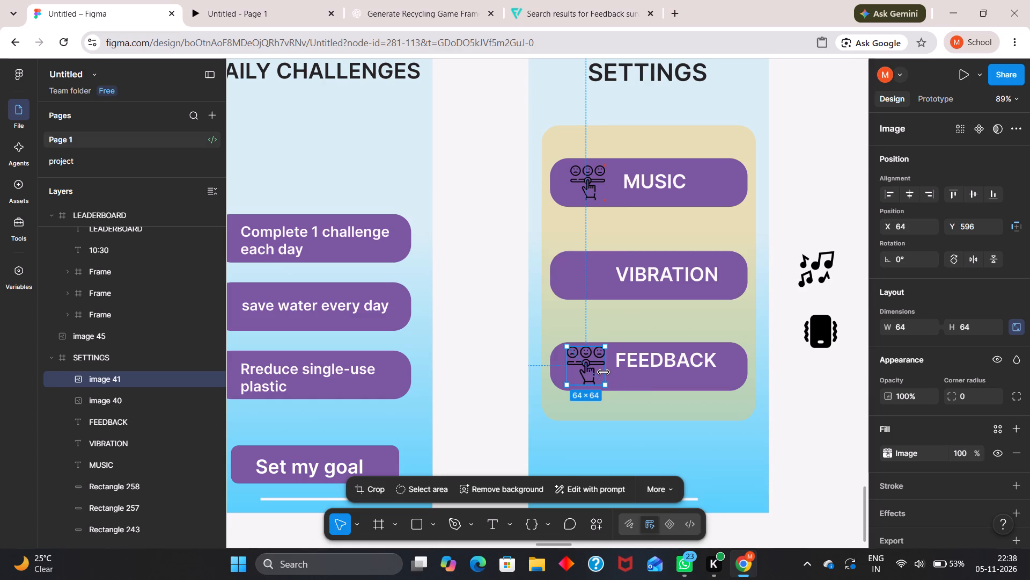
{"action": "left_click", "coordinate": [604, 372]}
{"action": "key", "text": "Escape"}
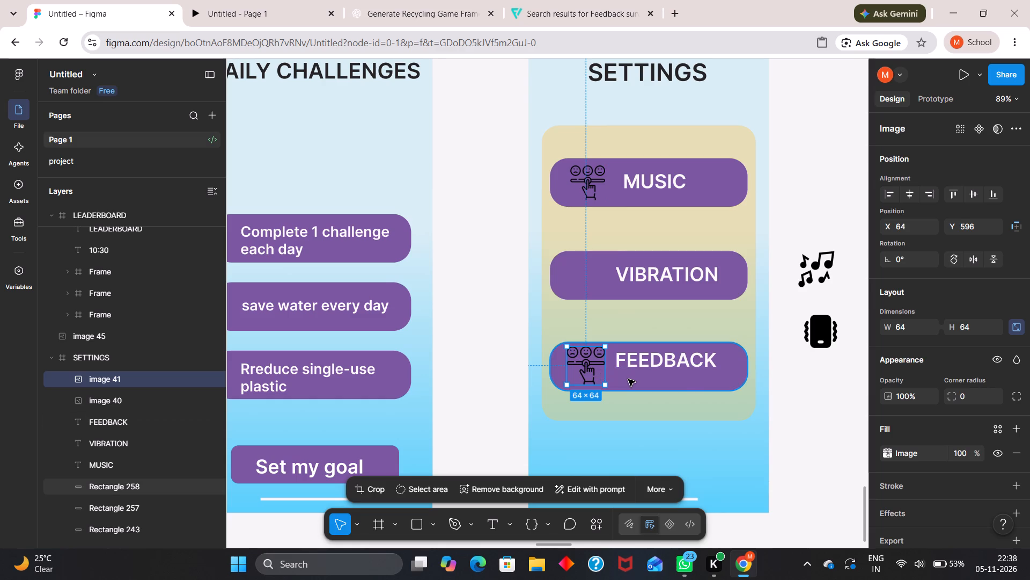
{"action": "key", "text": "Escape"}
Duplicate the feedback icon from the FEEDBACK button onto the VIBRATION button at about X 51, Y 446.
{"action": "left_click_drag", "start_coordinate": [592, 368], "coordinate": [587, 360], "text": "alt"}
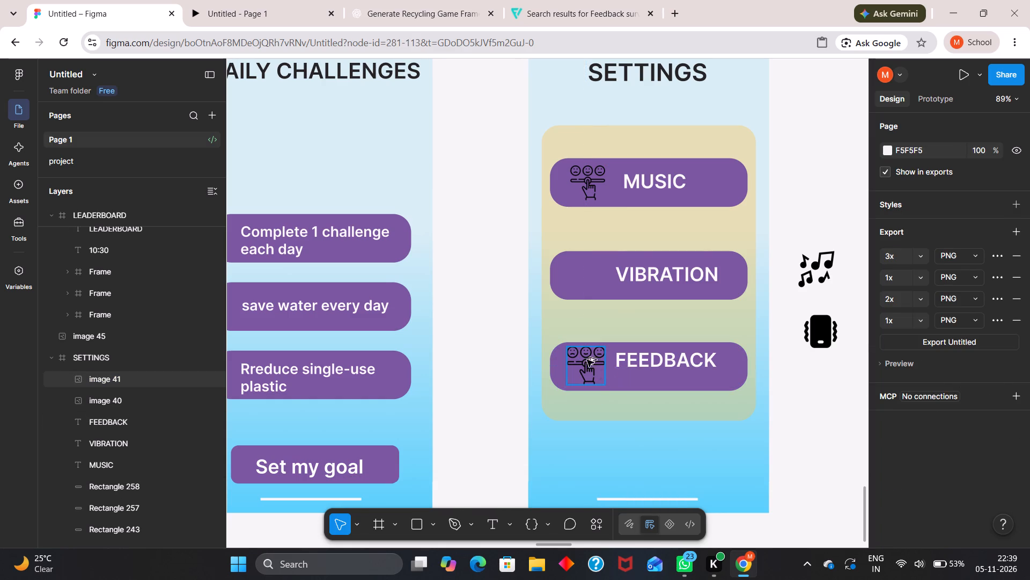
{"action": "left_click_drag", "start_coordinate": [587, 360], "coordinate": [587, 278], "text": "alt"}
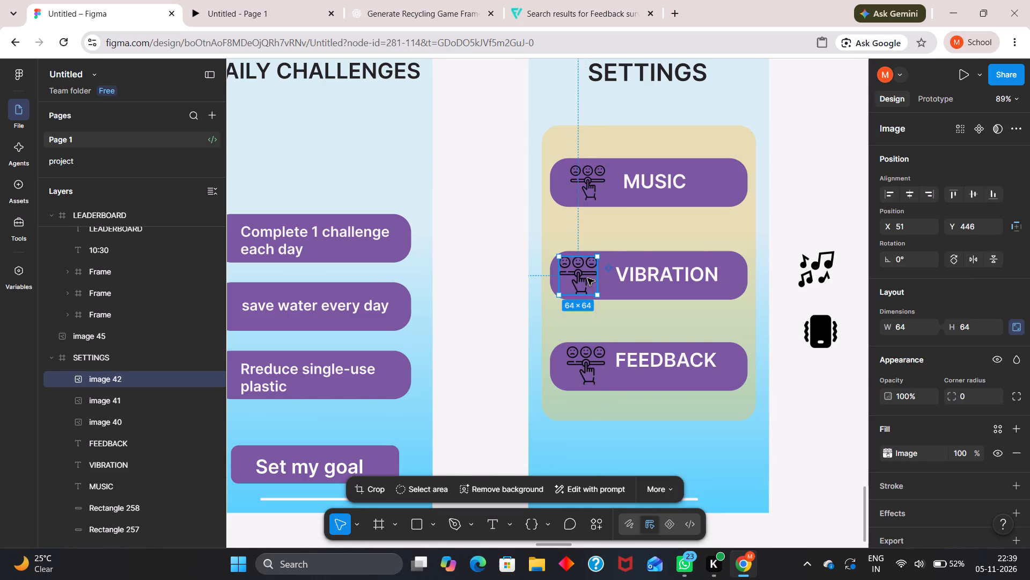
Replace the feedback icon on the VIBRATION button with a pasted copy of the phone icon, placed at about X 66, Y 448 in SETTINGS.
{"action": "left_click", "coordinate": [813, 329]}
{"action": "key", "text": "ctrl+c"}
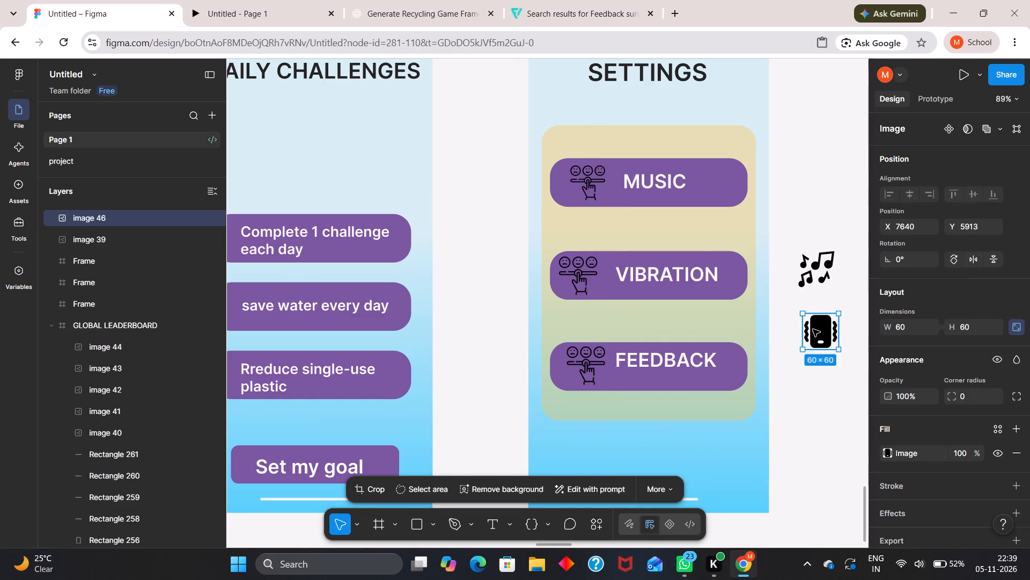
{"action": "left_click", "coordinate": [583, 278]}
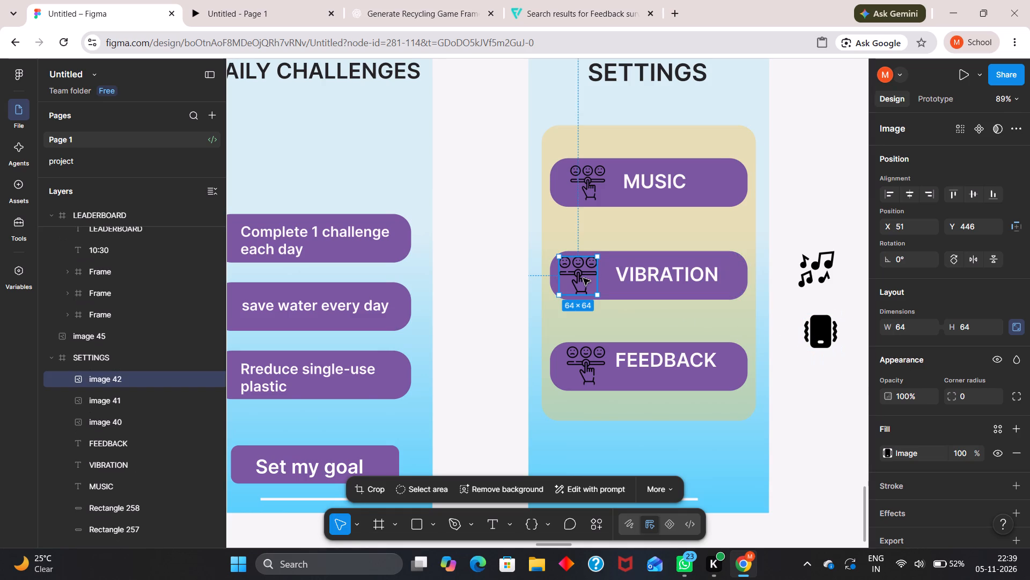
{"action": "key", "text": "ctrl+v"}
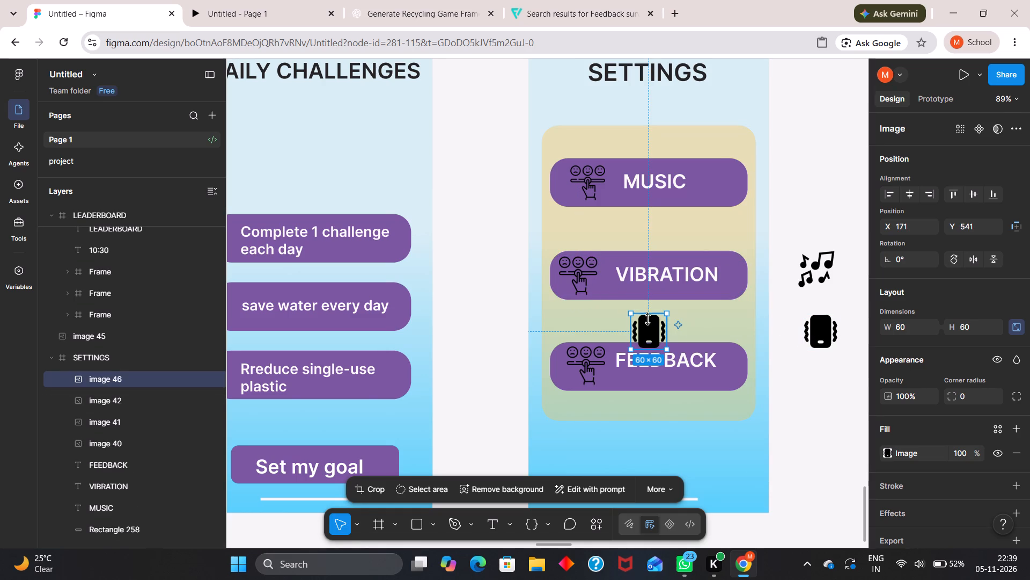
{"action": "key", "text": "BackSpace"}
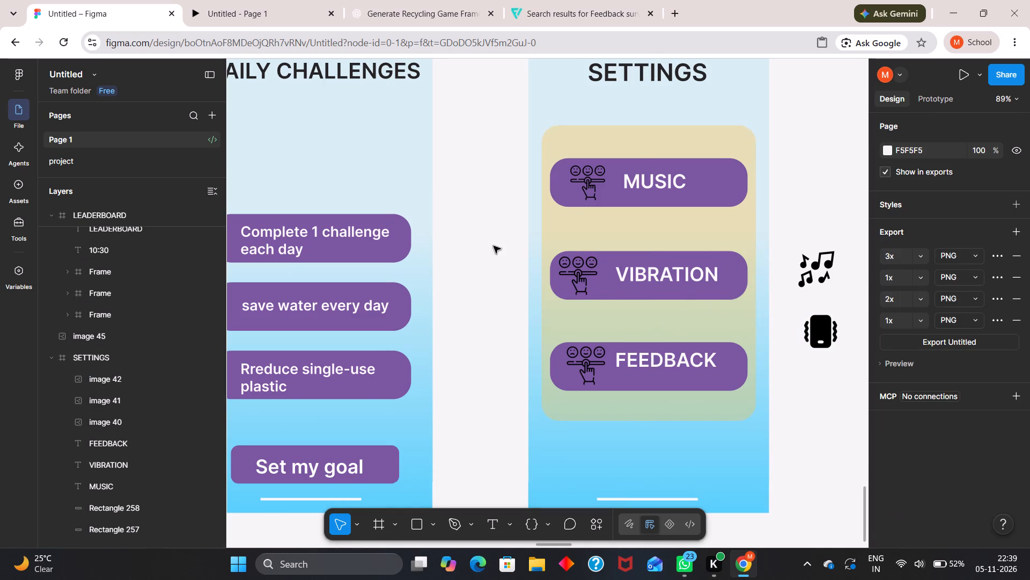
{"action": "left_click", "coordinate": [568, 264]}
{"action": "key", "text": "ctrl+v"}
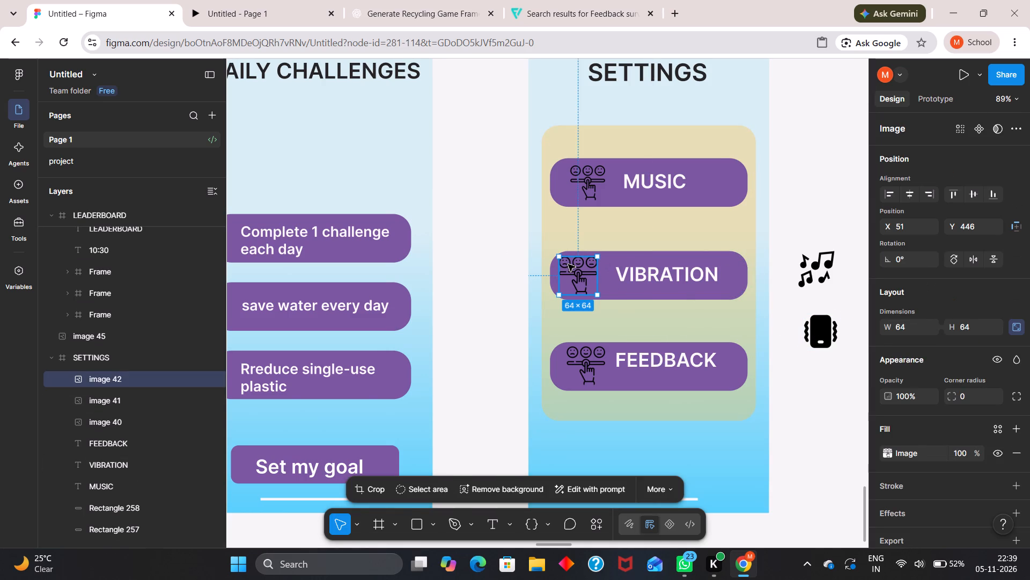
{"action": "left_click", "coordinate": [586, 279]}
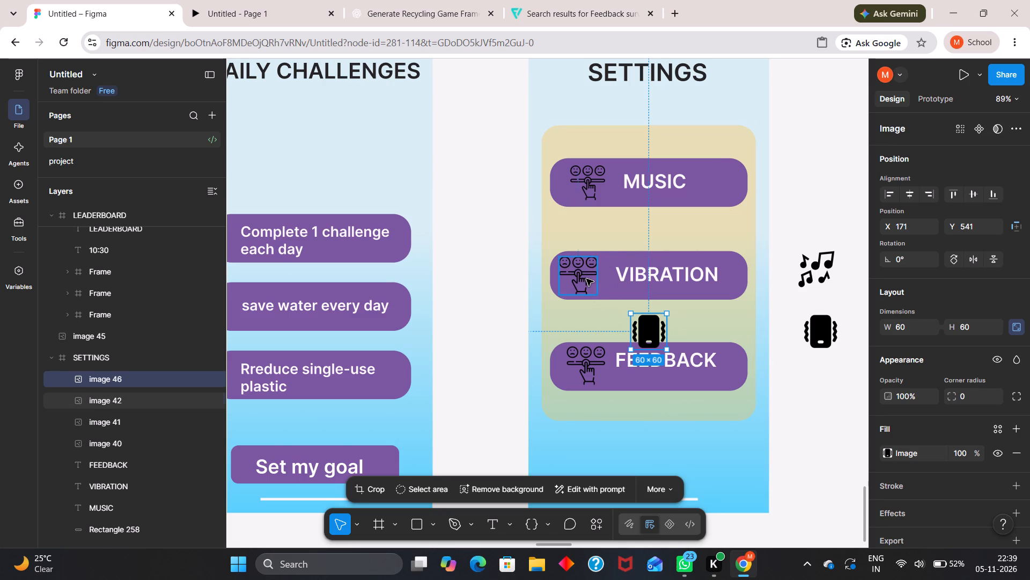
{"action": "key", "text": "BackSpace"}
{"action": "left_click_drag", "start_coordinate": [649, 337], "coordinate": [586, 303]}
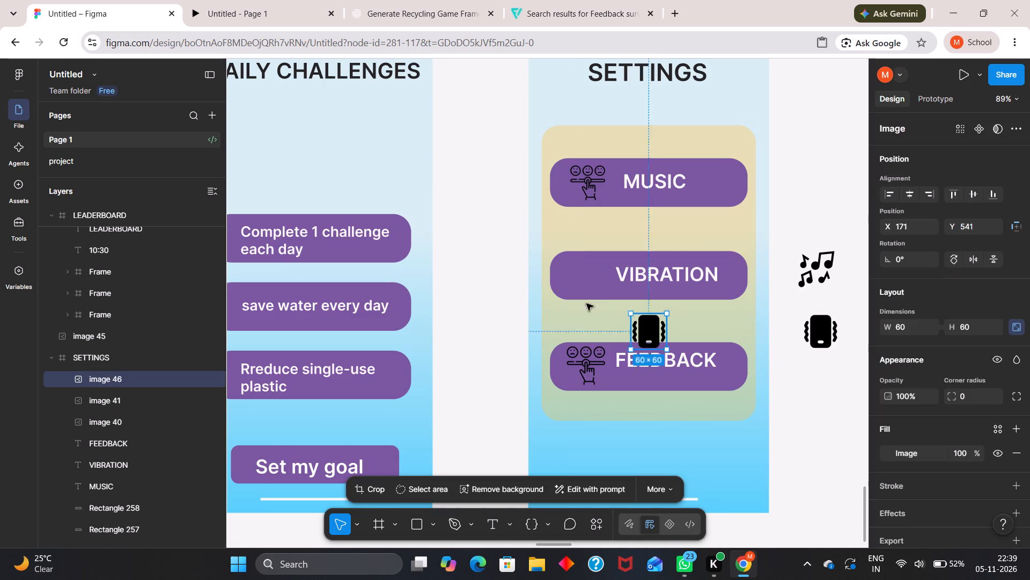
{"action": "left_click_drag", "start_coordinate": [586, 303], "coordinate": [585, 281]}
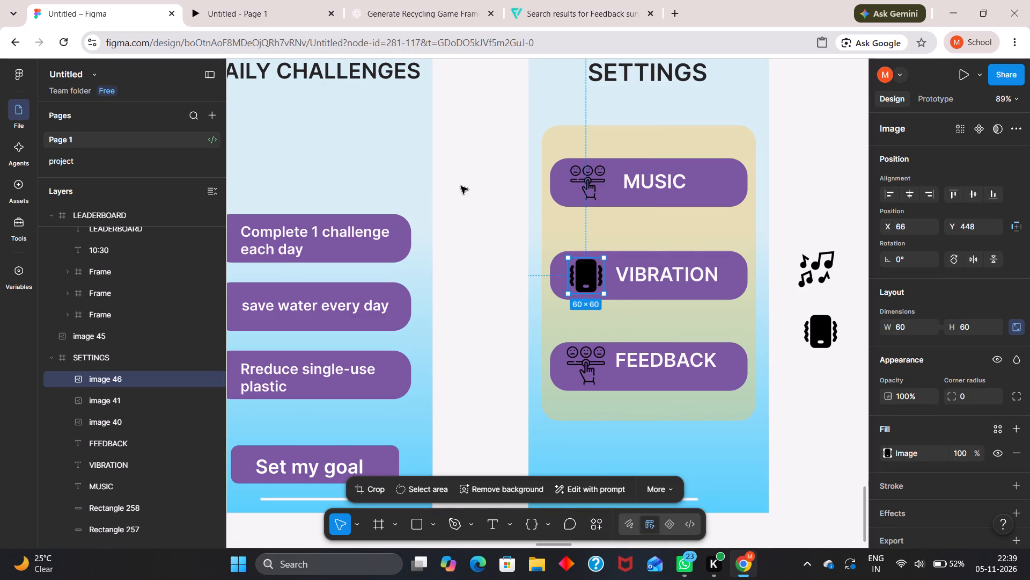
Check the button icons of the SETTINGS frame in the prototype preview.
{"action": "left_click", "coordinate": [227, 6]}
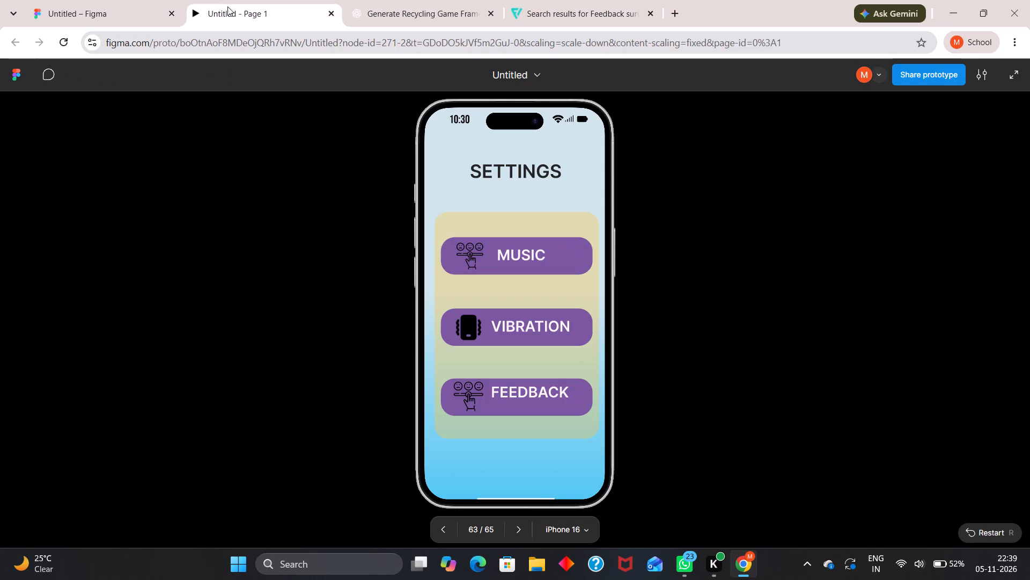
{"action": "left_click", "coordinate": [50, 7]}
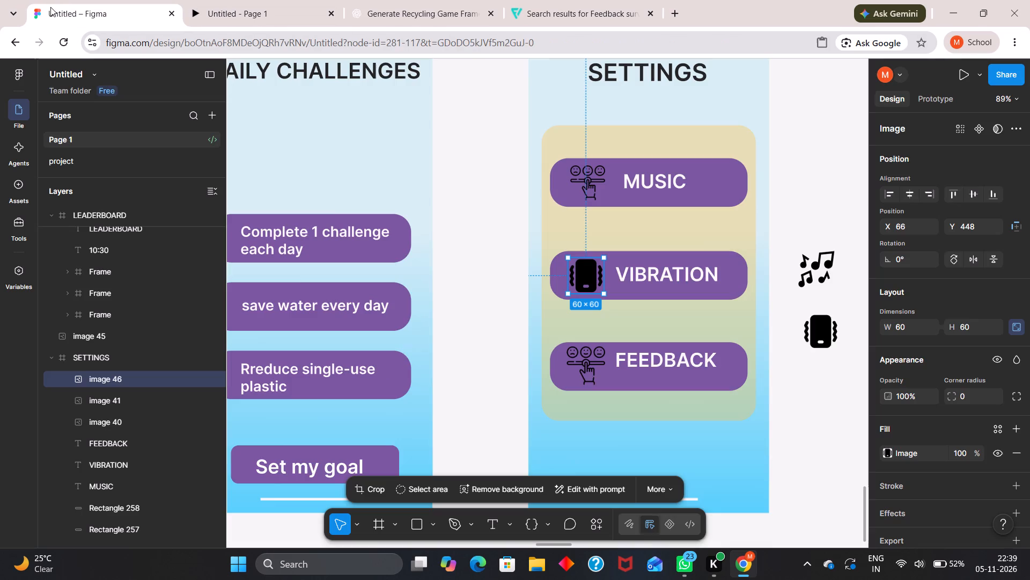
Replace the feedback icon on the MUSIC button with a pasted copy of the music icon, placed at about X 64, Y 299 in SETTINGS.
{"action": "left_click", "coordinate": [586, 184]}
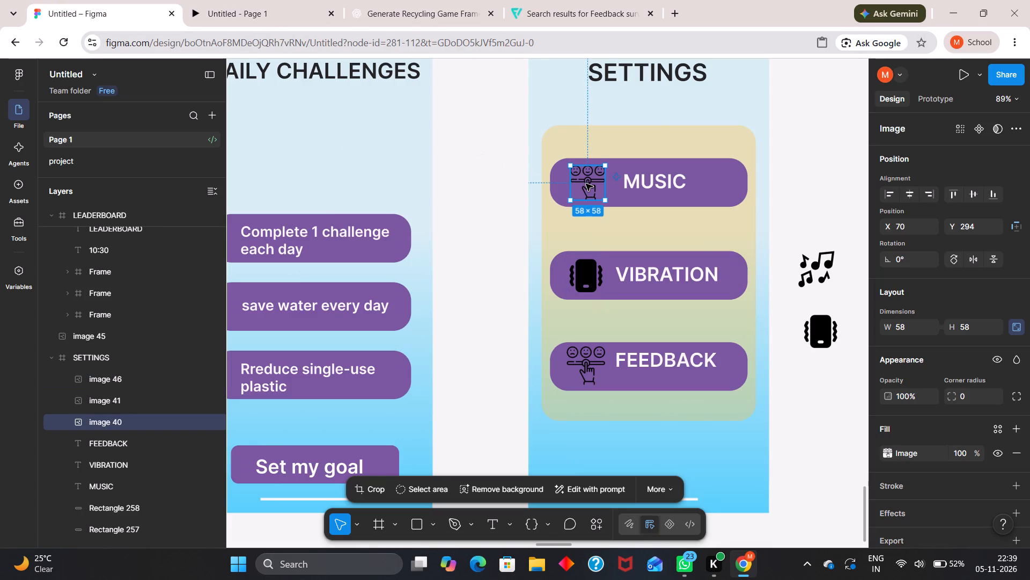
{"action": "left_click", "coordinate": [811, 267]}
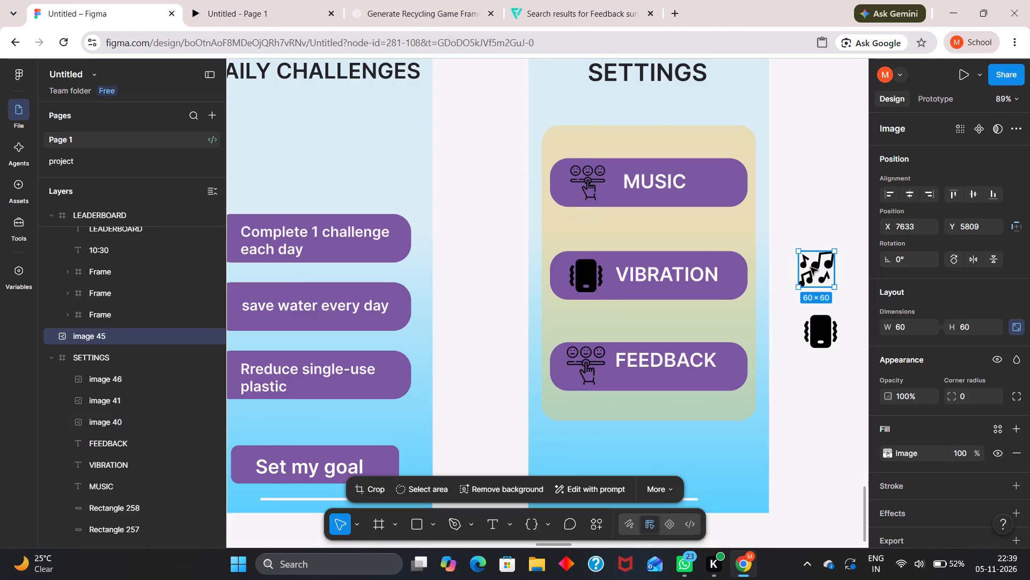
{"action": "key", "text": "ctrl+c"}
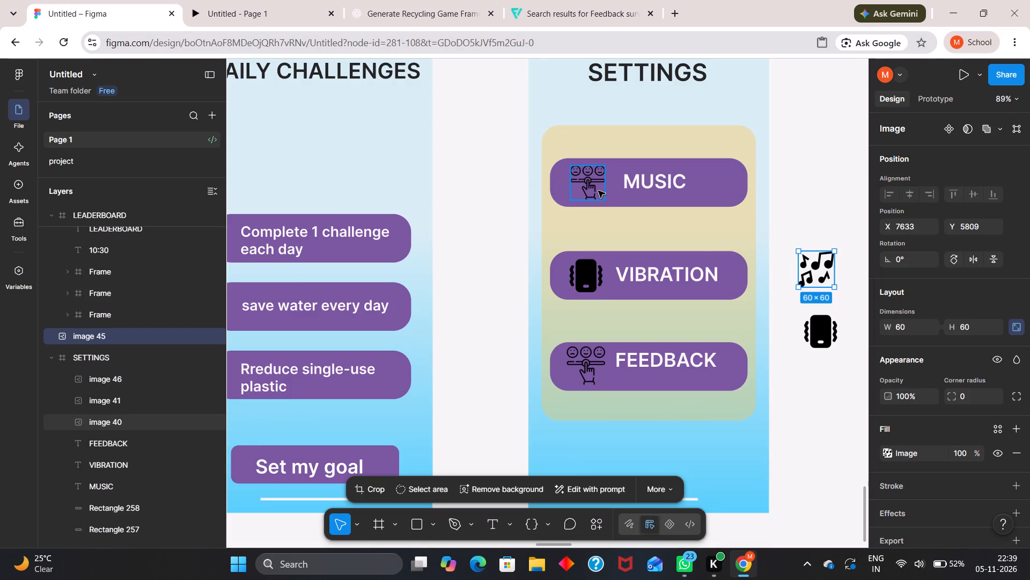
{"action": "left_click", "coordinate": [598, 191]}
{"action": "key", "text": "ctrl+v"}
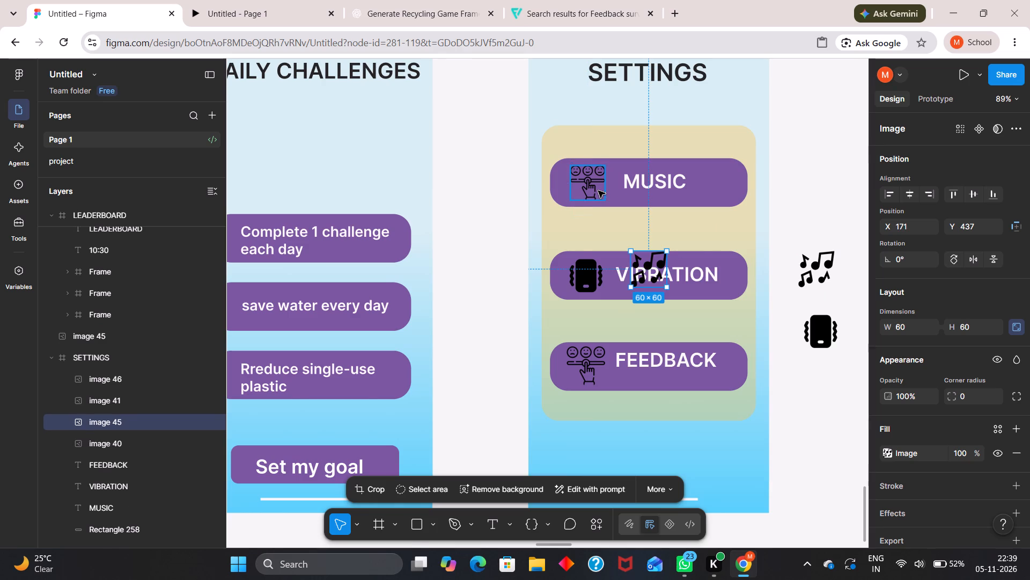
{"action": "left_click", "coordinate": [594, 183]}
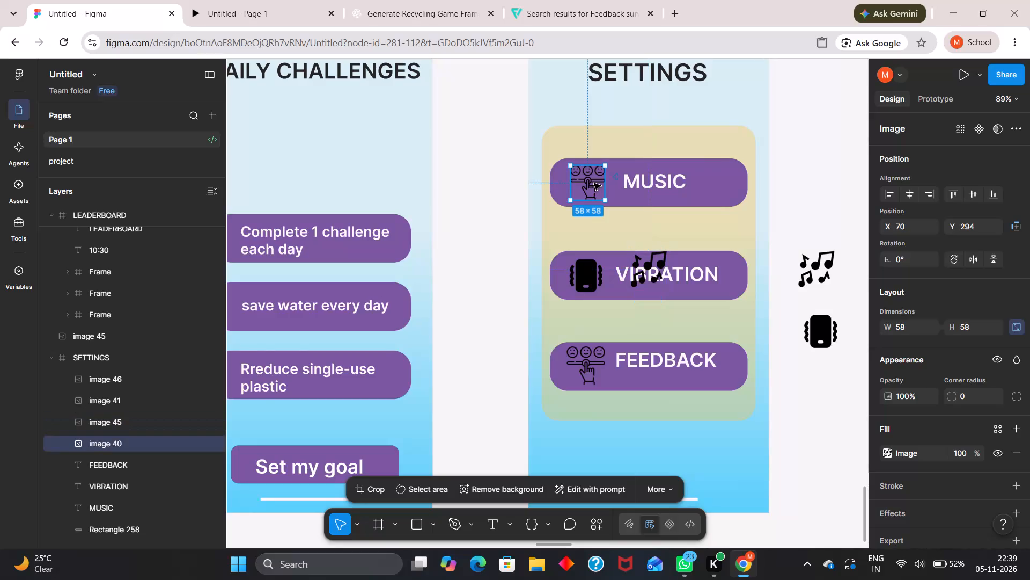
{"action": "key", "text": "BackSpace"}
{"action": "left_click_drag", "start_coordinate": [663, 266], "coordinate": [610, 219]}
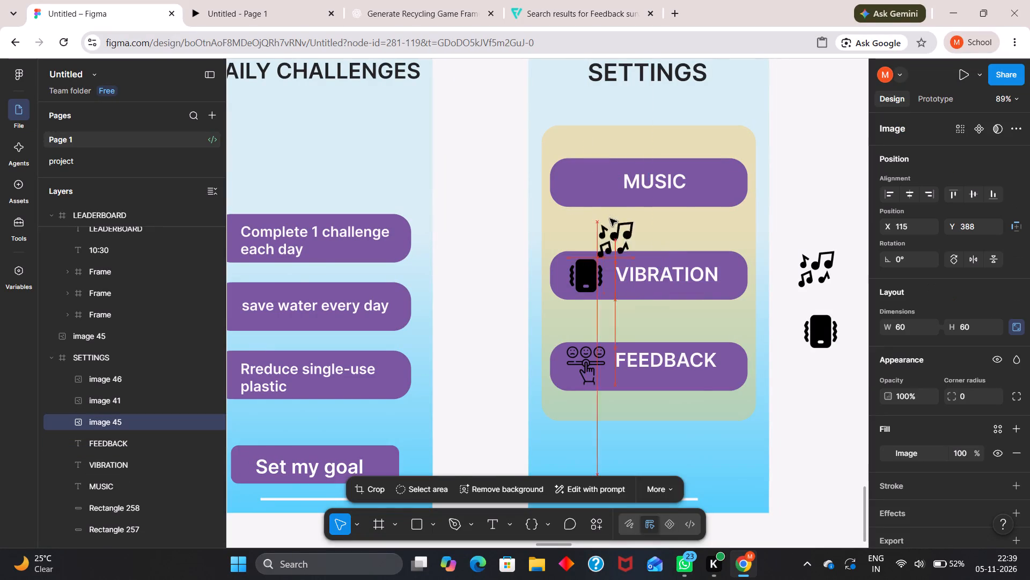
{"action": "left_click_drag", "start_coordinate": [610, 219], "coordinate": [596, 183]}
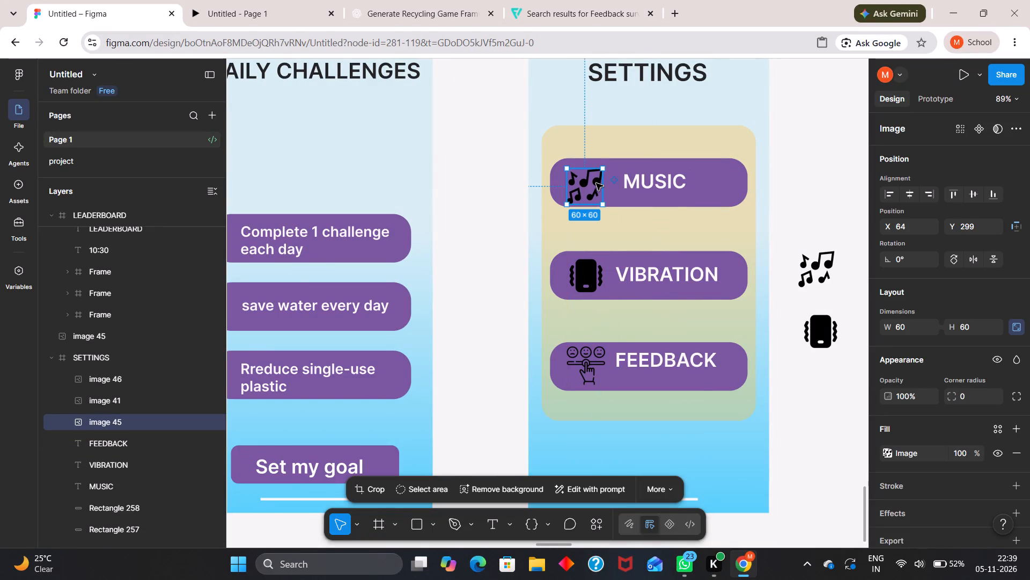
Delete the leftover music and phone icons from the canvas beside the SETTINGS frame.
{"action": "left_click", "coordinate": [816, 281]}
{"action": "key", "text": "BackSpace"}
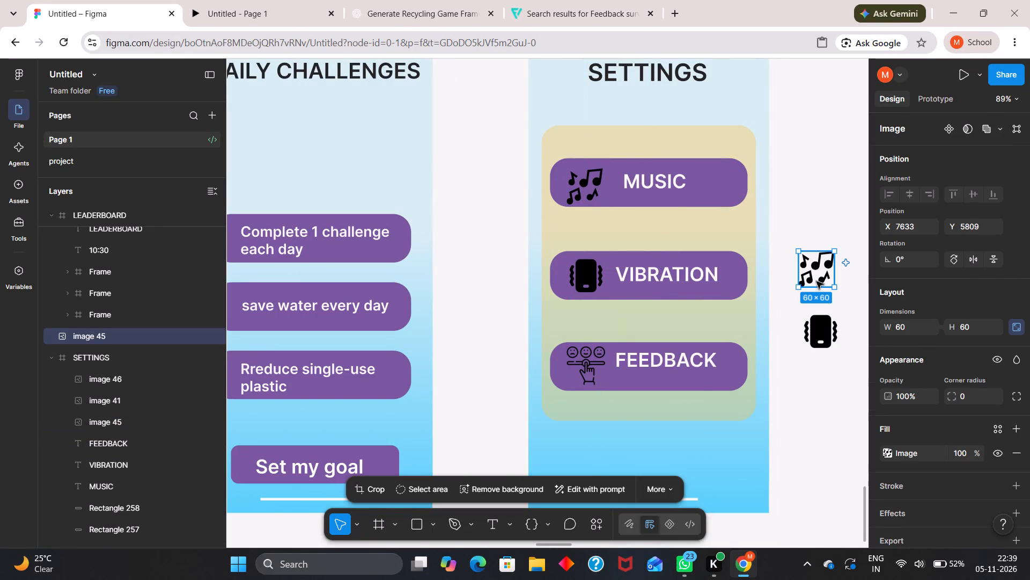
{"action": "key", "text": "BackSpace"}
{"action": "left_click", "coordinate": [810, 335]}
{"action": "key", "text": "BackSpace"}
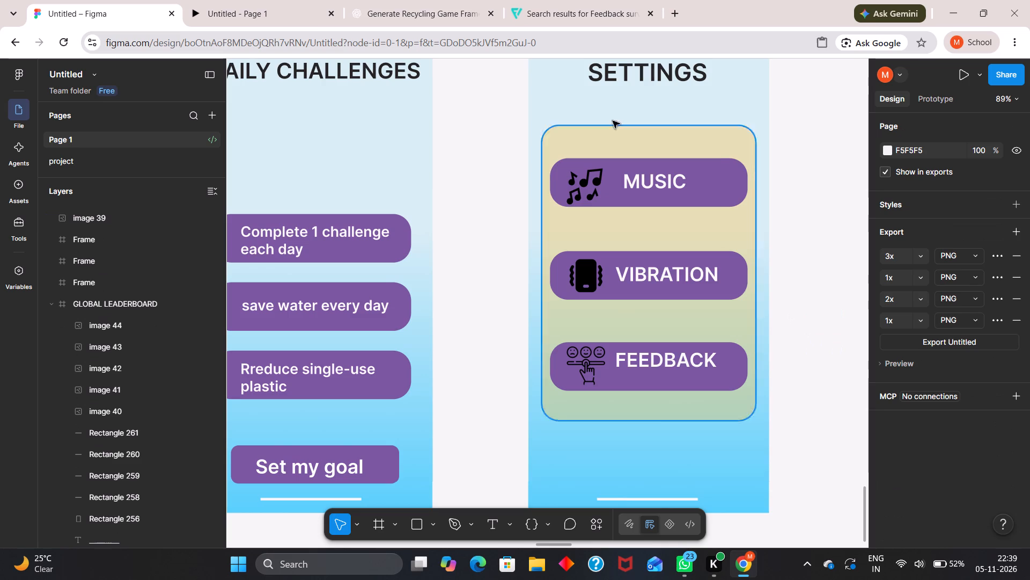
Check the SETTINGS frame with its new music icon in the prototype preview.
{"action": "left_click", "coordinate": [260, 6]}
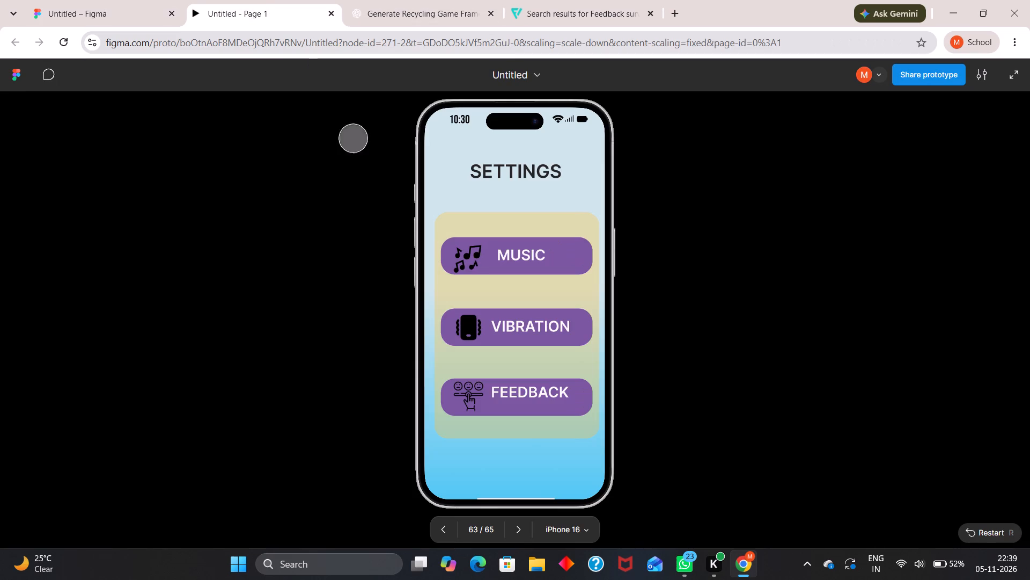
{"action": "left_click", "coordinate": [84, 16]}
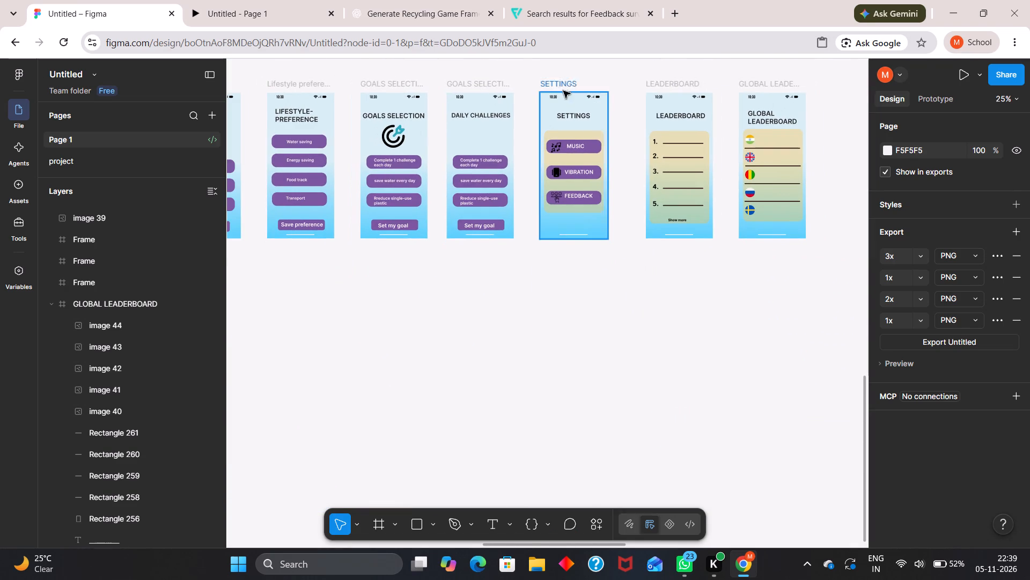
Look over the grey wireframe rows and the coloured frames on the canvas to compare which screens have been designed.
{"action": "scroll", "coordinate": [558, 96], "scroll_direction": "up", "scroll_amount": 3}
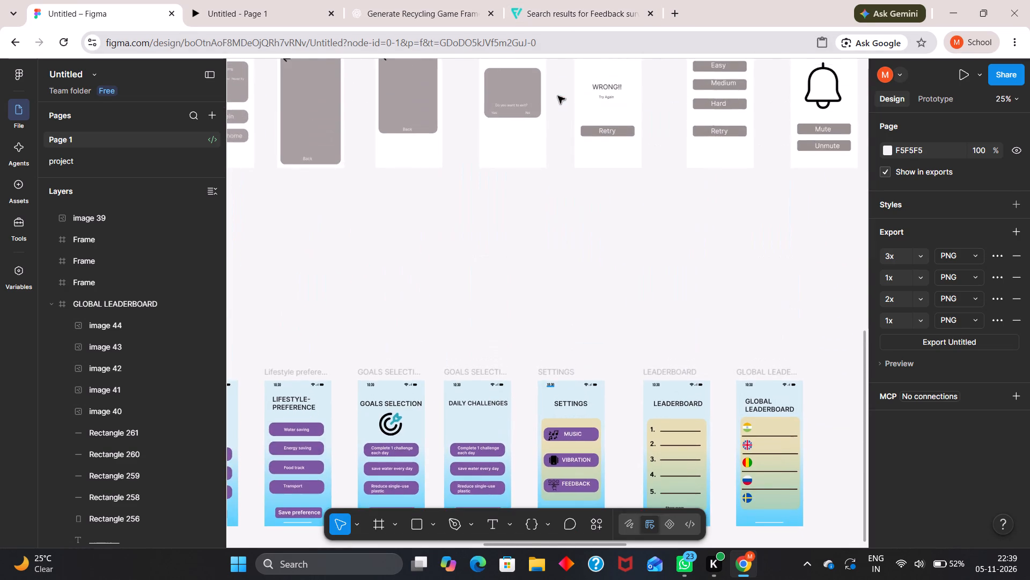
{"action": "scroll", "coordinate": [558, 96], "scroll_direction": "up", "scroll_amount": 3}
{"action": "scroll", "coordinate": [558, 96], "scroll_direction": "left", "scroll_amount": 6}
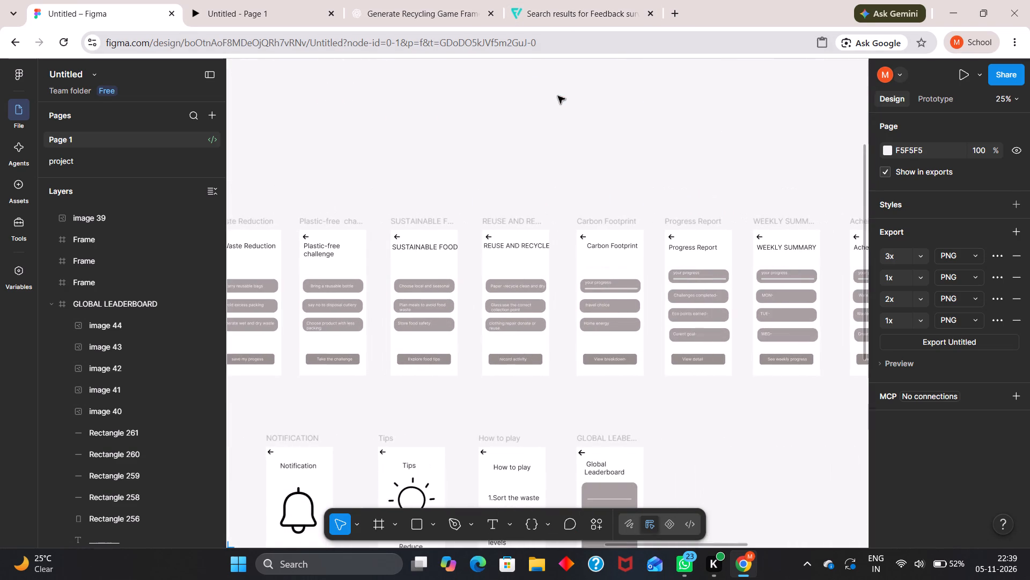
{"action": "scroll", "coordinate": [558, 96], "scroll_direction": "left", "scroll_amount": 3}
{"action": "scroll", "coordinate": [558, 96], "scroll_direction": "right", "scroll_amount": 1}
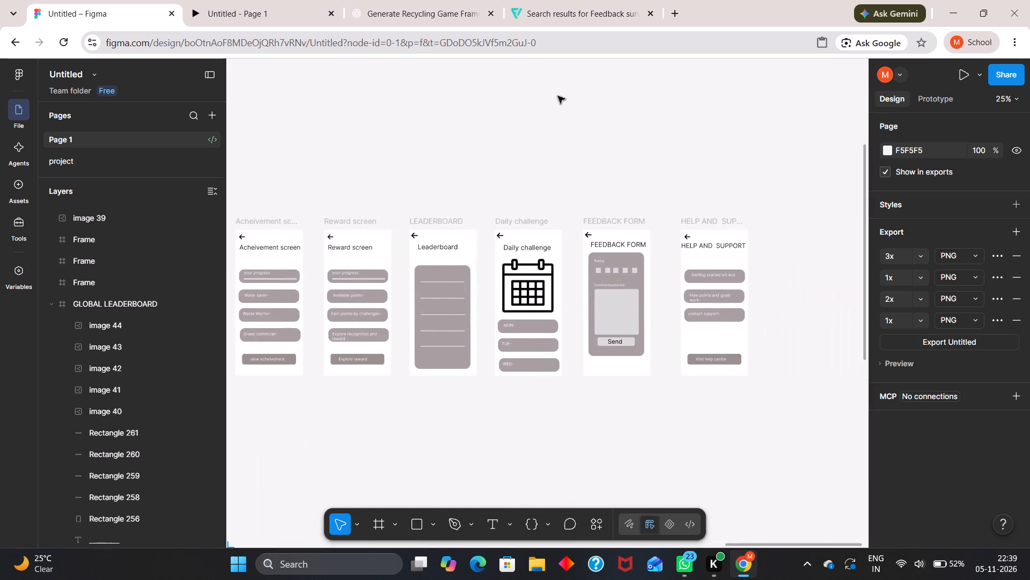
{"action": "scroll", "coordinate": [558, 96], "scroll_direction": "right", "scroll_amount": 1}
{"action": "scroll", "coordinate": [584, 291], "scroll_direction": "down", "scroll_amount": 4}
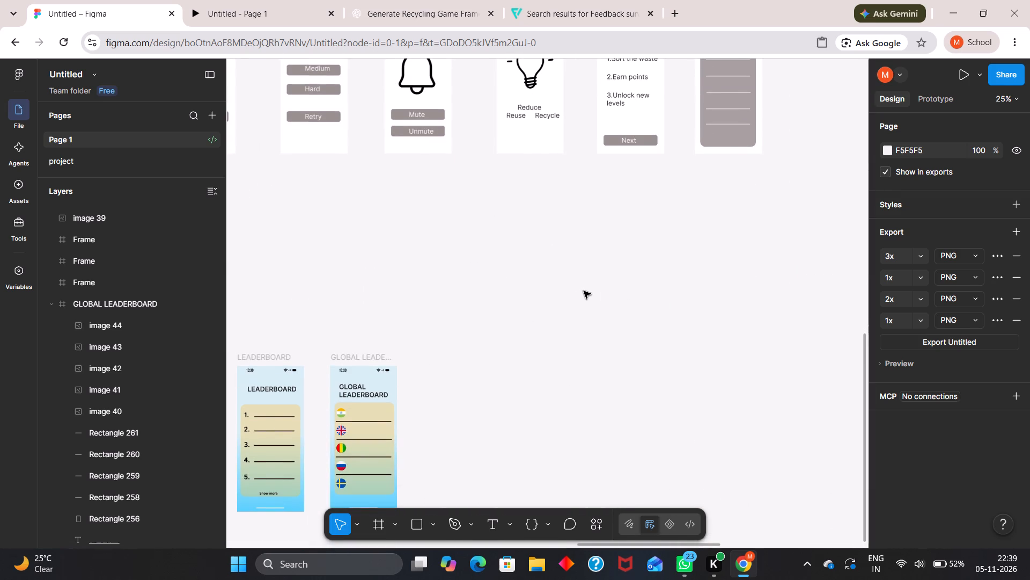
{"action": "scroll", "coordinate": [584, 291], "scroll_direction": "right", "scroll_amount": 3}
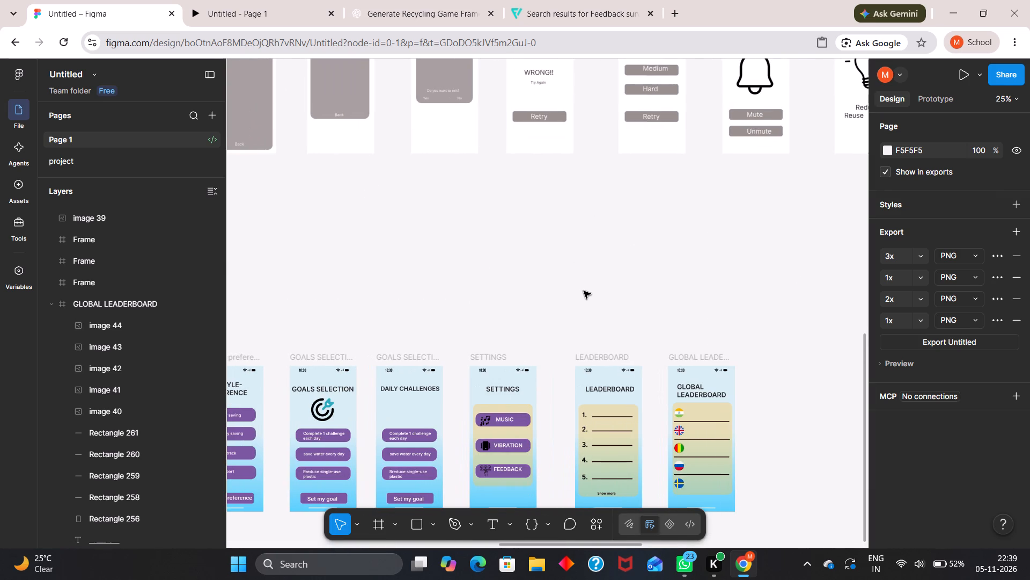
{"action": "scroll", "coordinate": [446, 249], "scroll_direction": "right", "scroll_amount": 3}
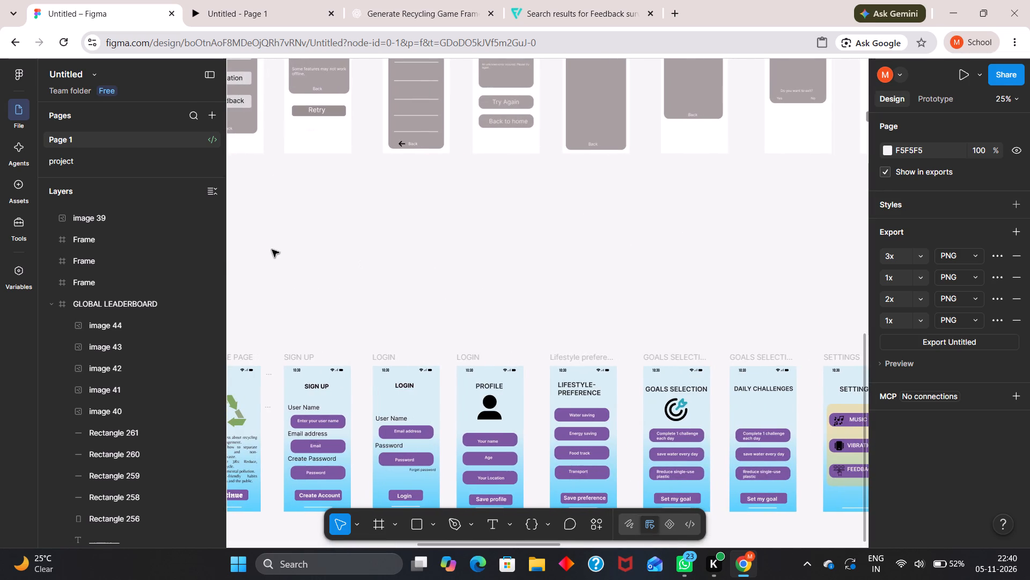
{"action": "scroll", "coordinate": [272, 250], "scroll_direction": "right", "scroll_amount": 3}
{"action": "scroll", "coordinate": [444, 169], "scroll_direction": "up", "scroll_amount": 1}
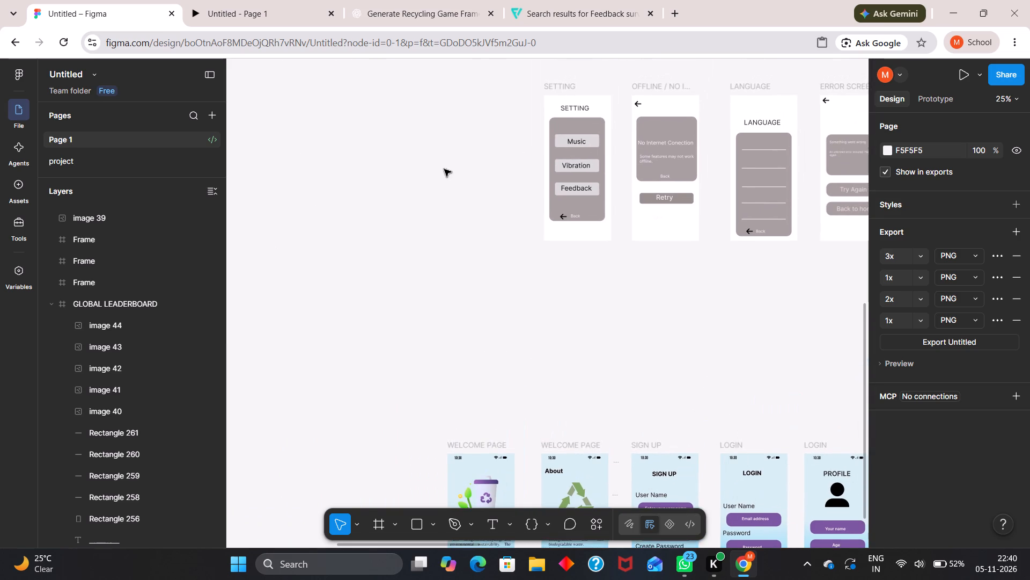
{"action": "scroll", "coordinate": [444, 169], "scroll_direction": "up", "scroll_amount": 1}
{"action": "scroll", "coordinate": [587, 144], "scroll_direction": "left", "scroll_amount": 3}
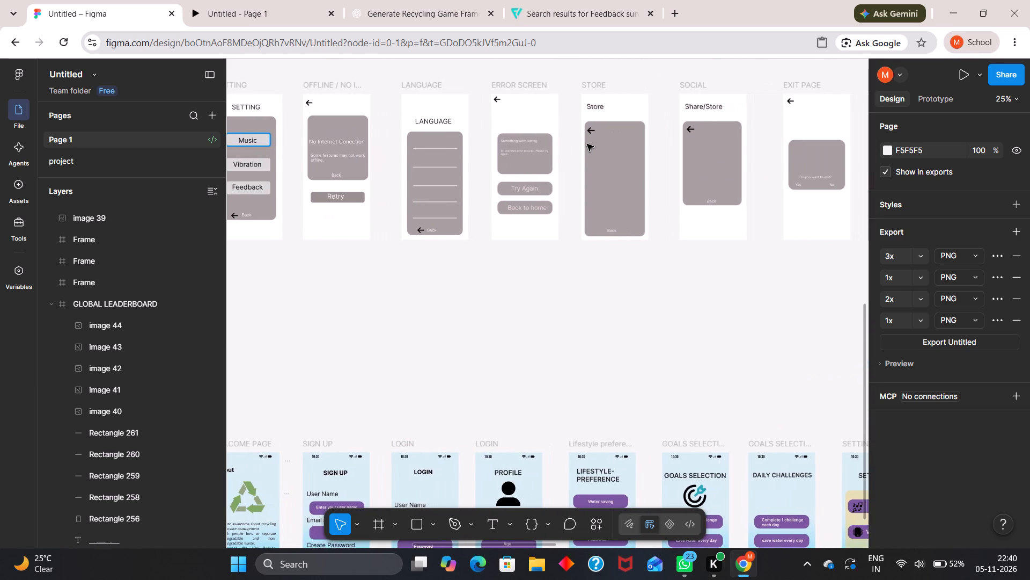
{"action": "scroll", "coordinate": [587, 144], "scroll_direction": "up", "scroll_amount": 2}
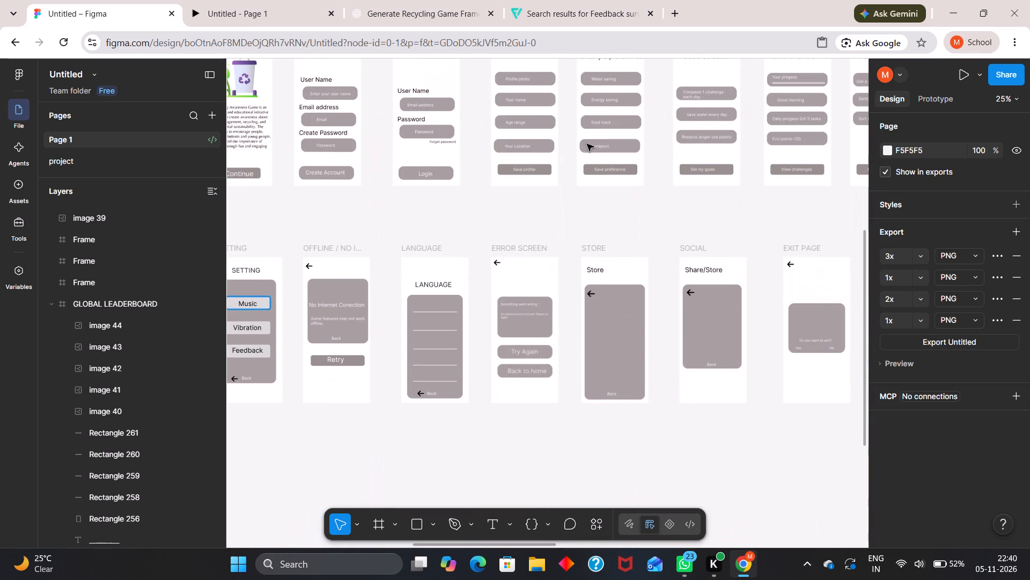
{"action": "scroll", "coordinate": [538, 153], "scroll_direction": "left", "scroll_amount": 2}
{"action": "scroll", "coordinate": [538, 153], "scroll_direction": "up", "scroll_amount": 1}
{"action": "scroll", "coordinate": [538, 153], "scroll_direction": "left", "scroll_amount": 2}
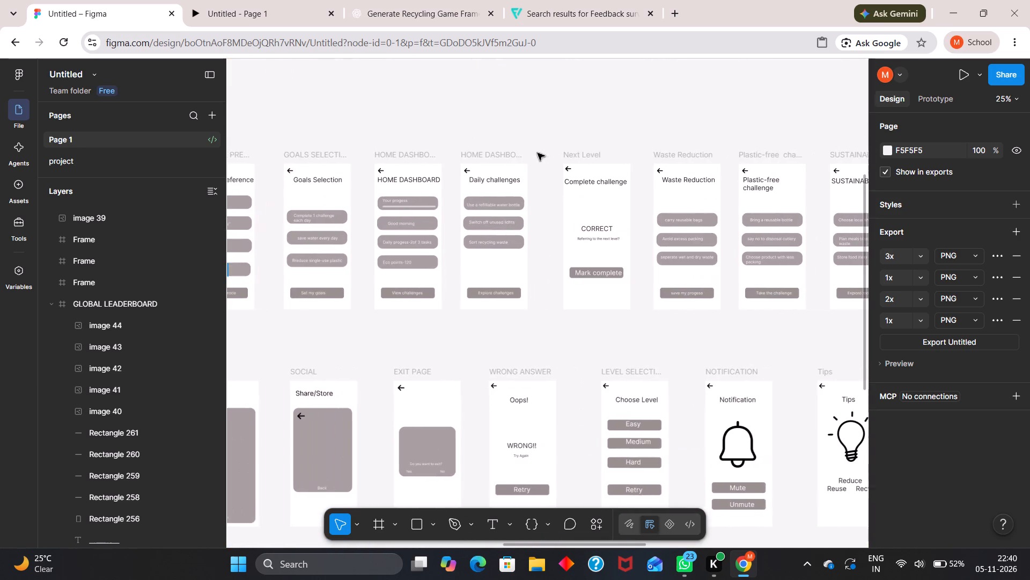
{"action": "scroll", "coordinate": [538, 153], "scroll_direction": "left", "scroll_amount": 5}
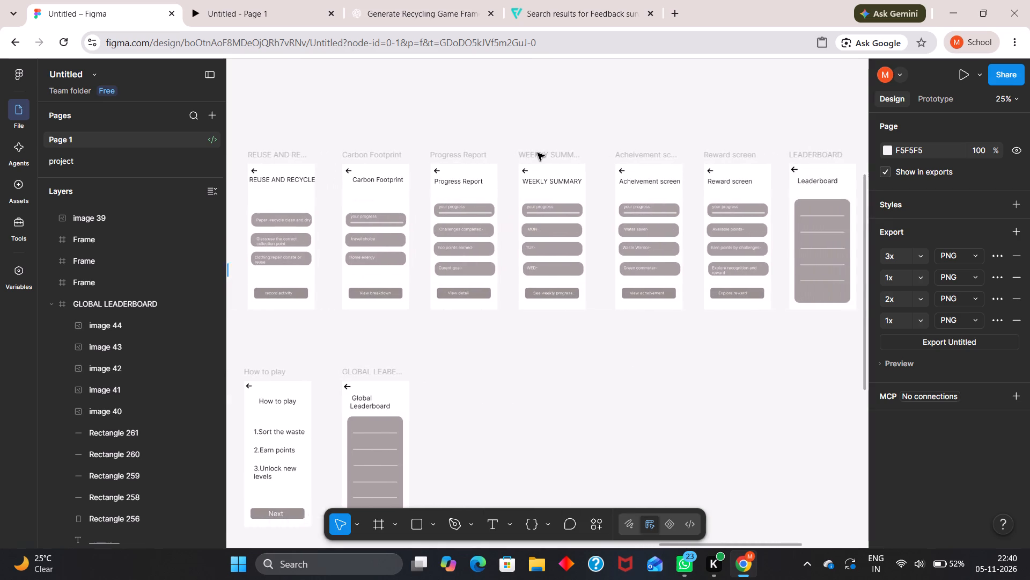
{"action": "scroll", "coordinate": [538, 153], "scroll_direction": "left", "scroll_amount": 1}
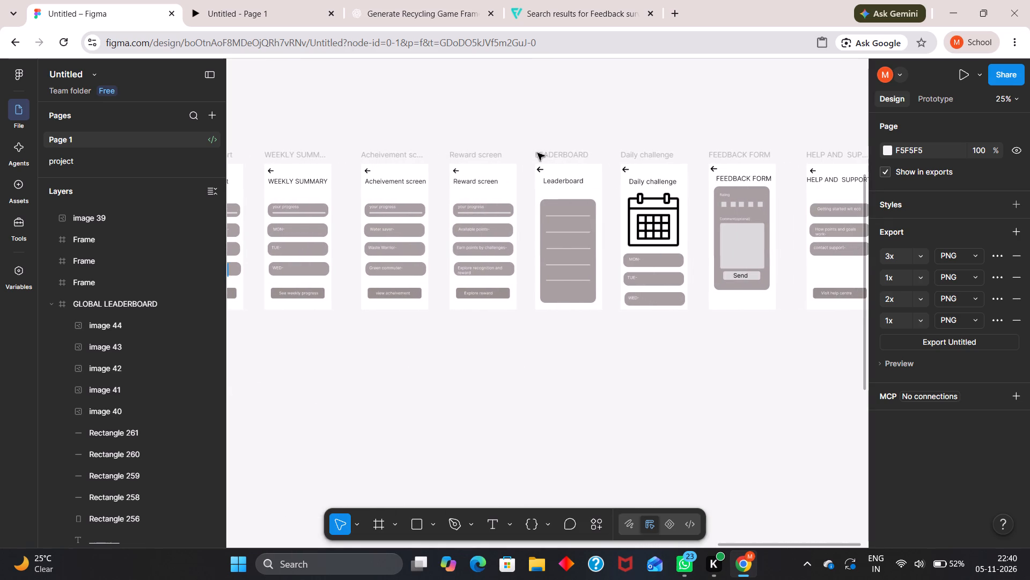
{"action": "scroll", "coordinate": [565, 319], "scroll_direction": "down", "scroll_amount": 5}
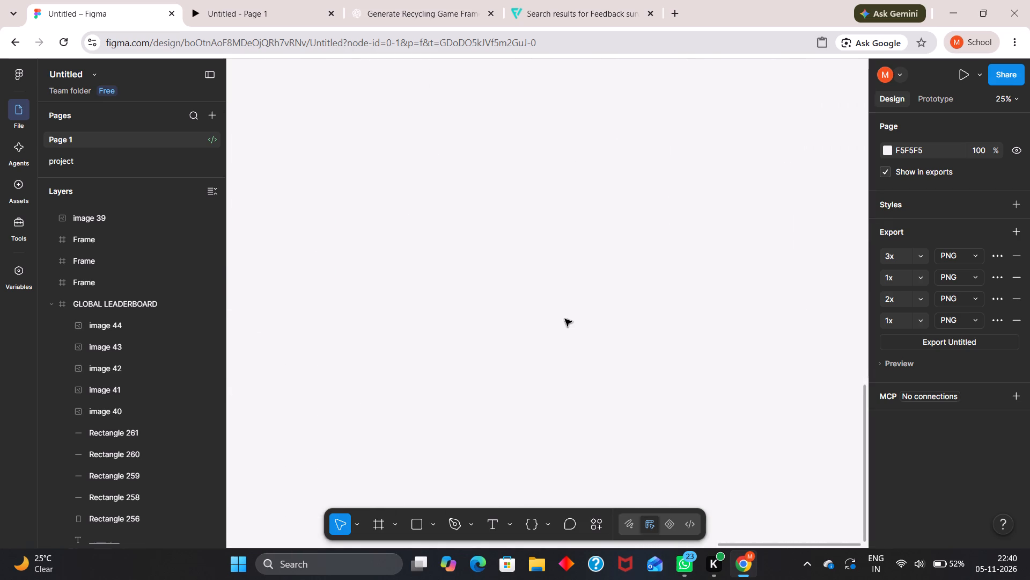
{"action": "scroll", "coordinate": [565, 319], "scroll_direction": "down", "scroll_amount": 2}
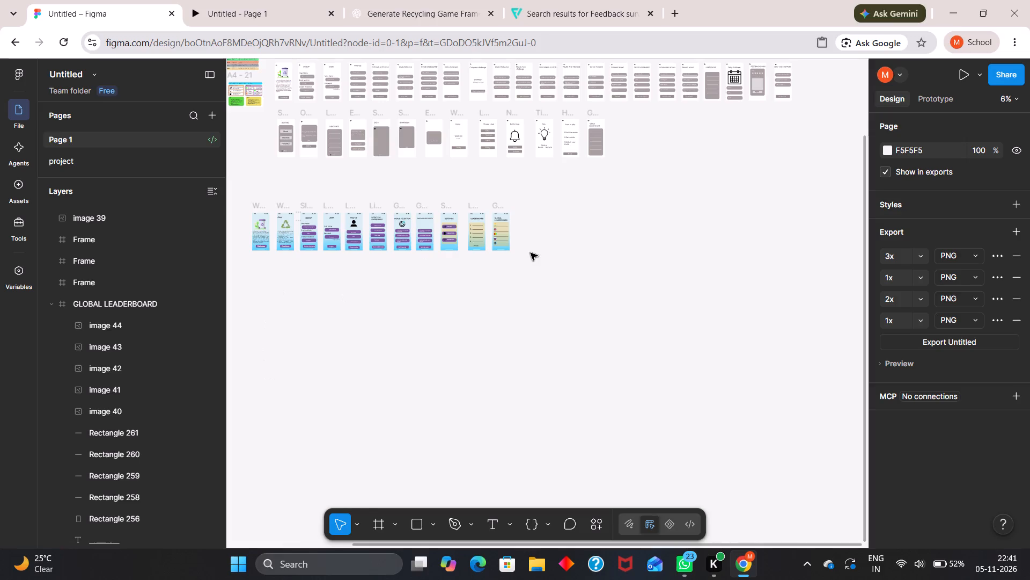
{"action": "left_click", "coordinate": [355, 227]}
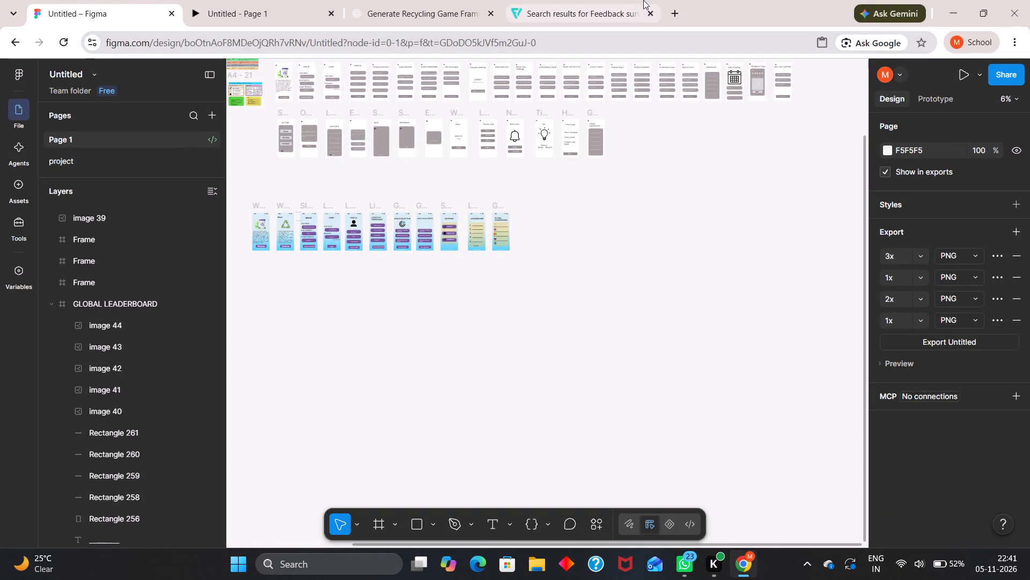
Close the Flaticon search results and the ChatGPT conversation.
{"action": "left_click", "coordinate": [643, 13]}
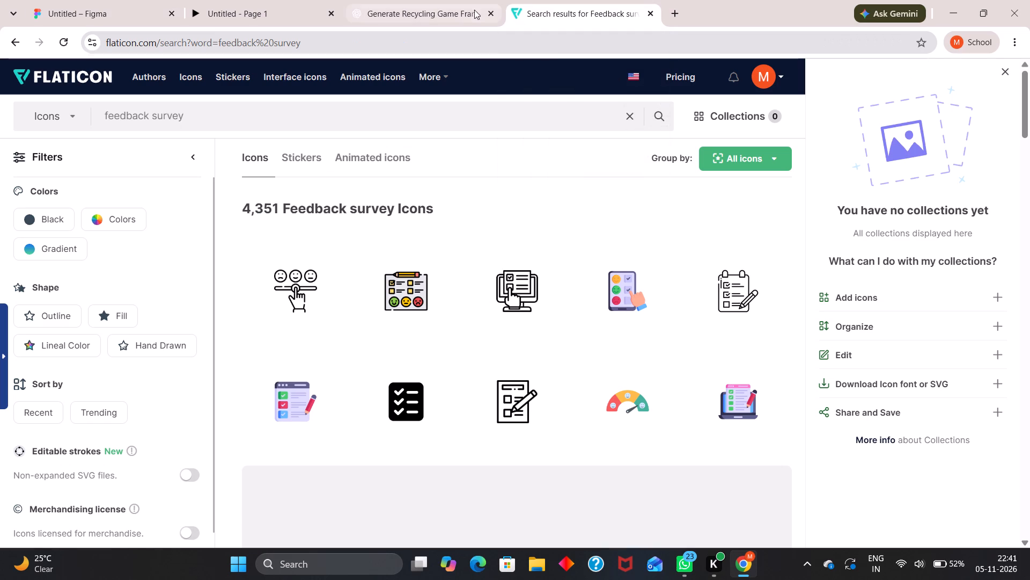
{"action": "left_click", "coordinate": [502, 11]}
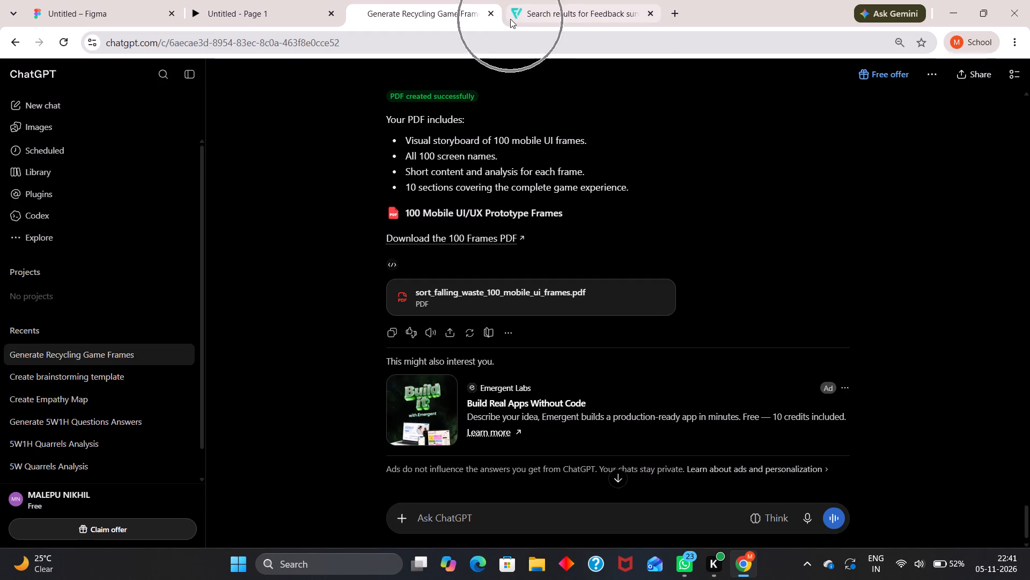
{"action": "key", "text": "ctrl+Tab"}
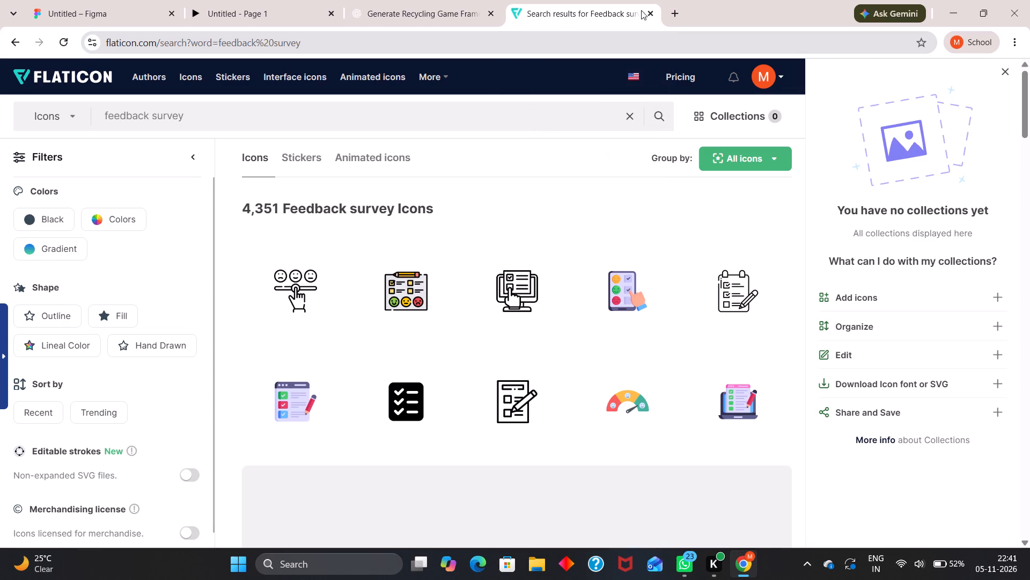
{"action": "left_click", "coordinate": [651, 13]}
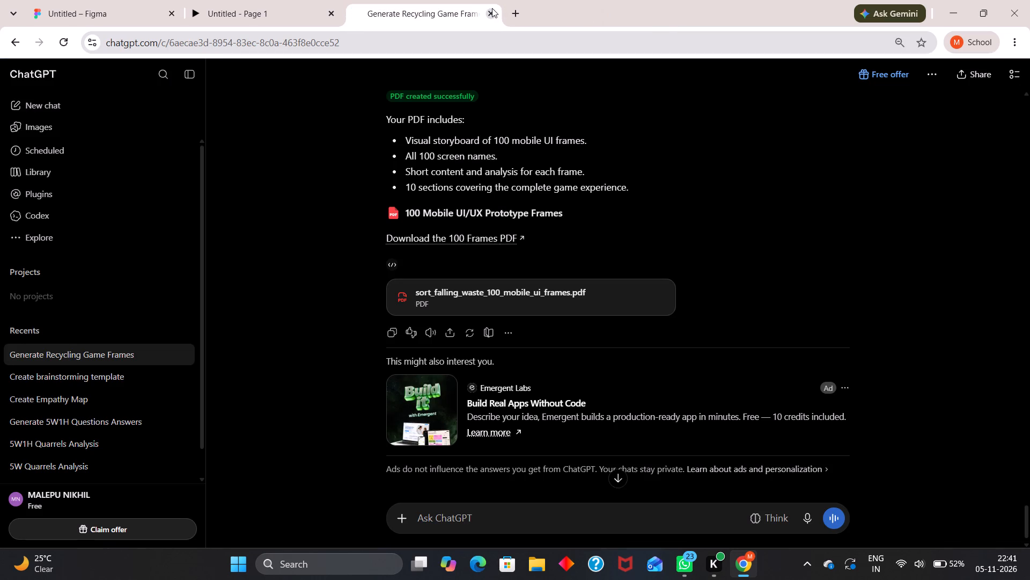
{"action": "left_click", "coordinate": [492, 8]}
Page through the prototype preview between the DAILY CHALLENGES and GLOBAL LEADERBOARD frames, finishing on SETTINGS.
{"action": "left_click", "coordinate": [339, 11]}
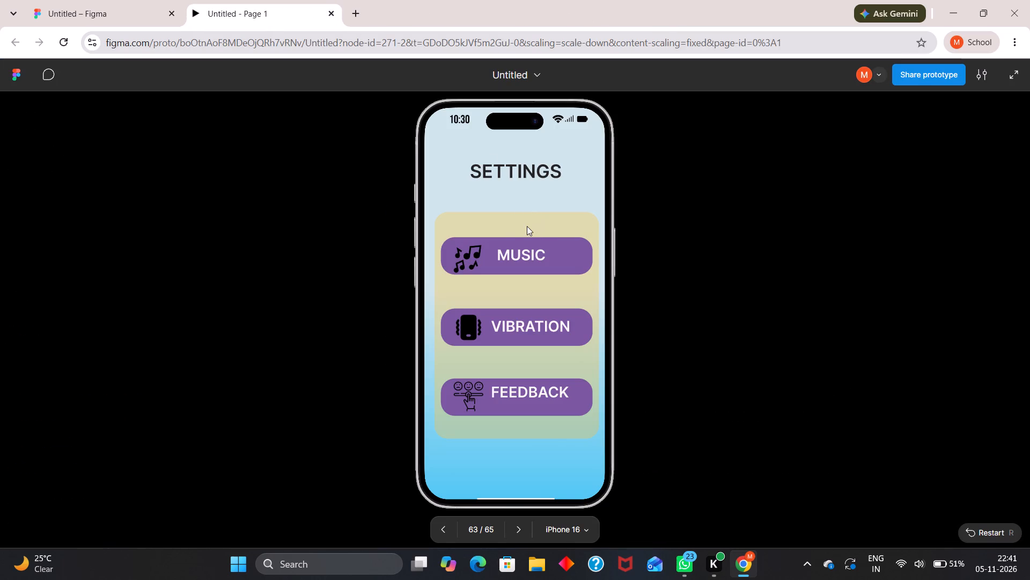
{"action": "key", "text": "Right"}
{"action": "key", "text": "Right"}
{"action": "key", "text": "Right"}
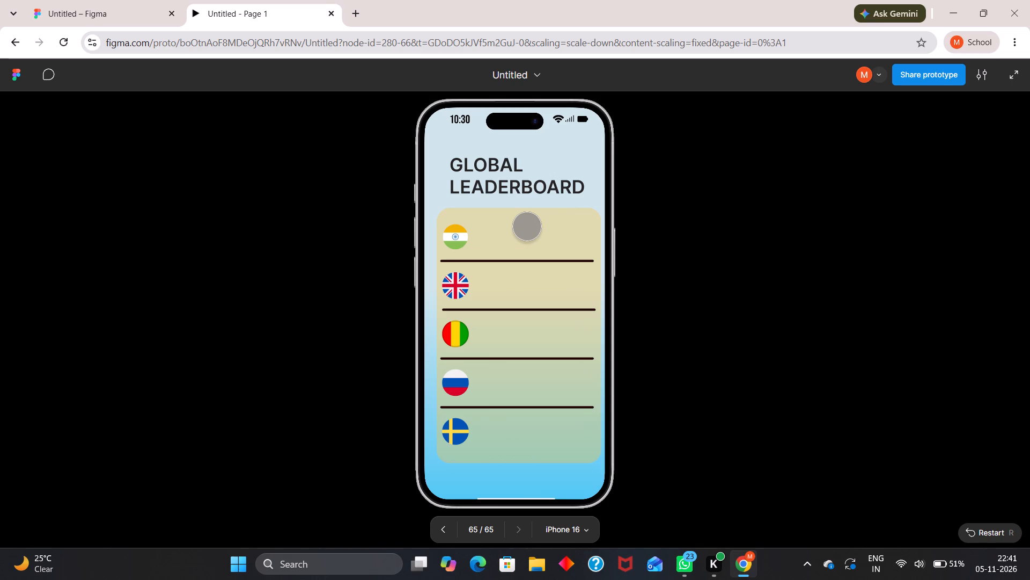
{"action": "key", "text": "Left"}
{"action": "key", "text": "Left"}
{"action": "key", "text": "Left"}
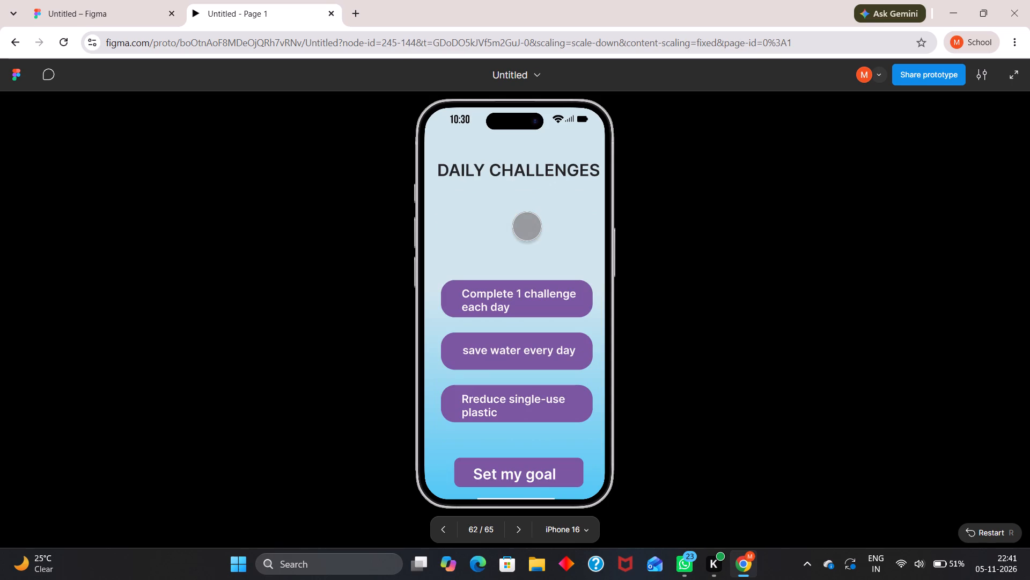
{"action": "key", "text": "0"}
{"action": "key", "text": "Right"}
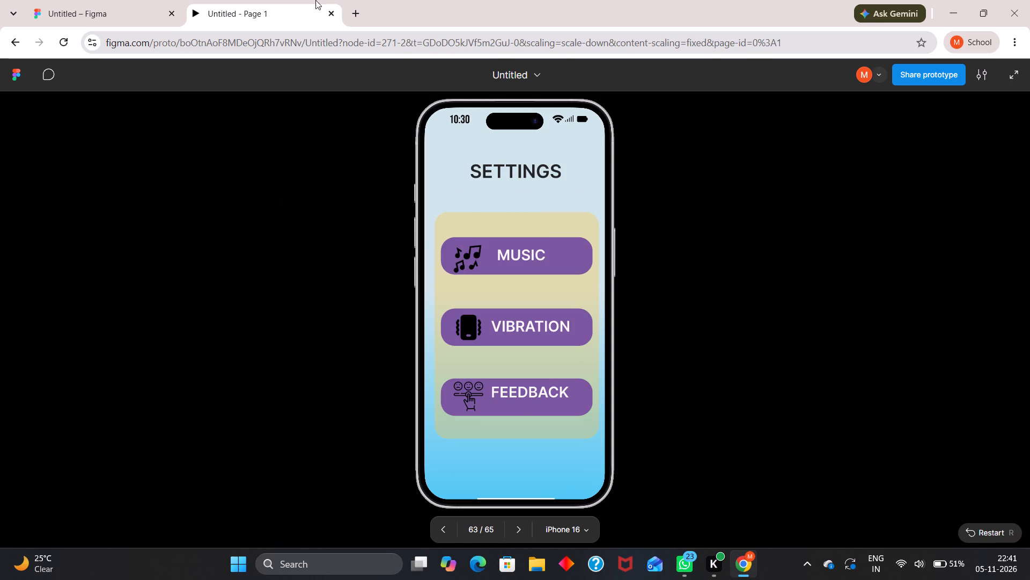
Close the prototype preview.
{"action": "left_click", "coordinate": [328, 10]}
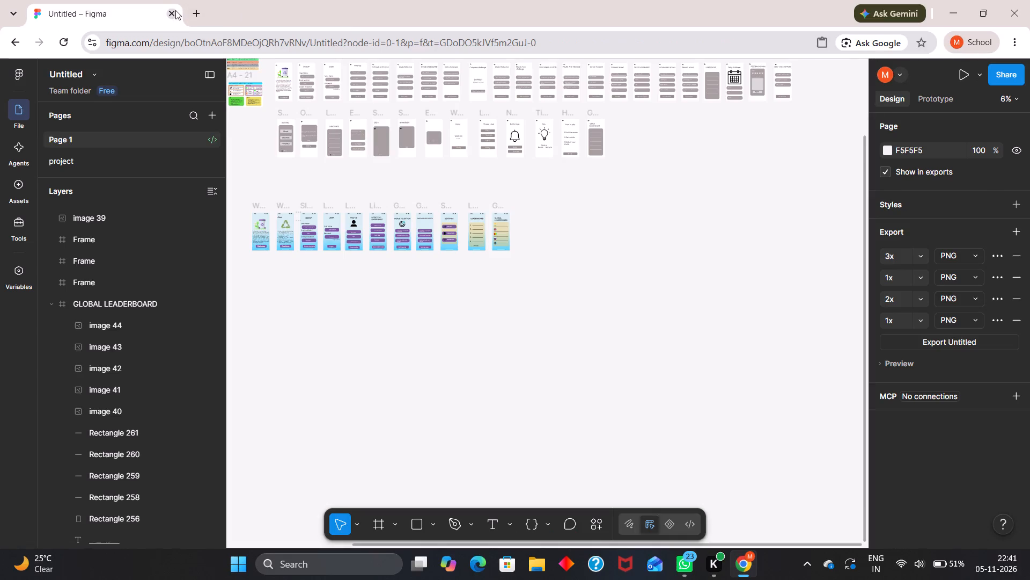